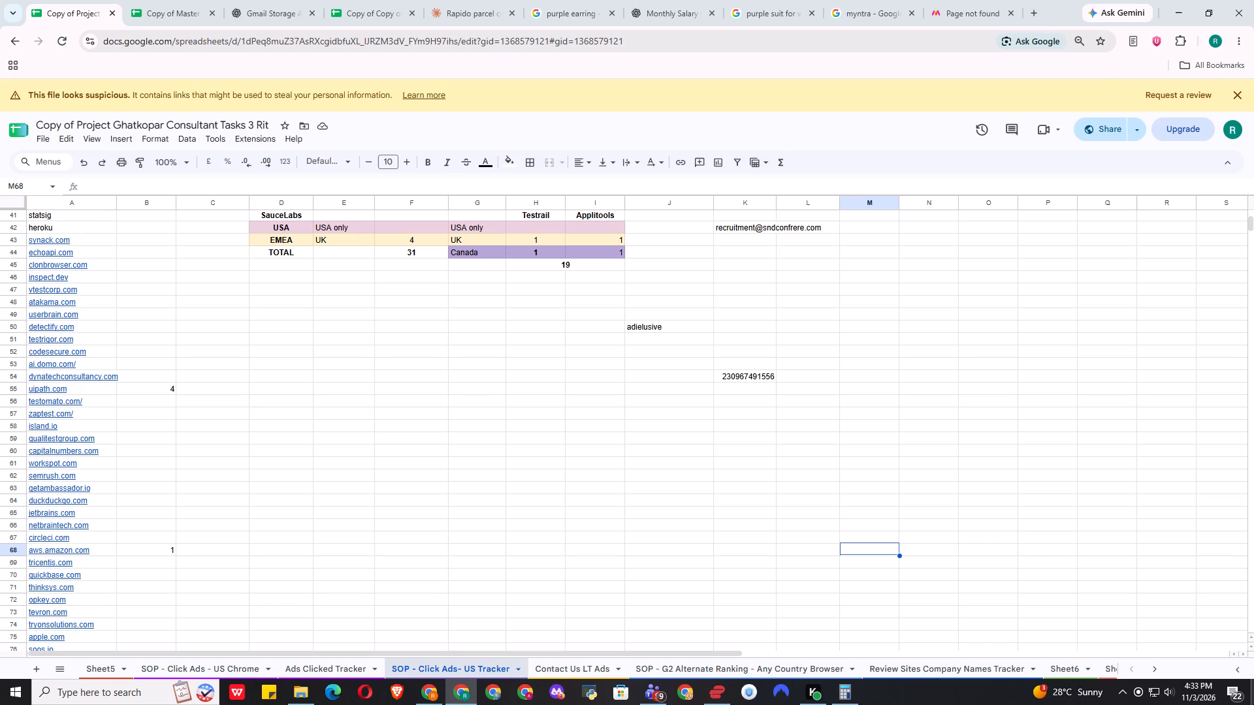
Open the system date and time calendar.
click(1201, 698)
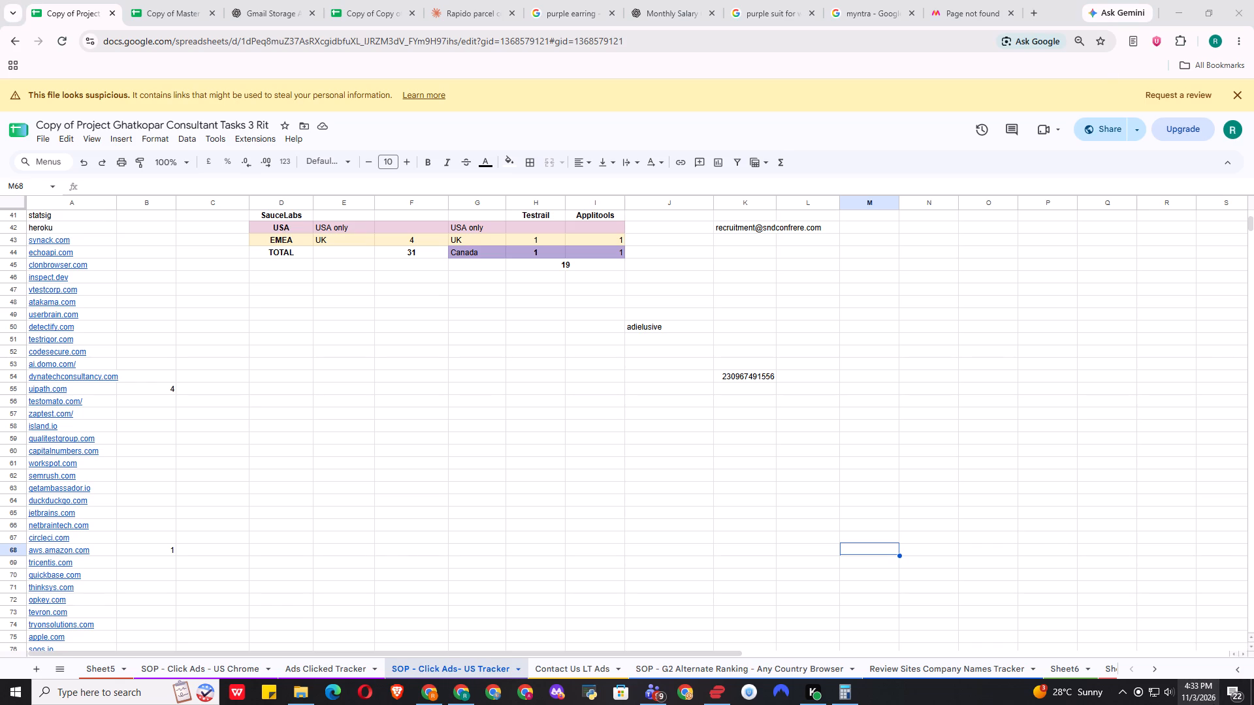
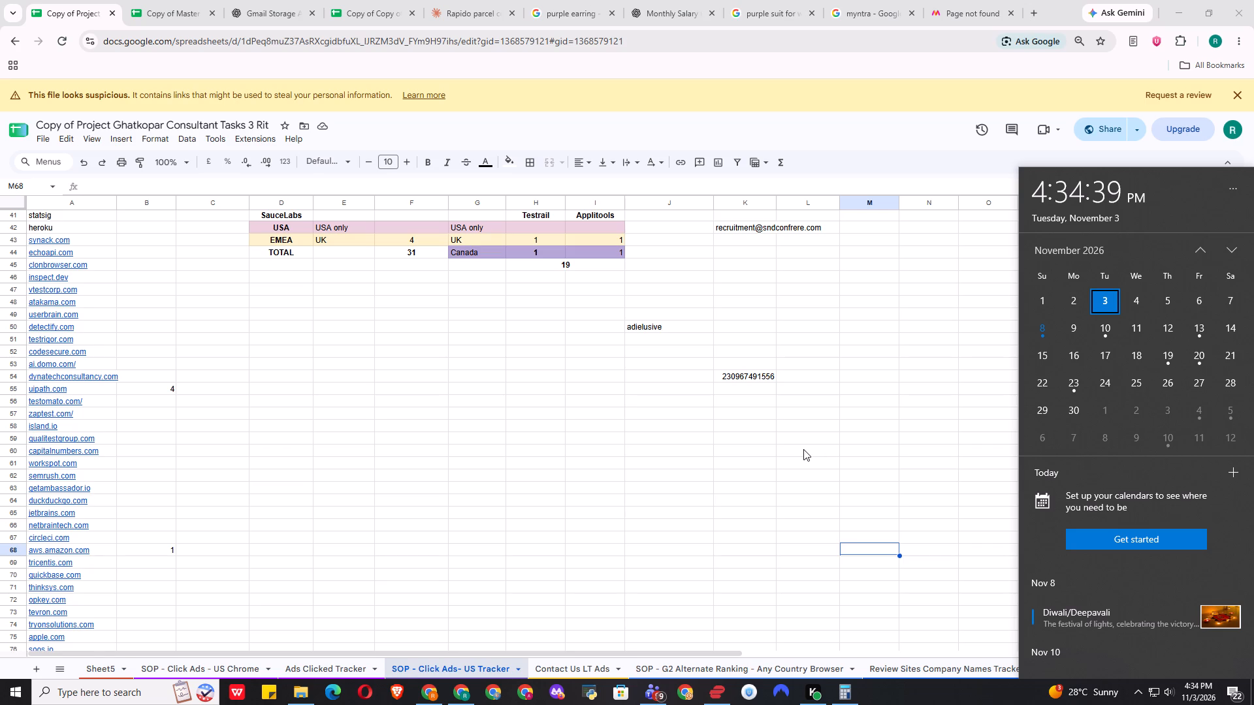
Dismiss the calendar and review the keyword category and country count tables in the upper rows of the US Tracker sheet.
scroll(814, 454, up, 6)
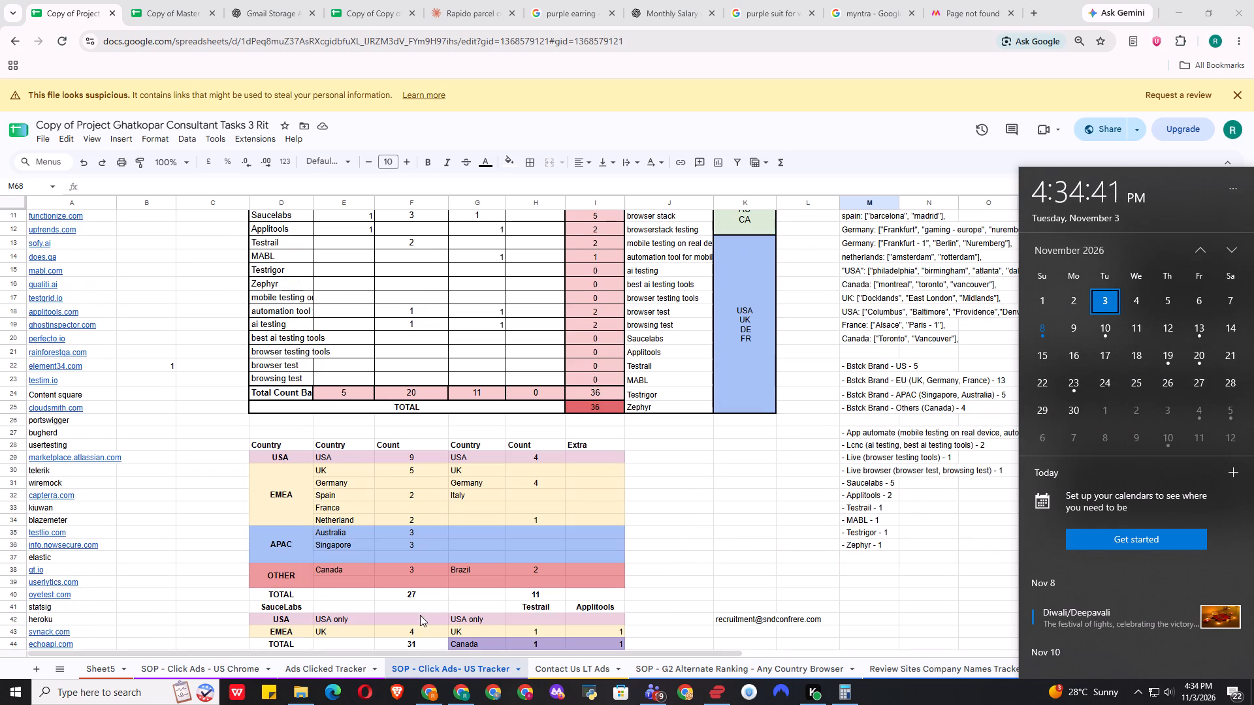
scroll(467, 704, up, 4)
scroll(372, 523, up, 4)
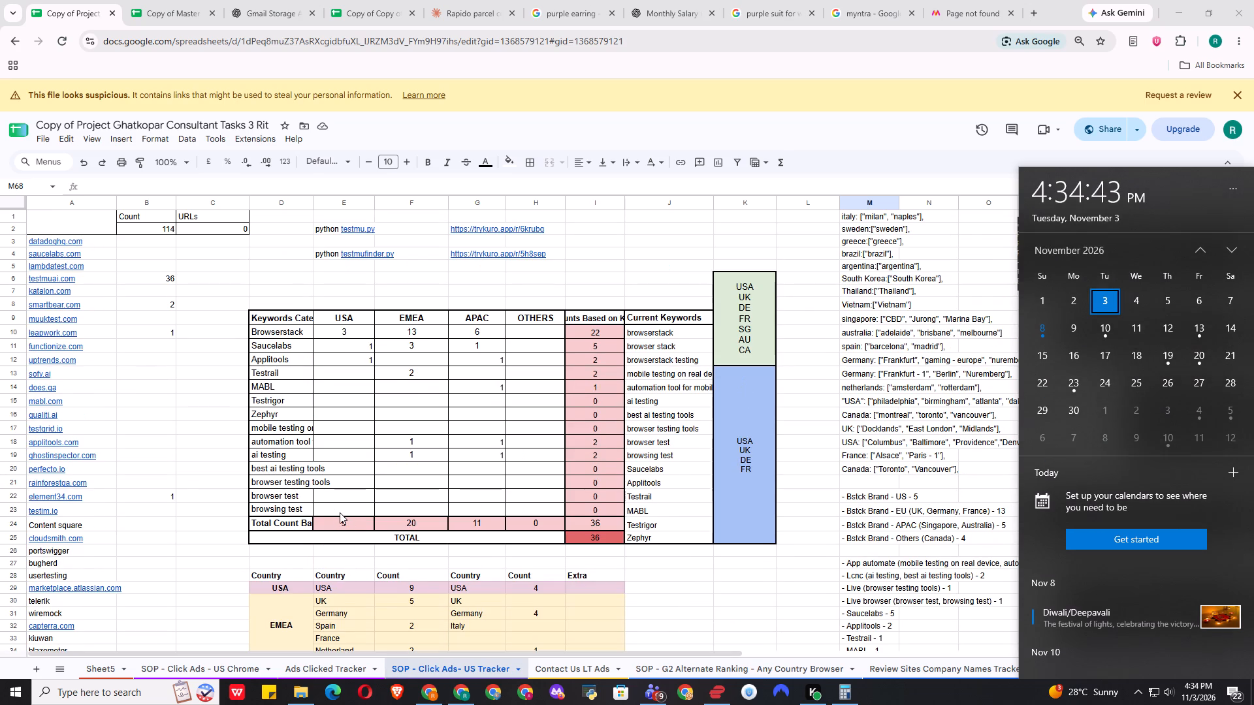
scroll(819, 343, up, 3)
click(819, 343)
scroll(853, 379, up, 3)
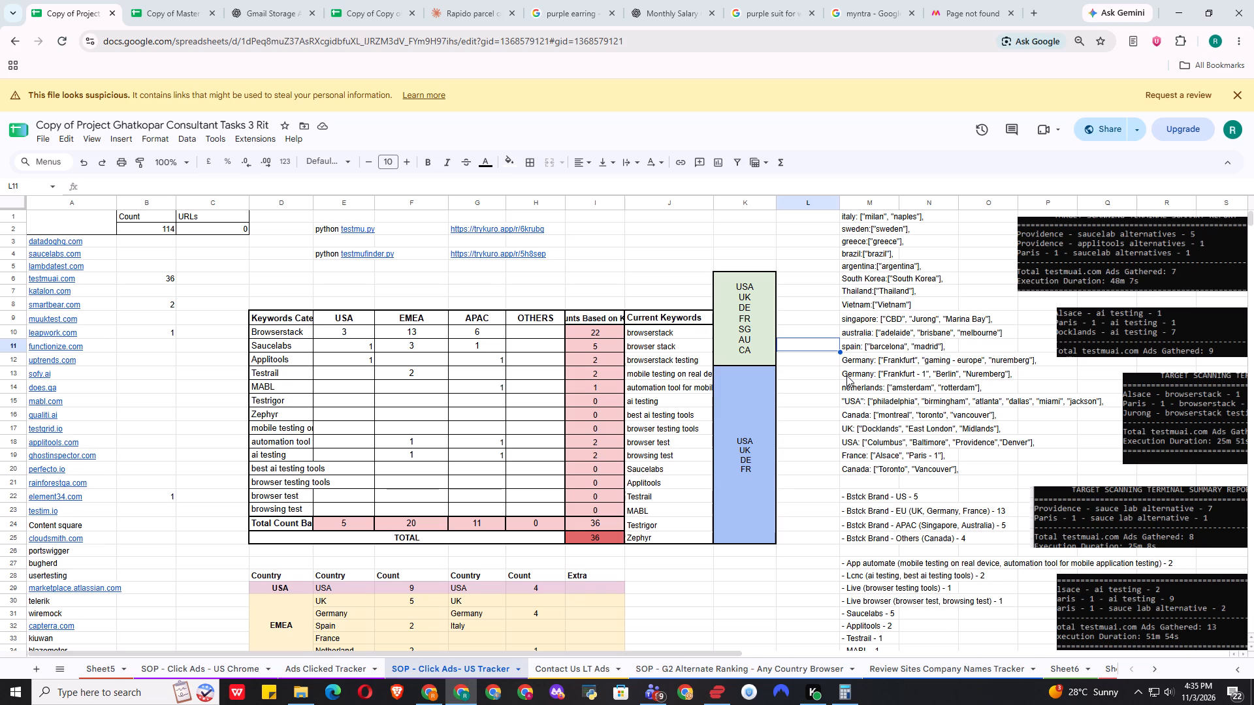
Open a new browser tab.
click(1031, 4)
Return to the Copy of Project Ghatkopar spreadsheet and view the rows below the country count tables.
click(56, 13)
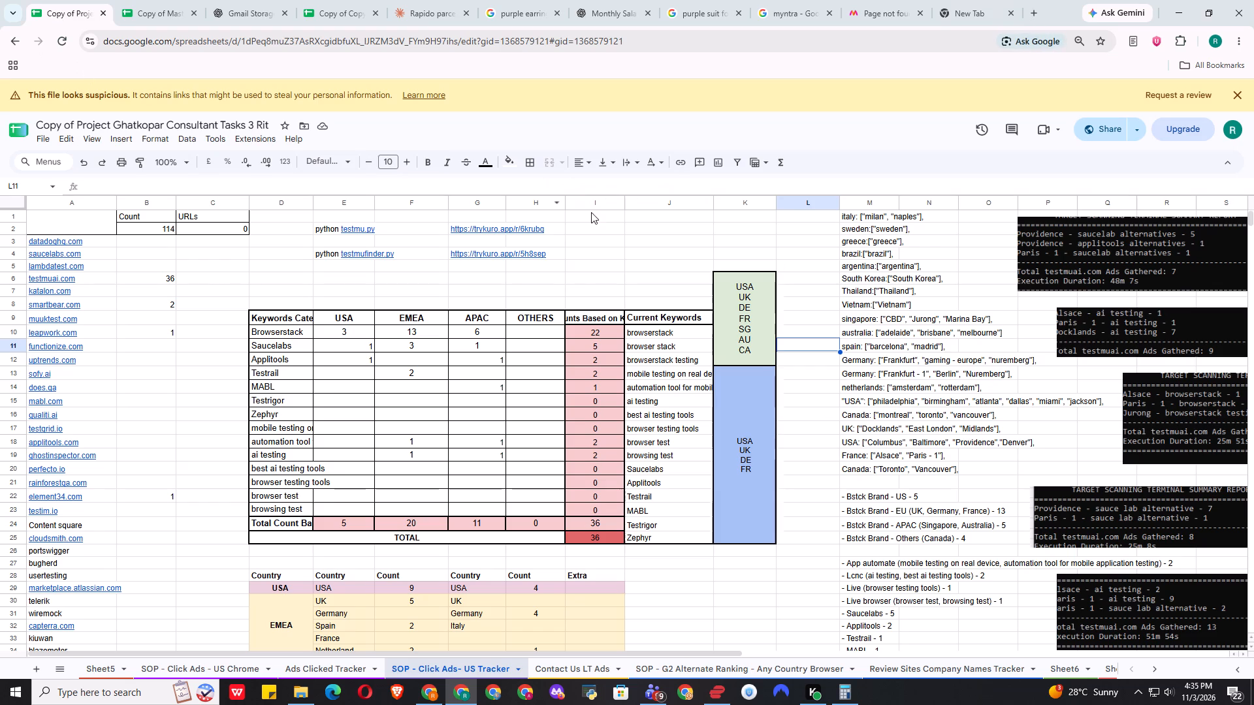
scroll(1021, 324, down, 8)
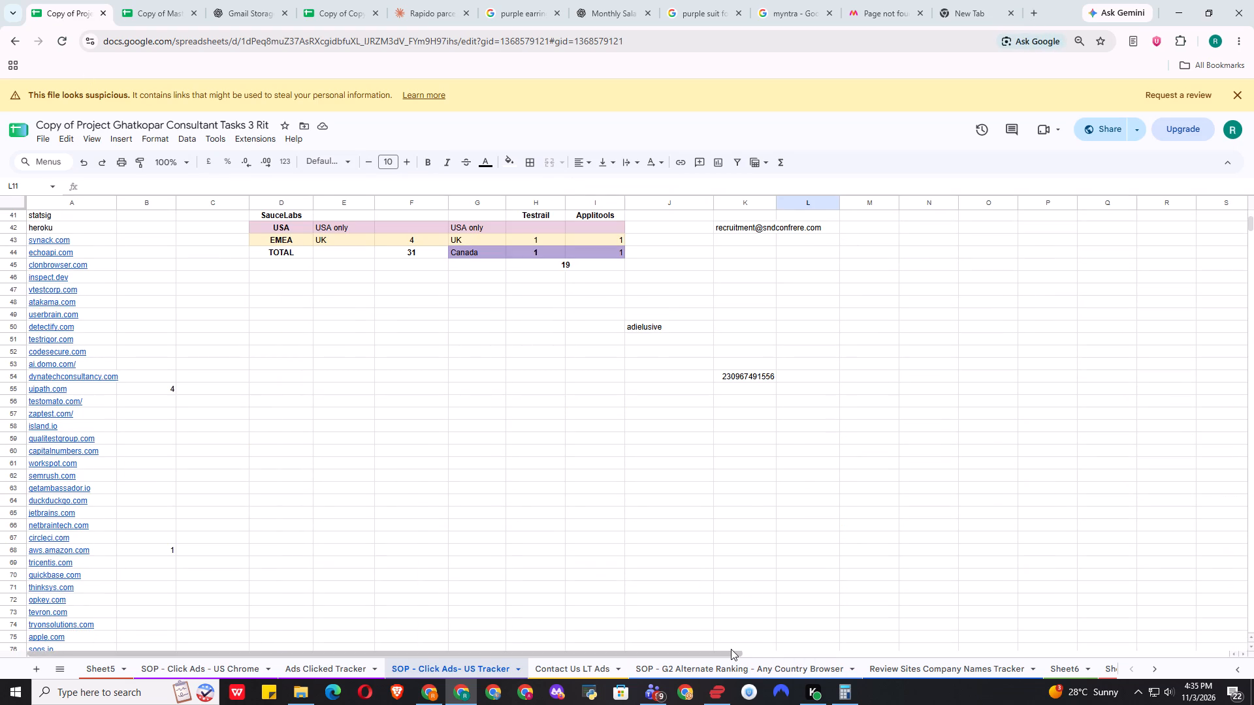
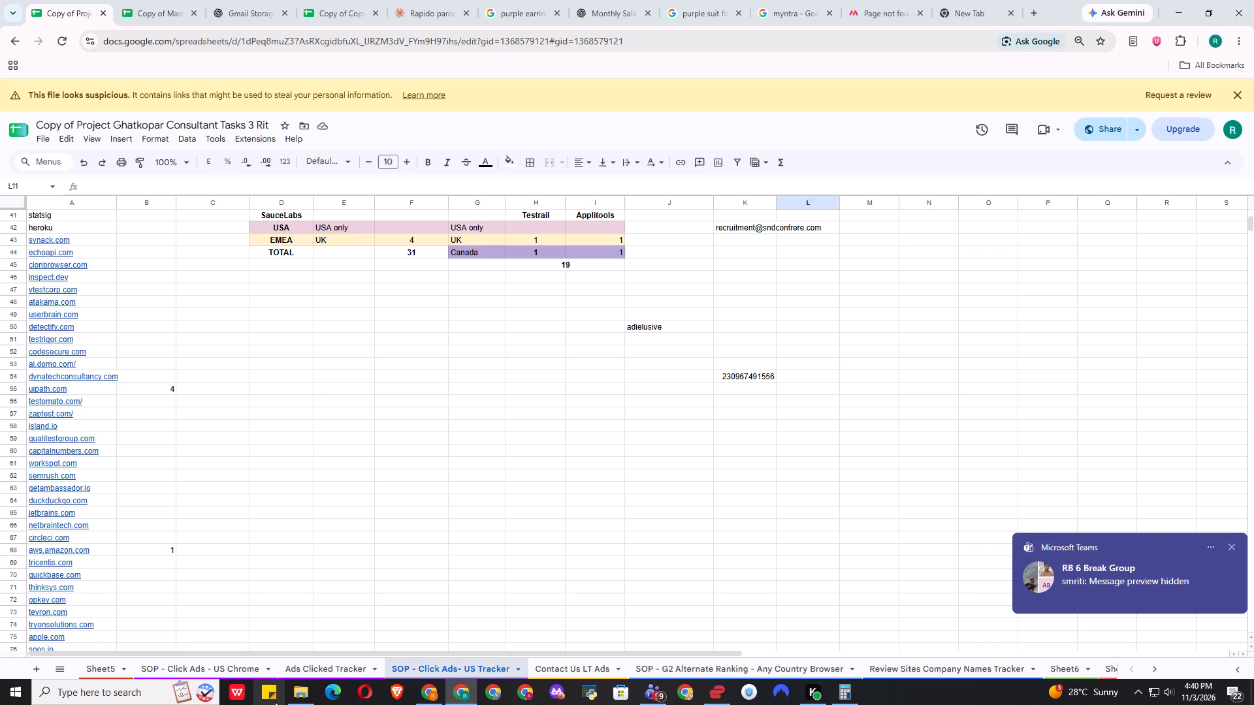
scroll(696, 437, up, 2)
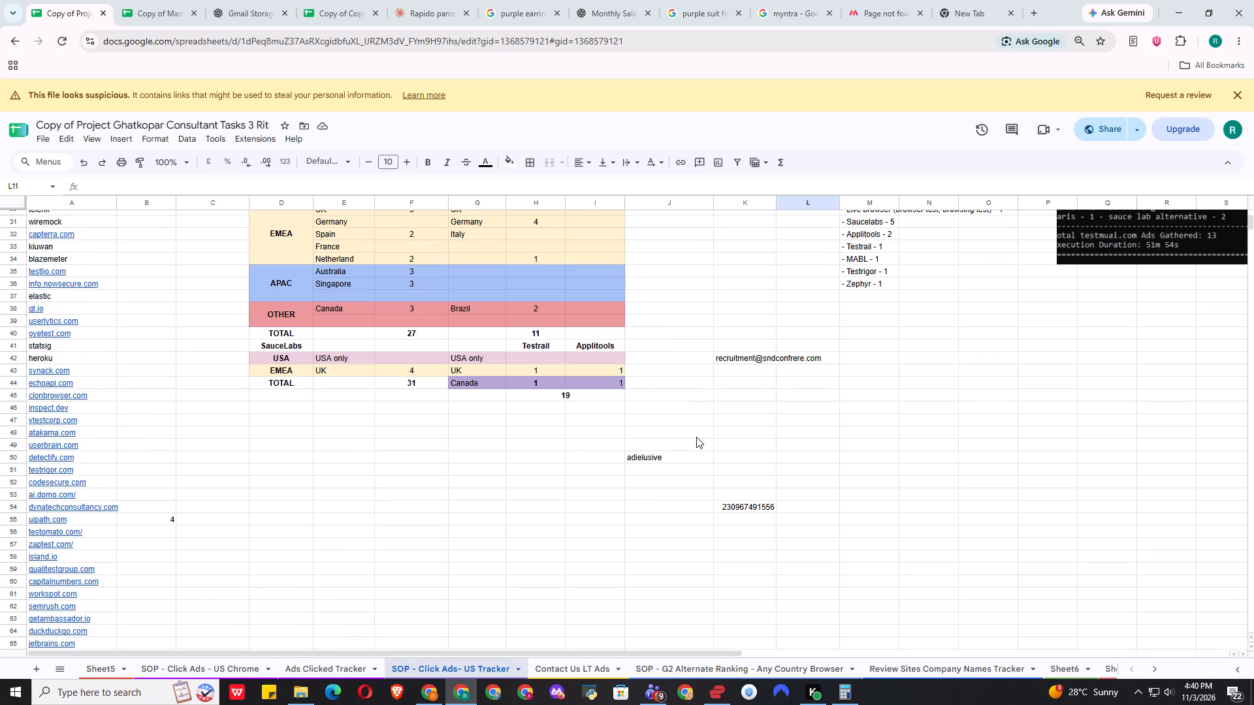
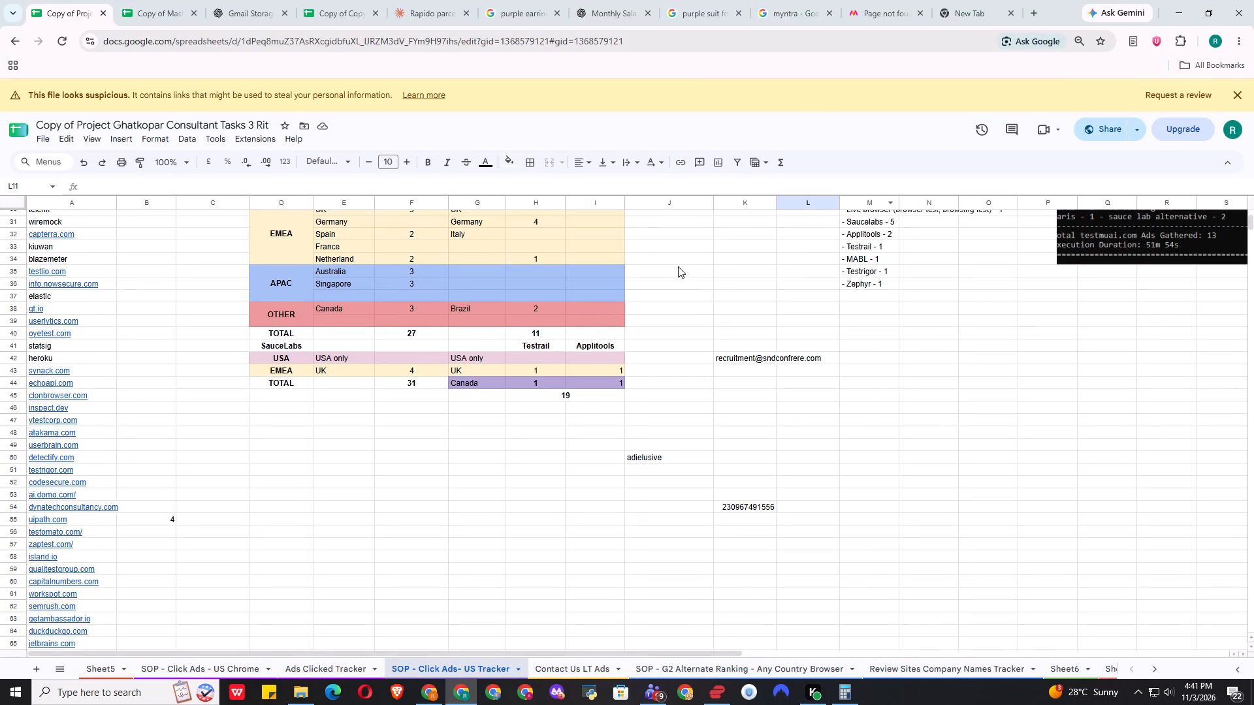
Review the keyword category counts by region and the country location lists at the top of the SOP - Click Ads- US Tracker sheet.
scroll(796, 296, up, 9)
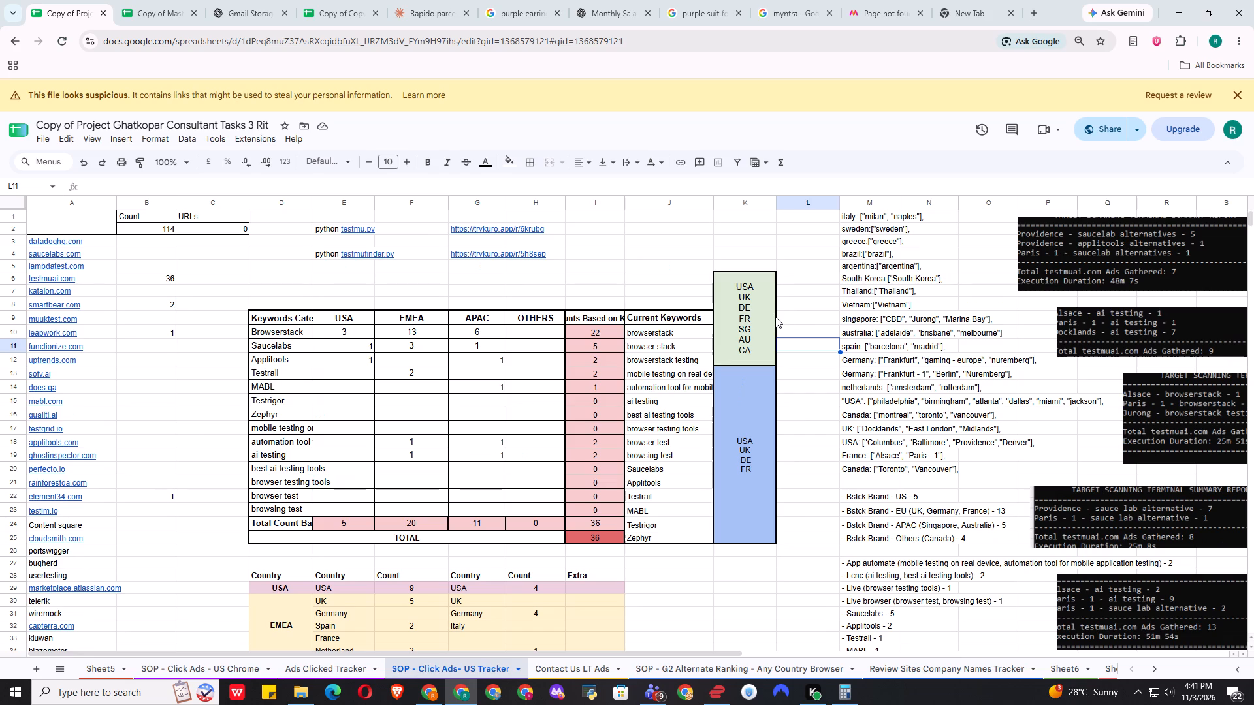
scroll(792, 309, up, 3)
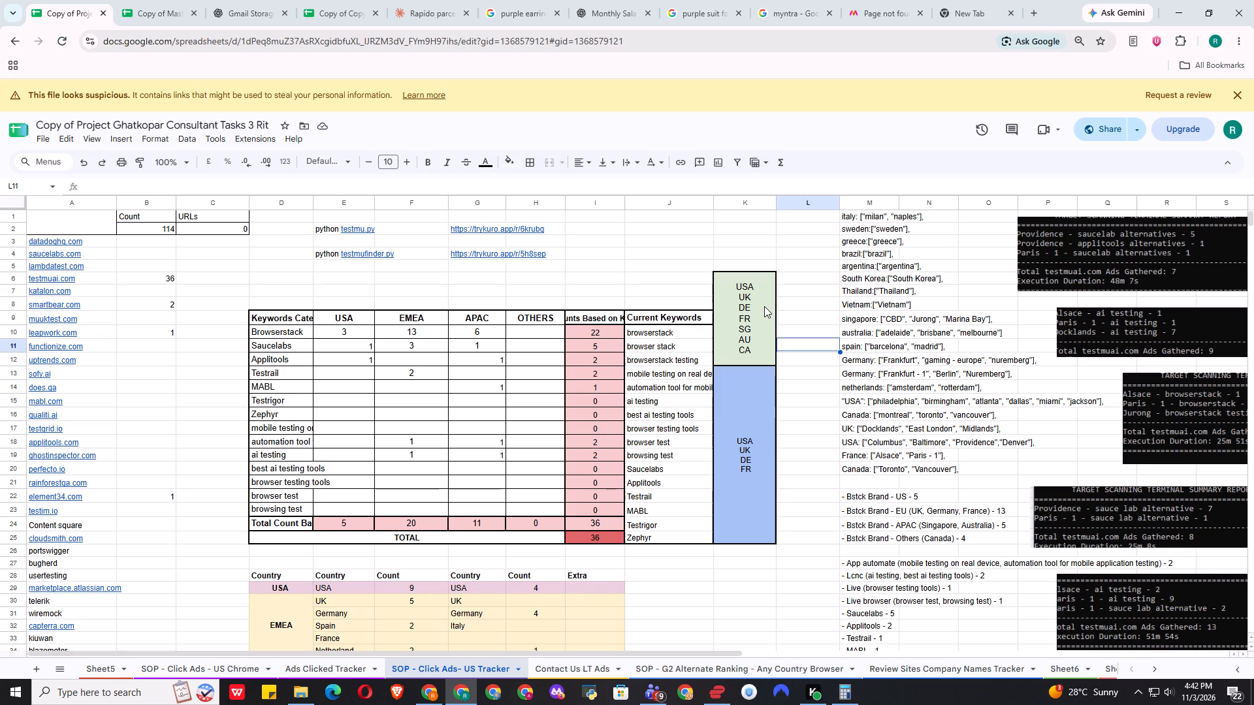
scroll(878, 245, down, 4)
scroll(937, 351, up, 3)
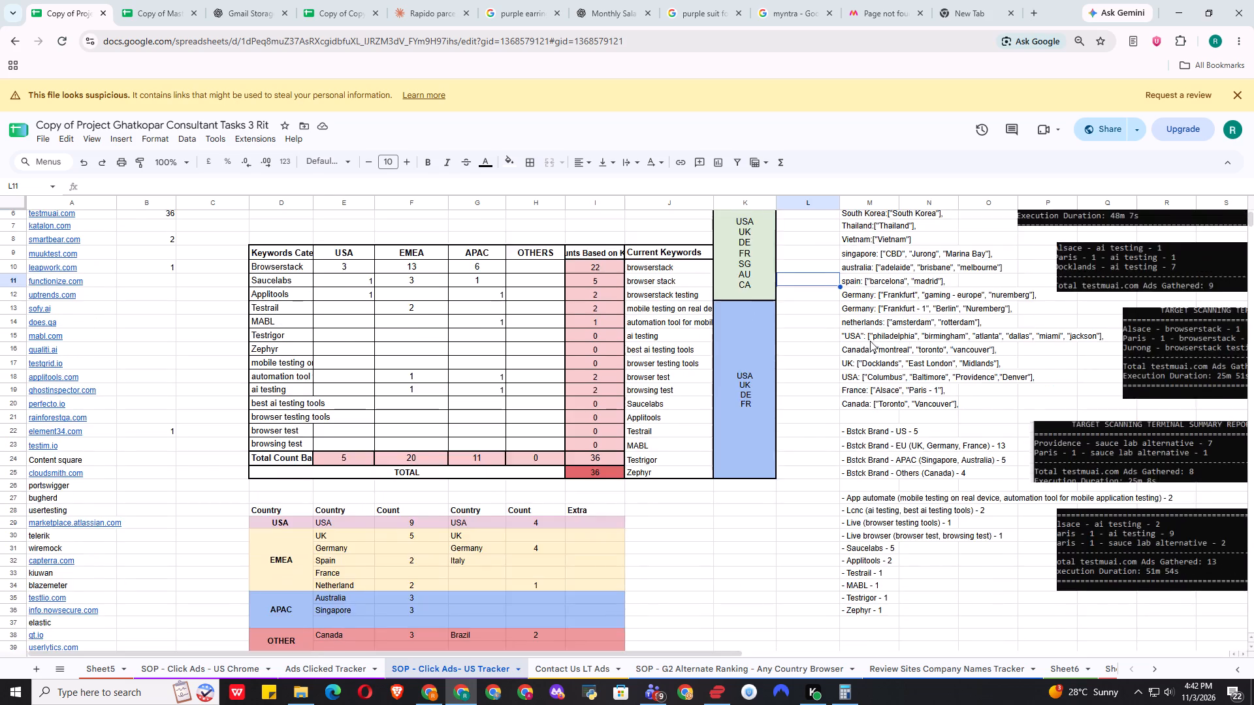
scroll(859, 336, up, 2)
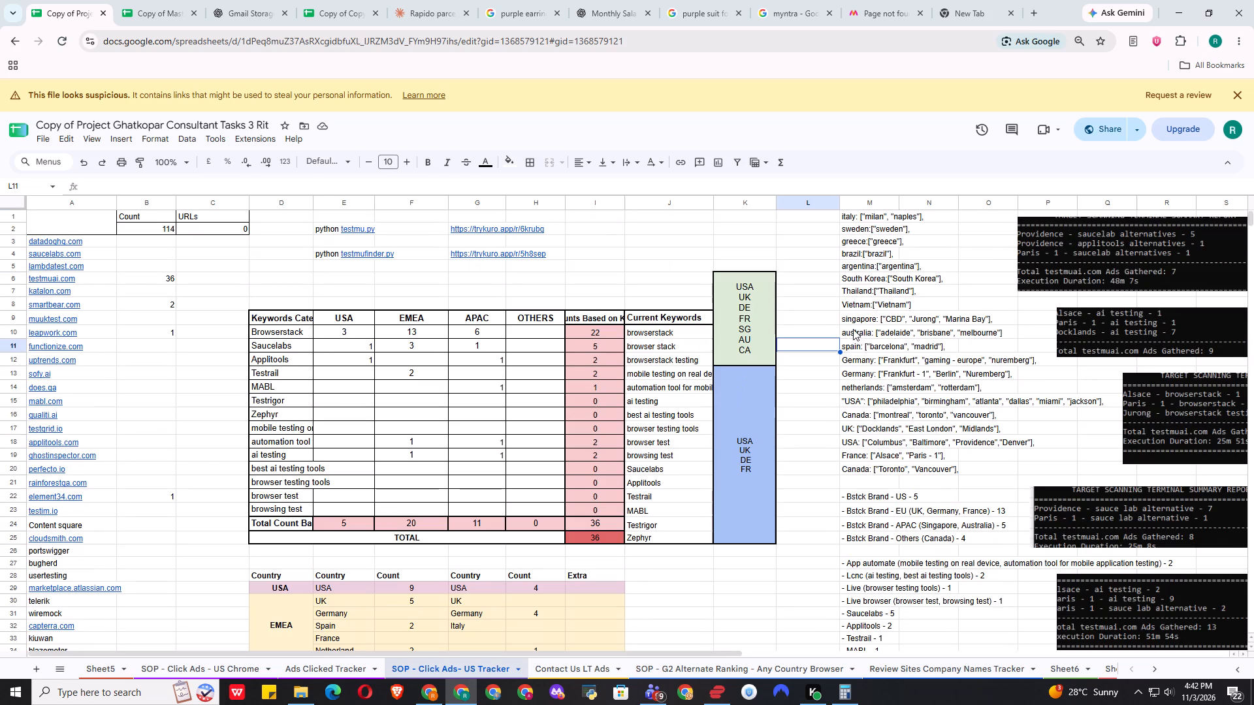
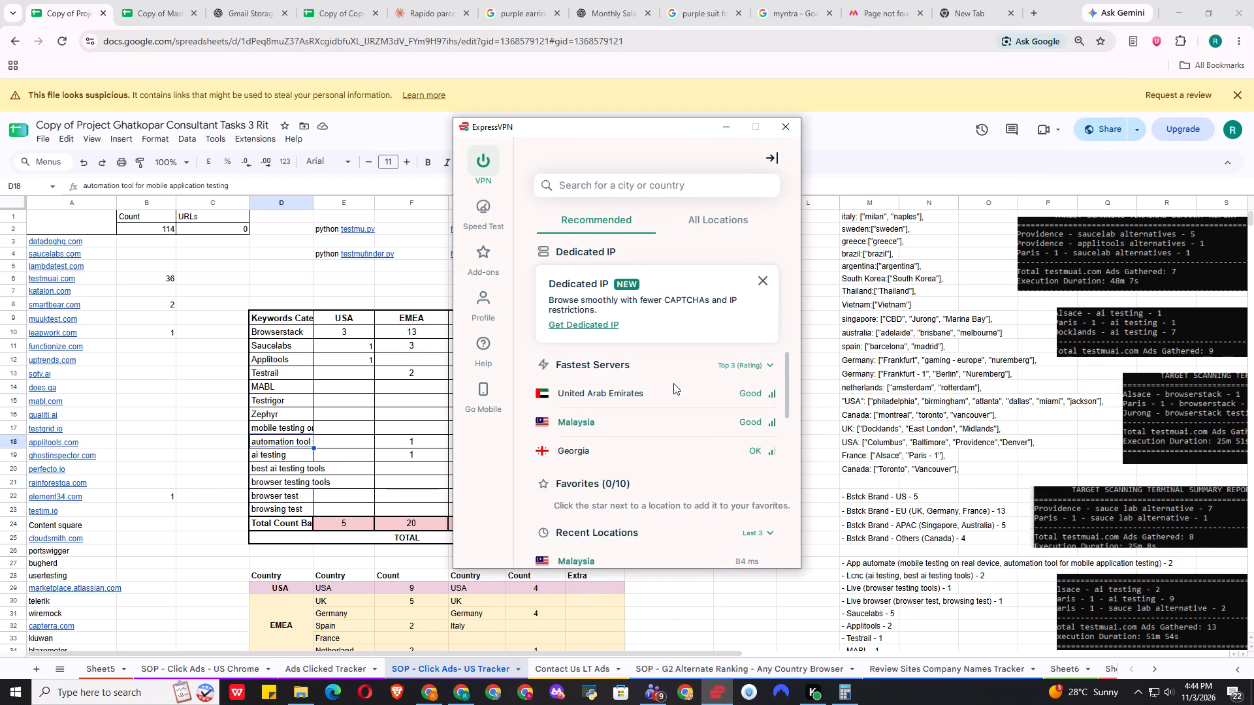
Connect the VPN to the recent location France - Paris - 1.
scroll(679, 398, down, 1)
scroll(637, 504, down, 1)
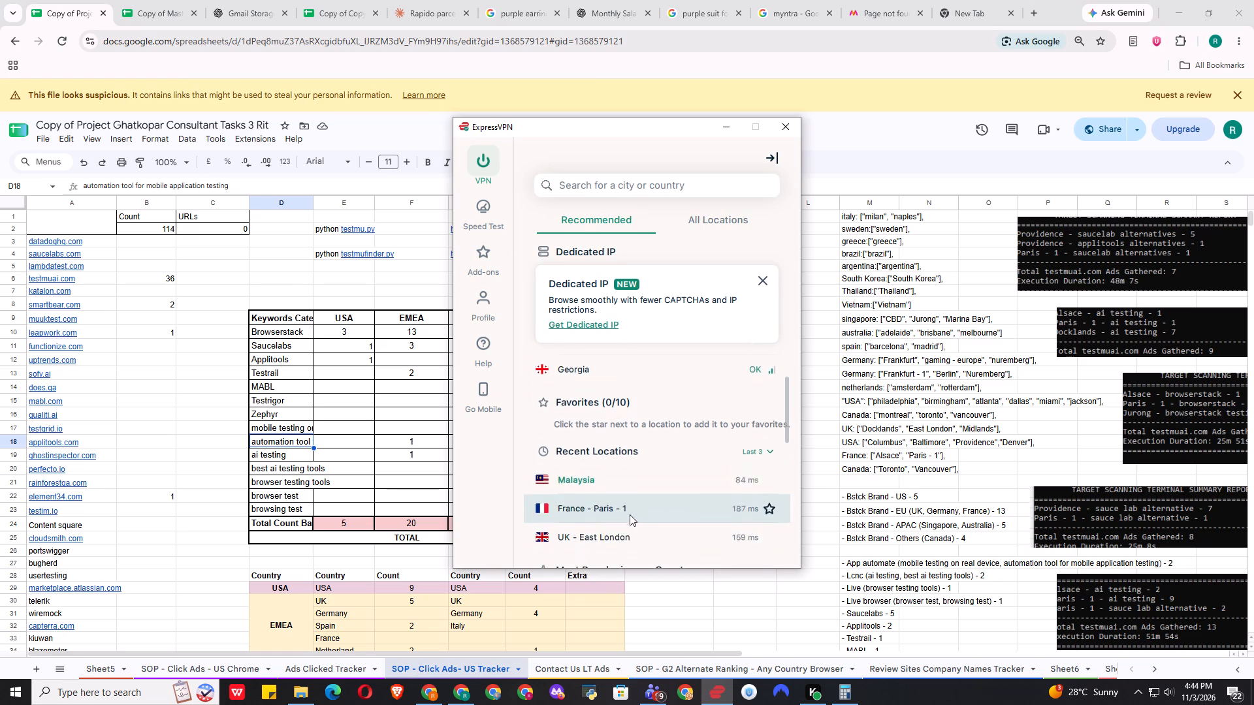
click(606, 497)
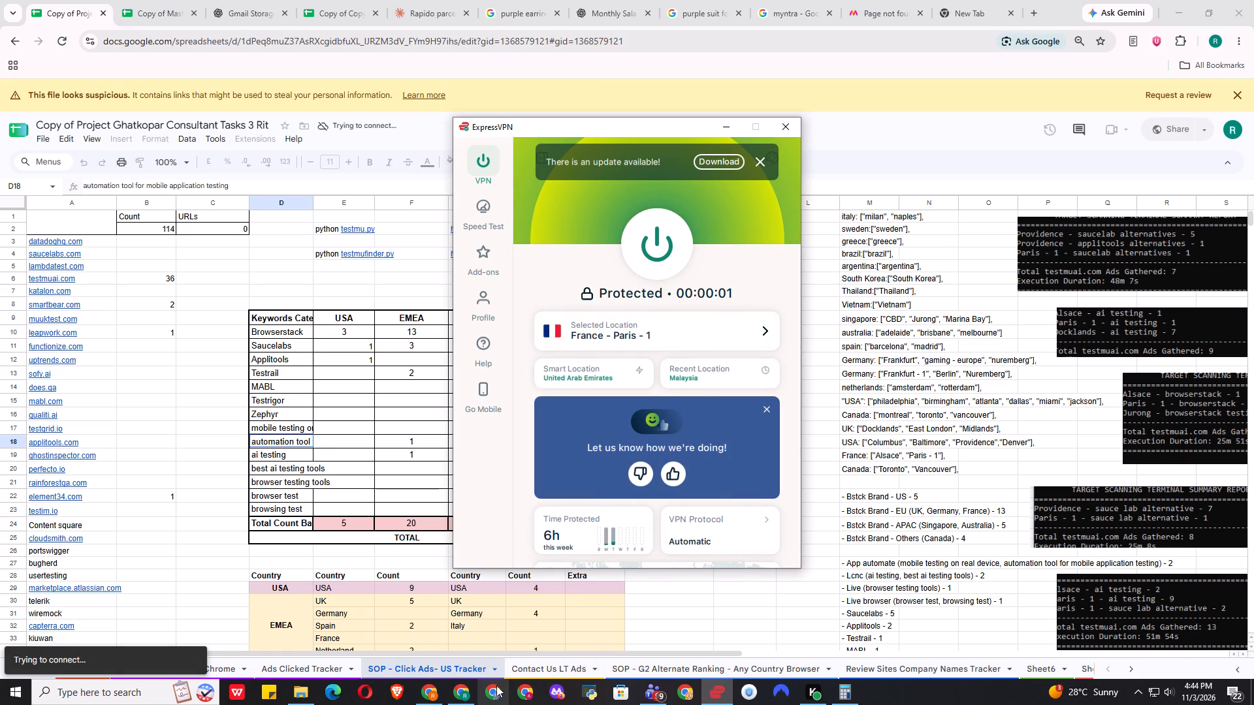
Switch to a new Chrome Incognito window and search Google for browserstack.
right_drag(493, 686, 496, 694)
right_click(519, 695)
click(537, 613)
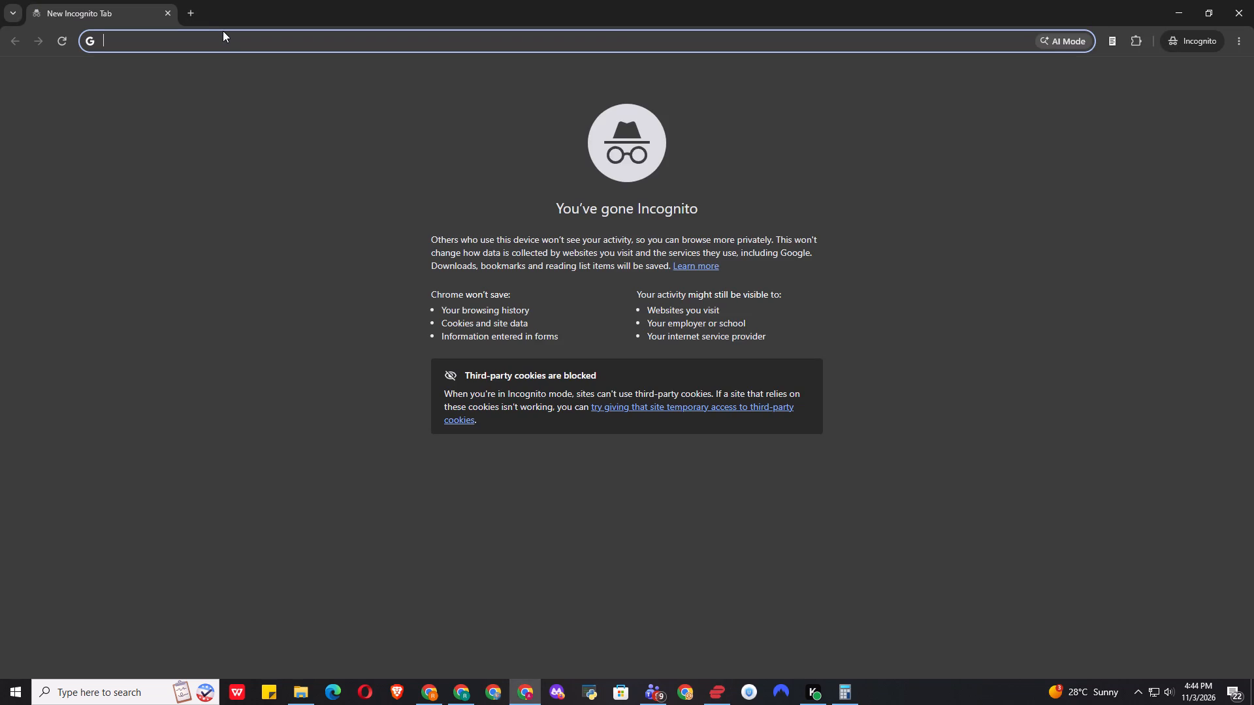
click(223, 31)
text(browserstack)
key(Return)
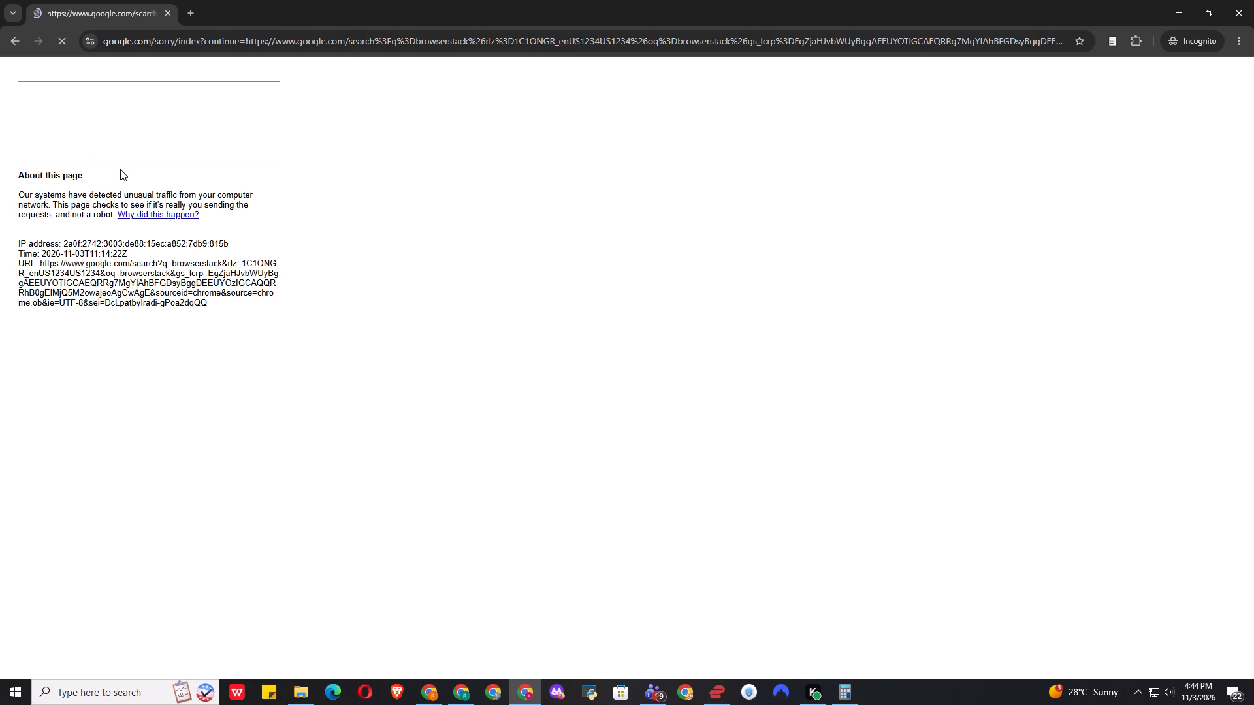
Complete the reCAPTCHA check by selecting all the images with crosswalks and verifying them.
click(31, 136)
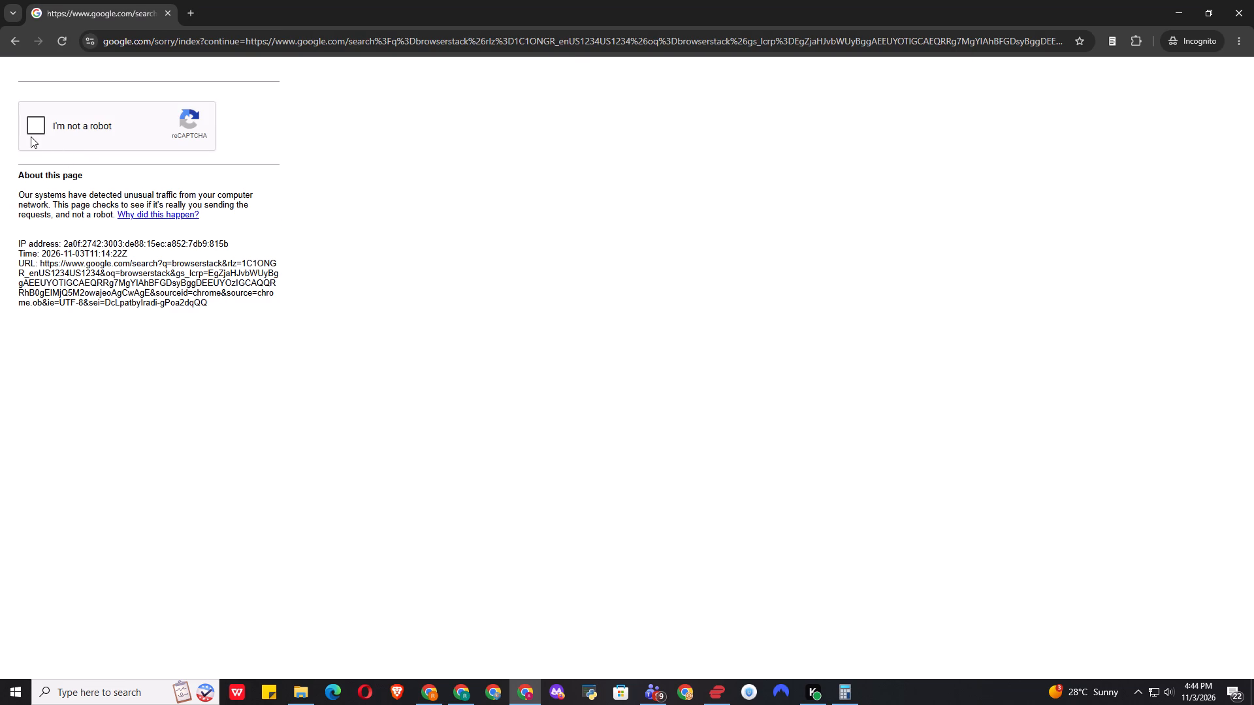
click(100, 199)
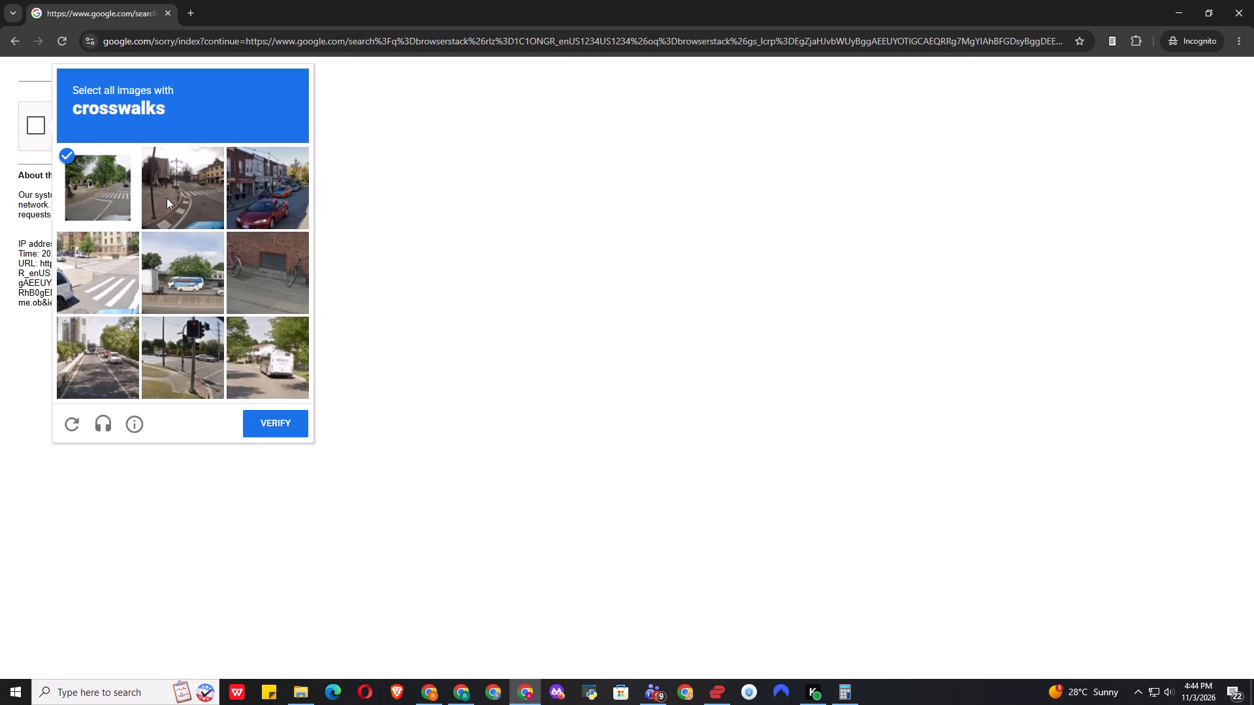
click(181, 202)
click(111, 287)
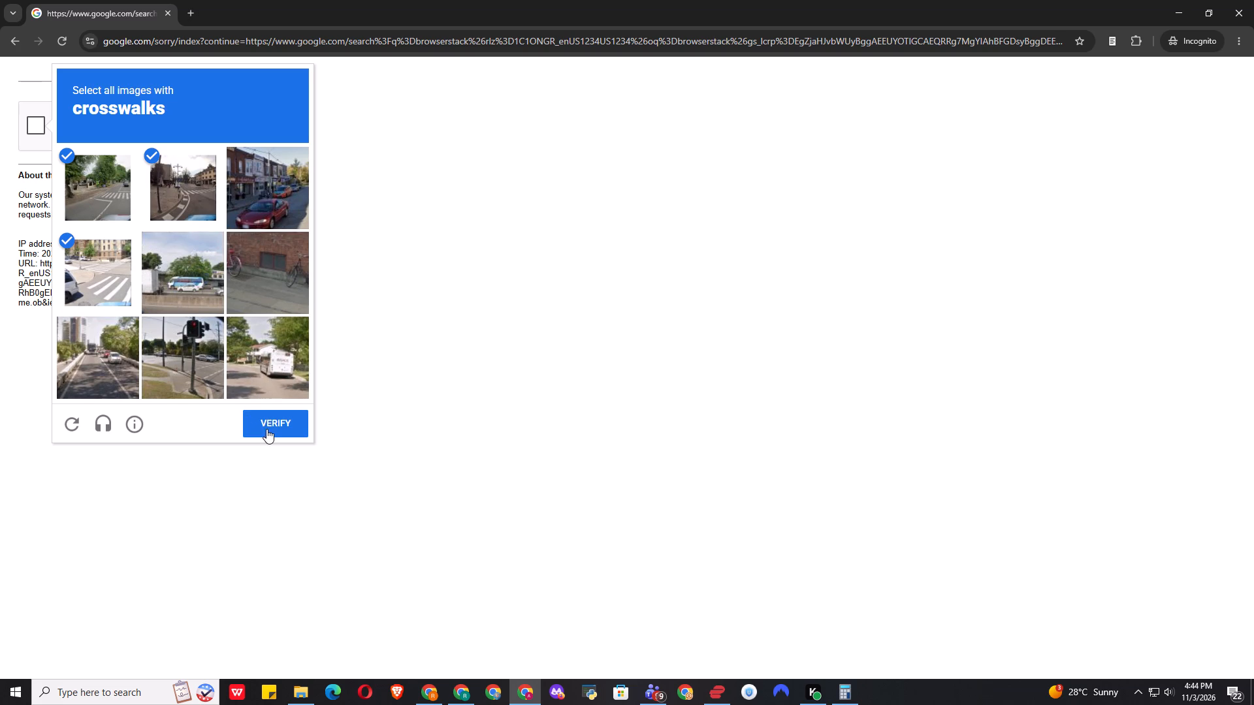
click(266, 429)
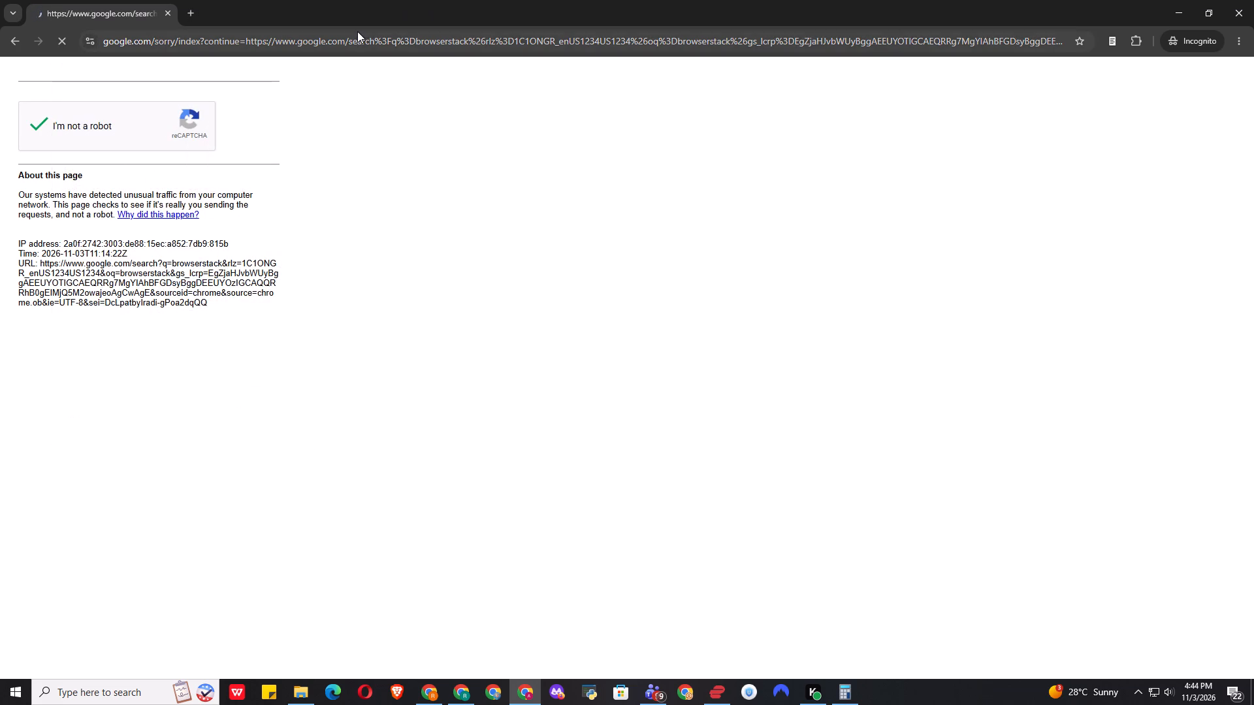
click(511, 563)
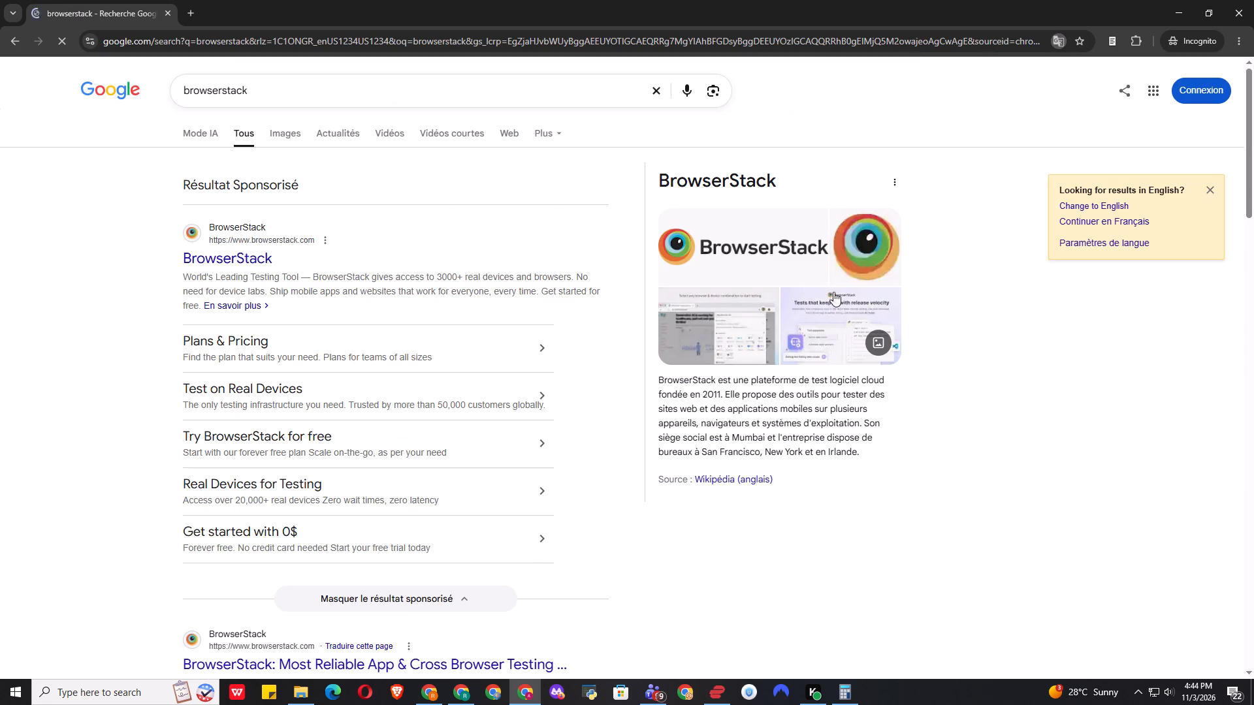
Change the Google results language to English.
click(1091, 207)
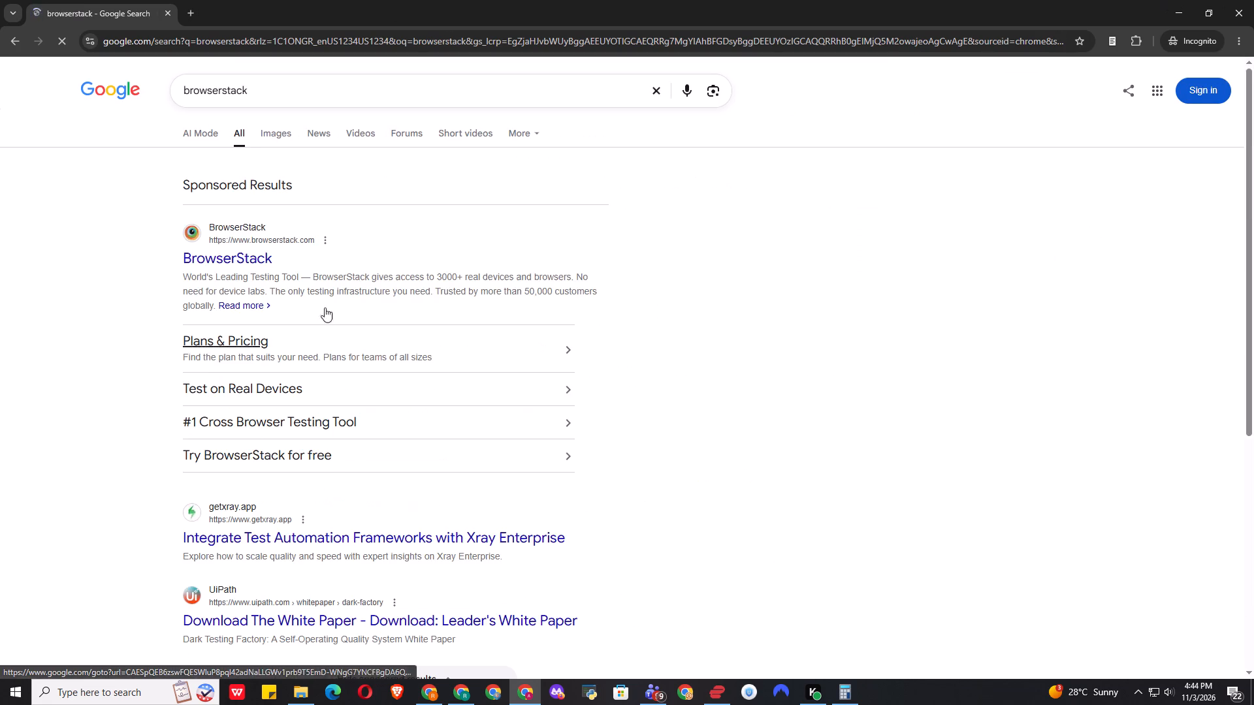
Open the getxray.app, UiPath white paper, IMG.LY and Secure Privacy sponsored results of the first results page in new tabs.
scroll(222, 468, down, 2)
ctrl+click(259, 401)
ctrl+click(261, 470)
scroll(387, 467, down, 2)
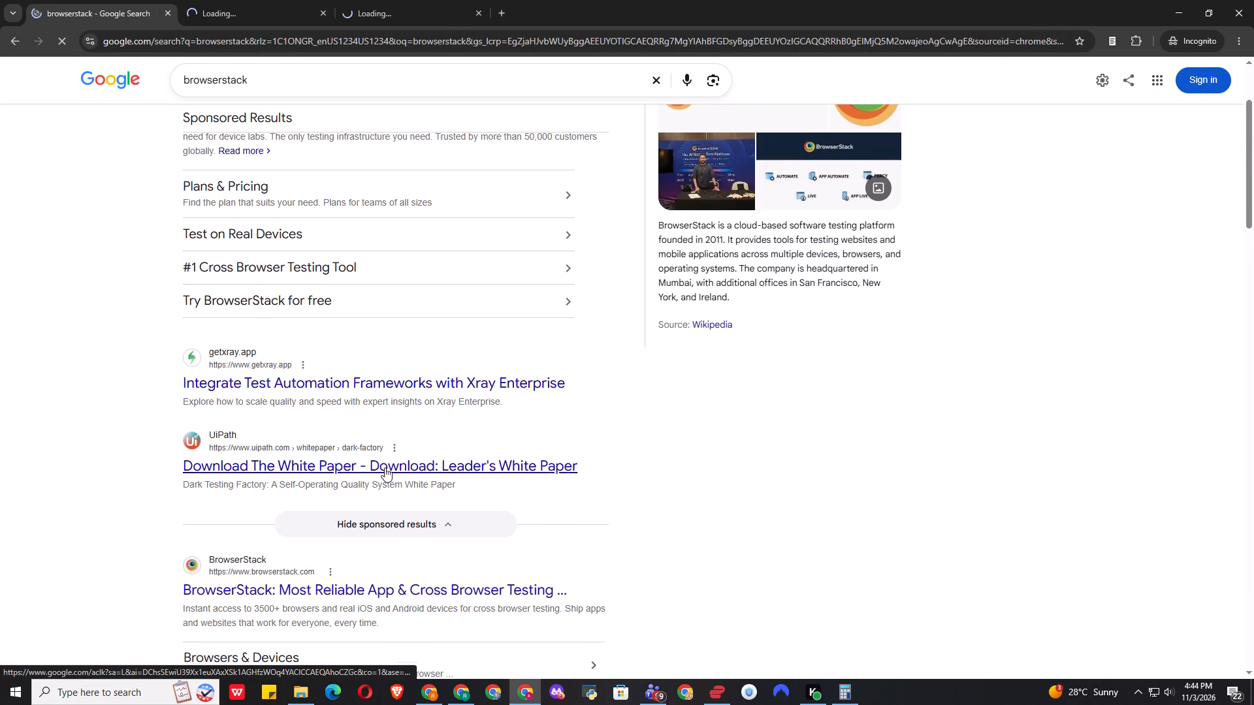
scroll(385, 467, down, 16)
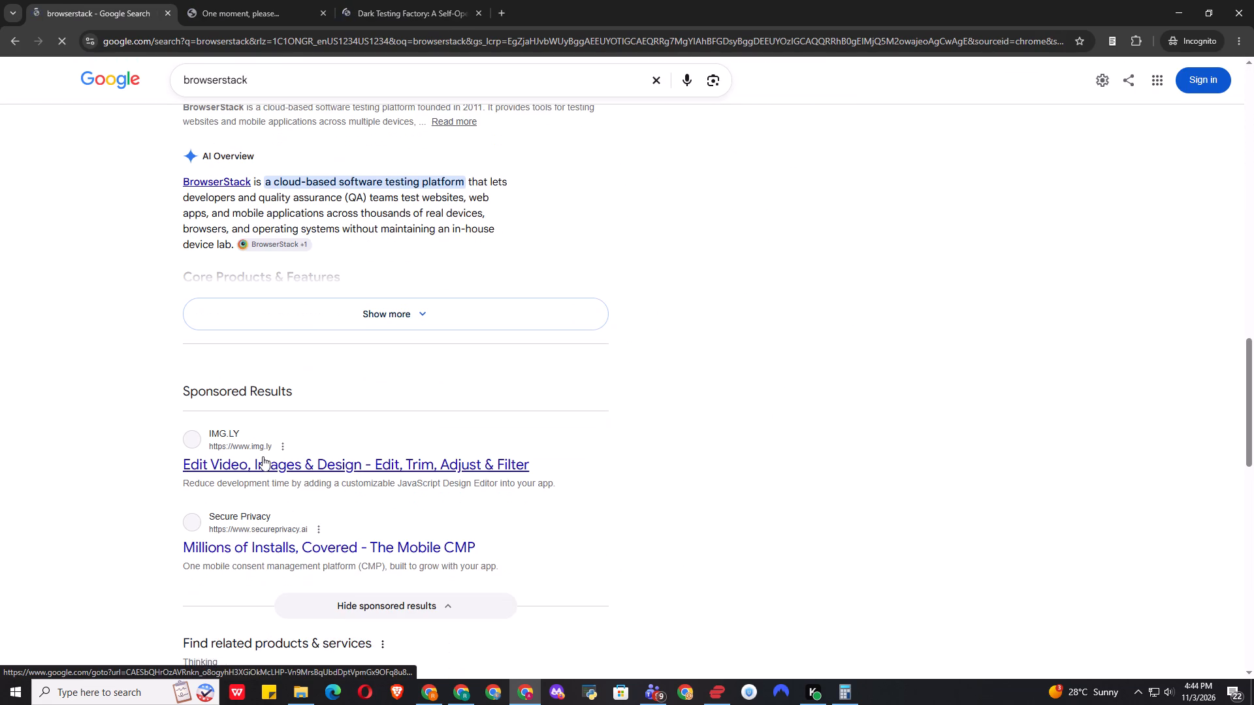
ctrl+click(264, 458)
ctrl+click(251, 542)
Go to the second page of browserstack results and examine it to the bottom for sponsored results.
scroll(396, 551, down, 19)
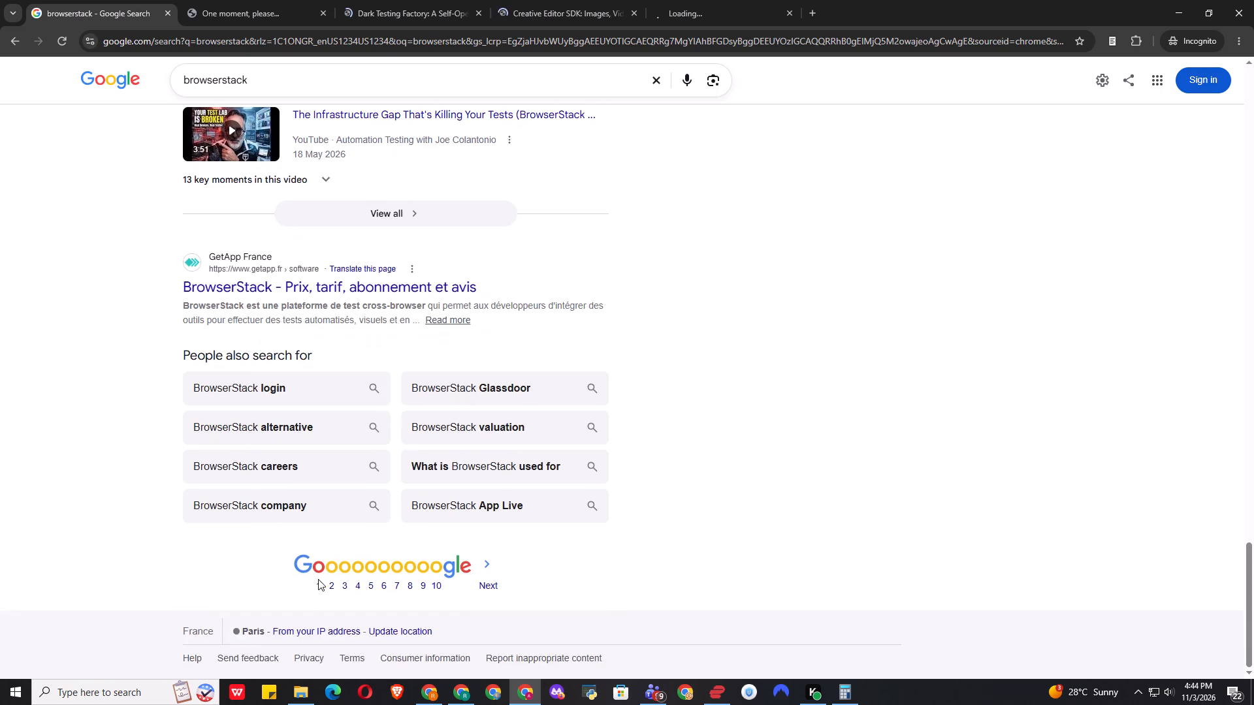
scroll(318, 579, down, 2)
click(330, 591)
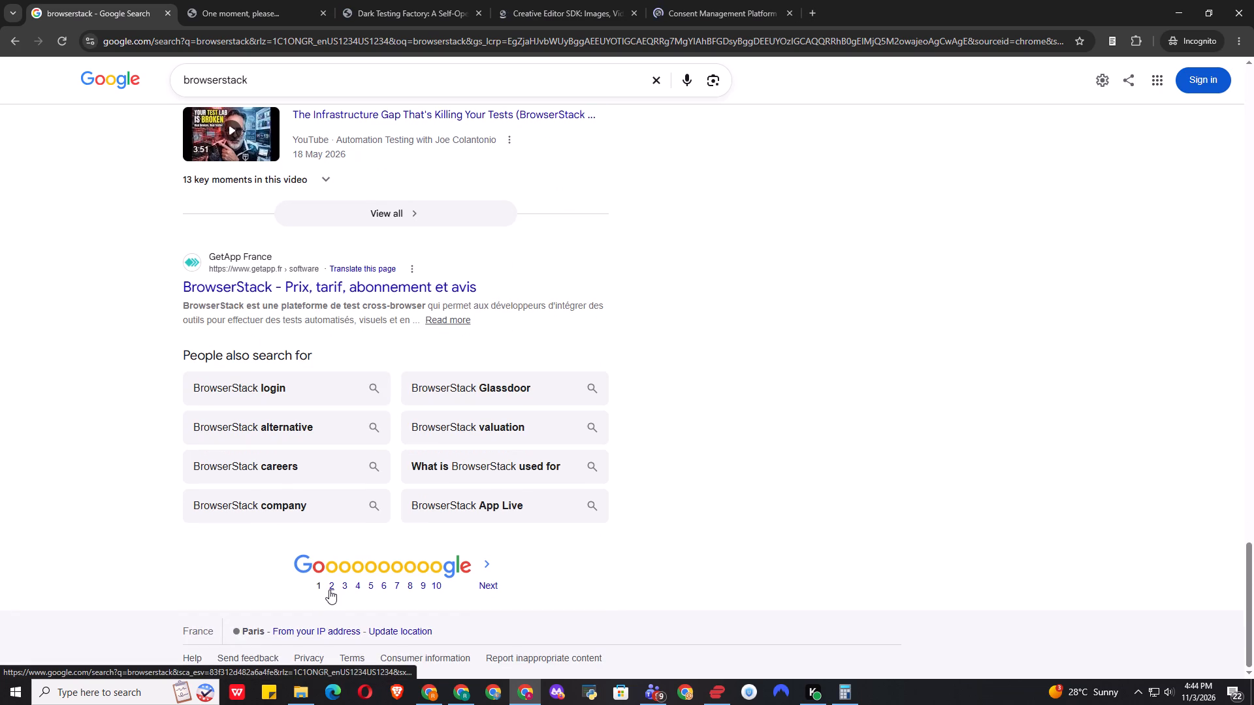
click(329, 589)
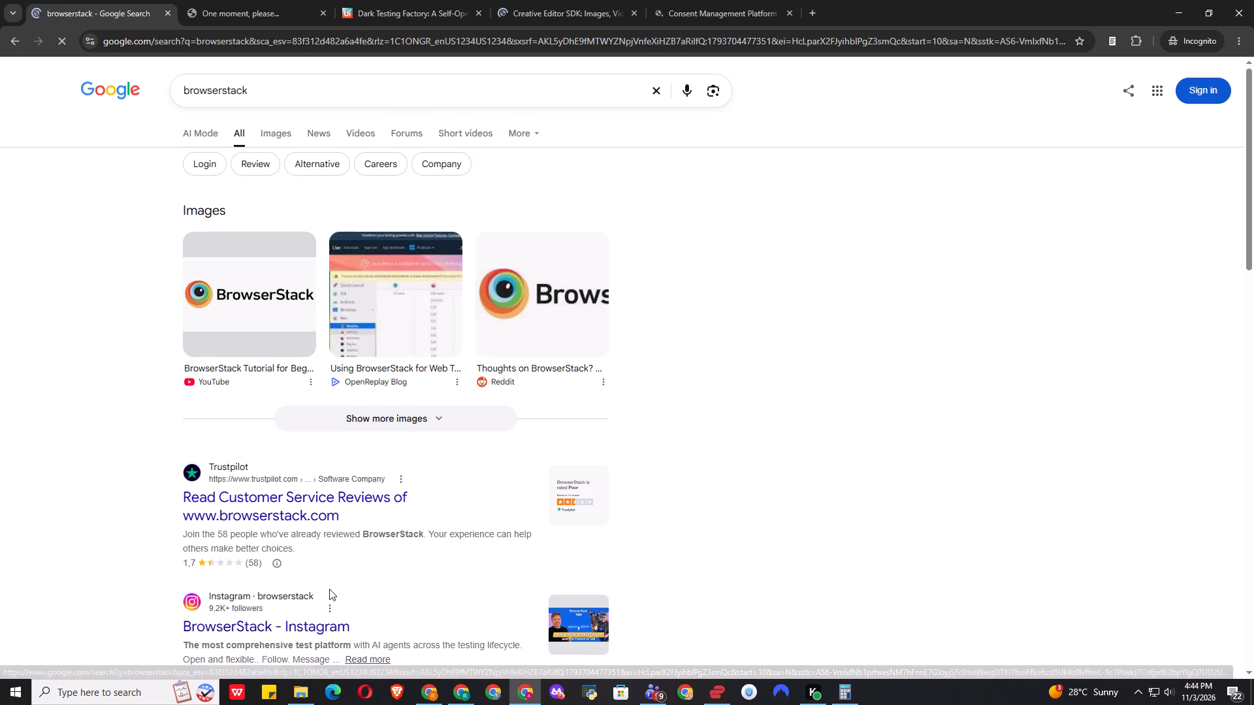
scroll(373, 471, down, 1)
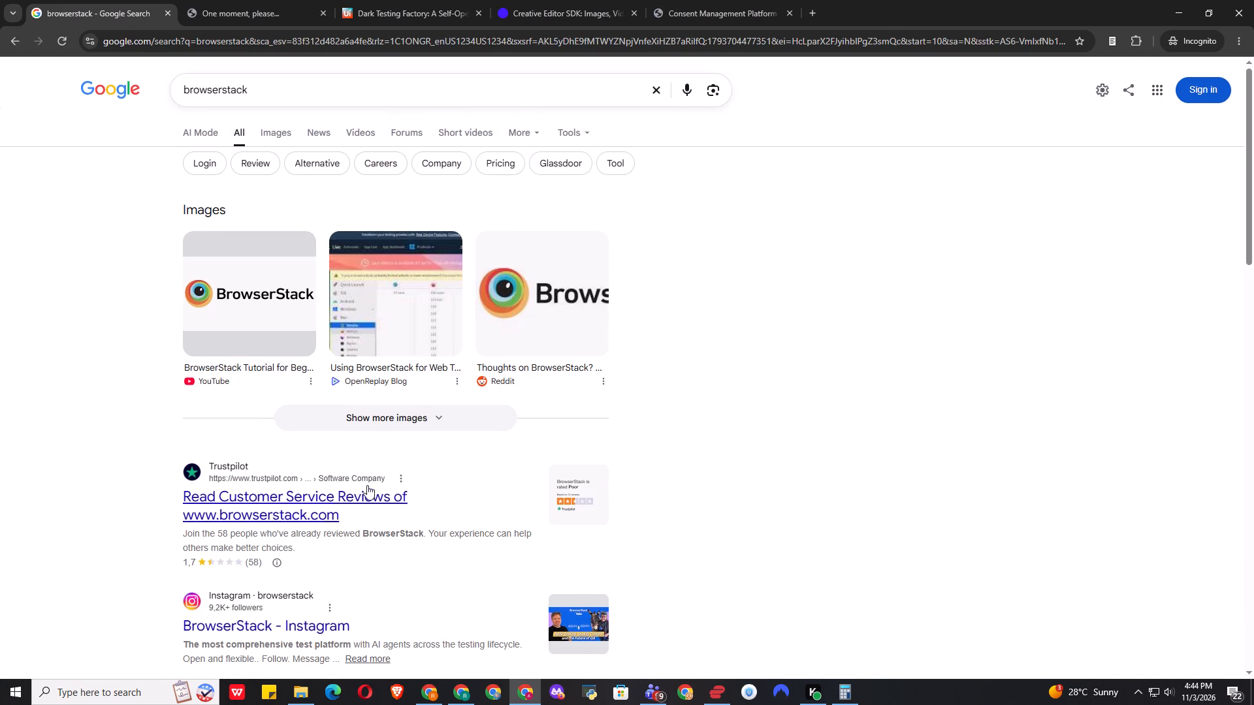
scroll(367, 485, down, 7)
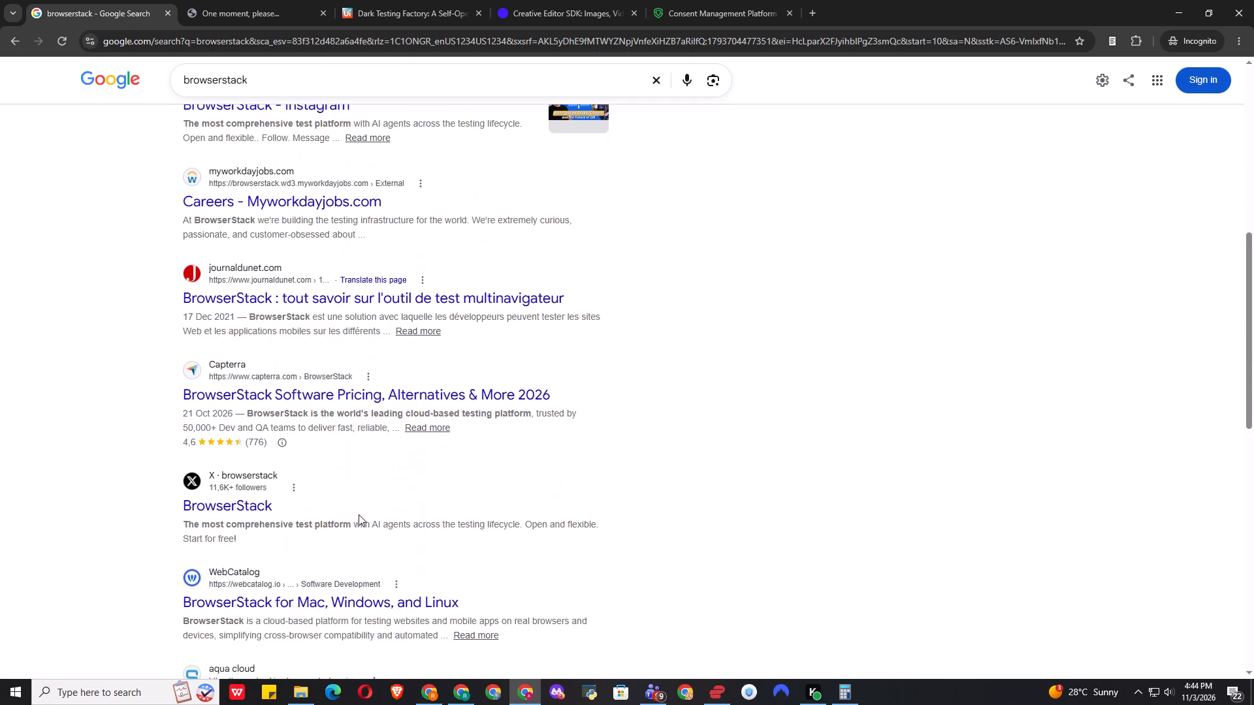
scroll(359, 516, down, 16)
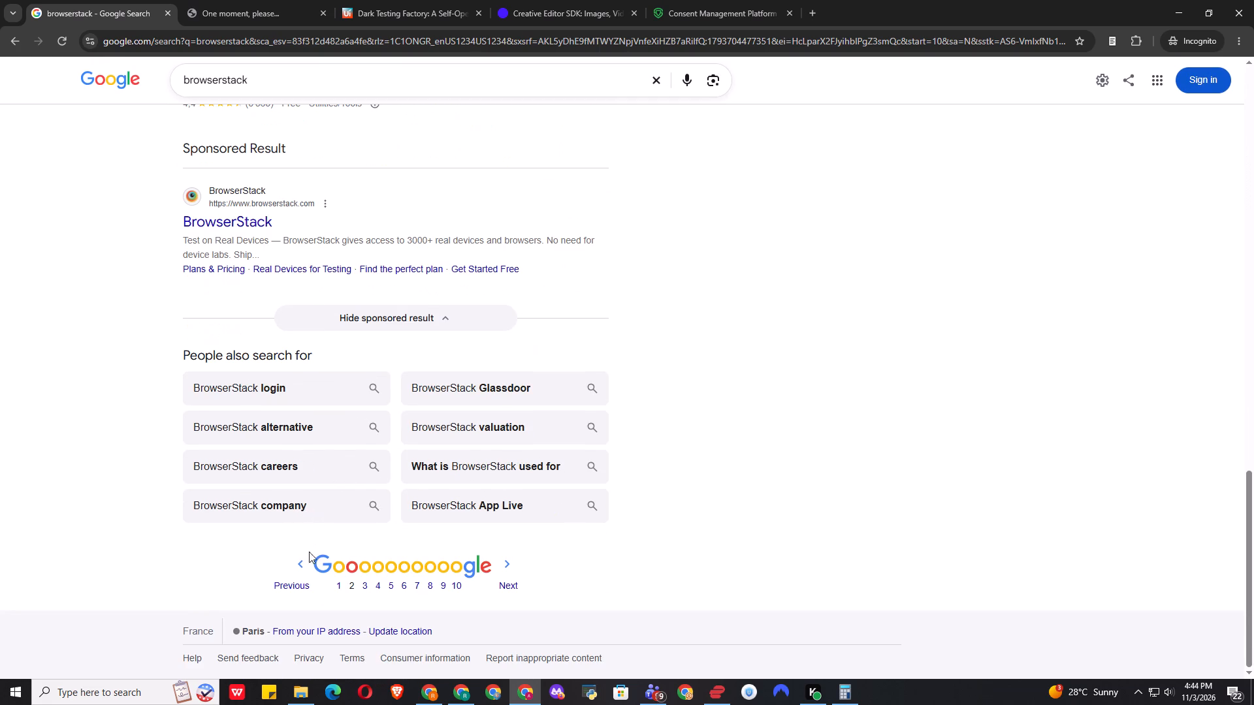
Return to the first results page and open the UiPath Test Cloud and guidde sponsored results in new tabs.
click(300, 579)
scroll(449, 360, down, 7)
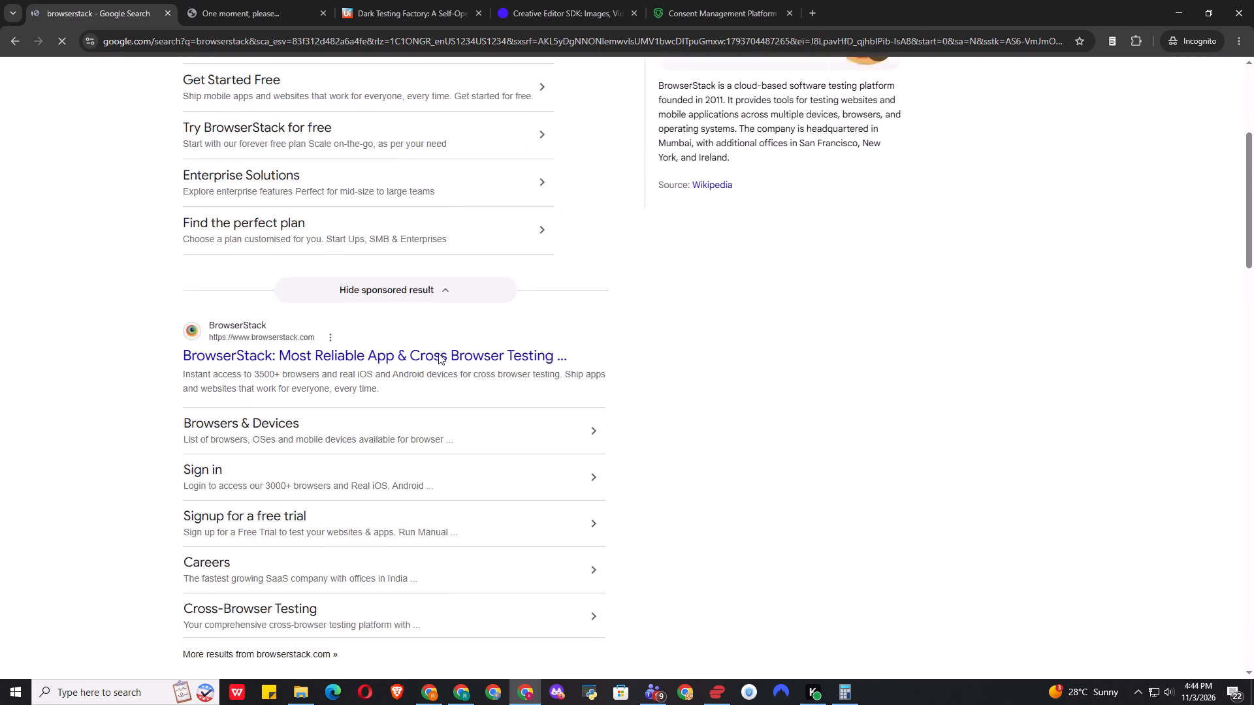
scroll(438, 353, down, 17)
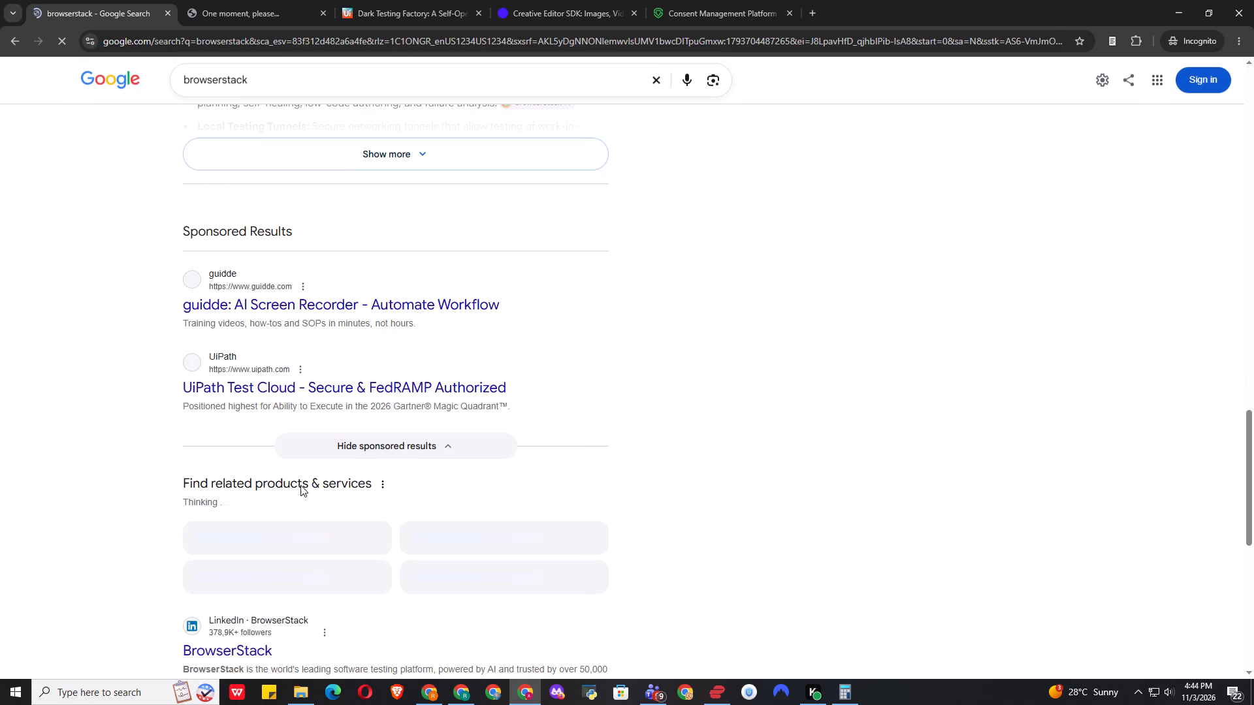
ctrl+click(248, 384)
ctrl+click(291, 291)
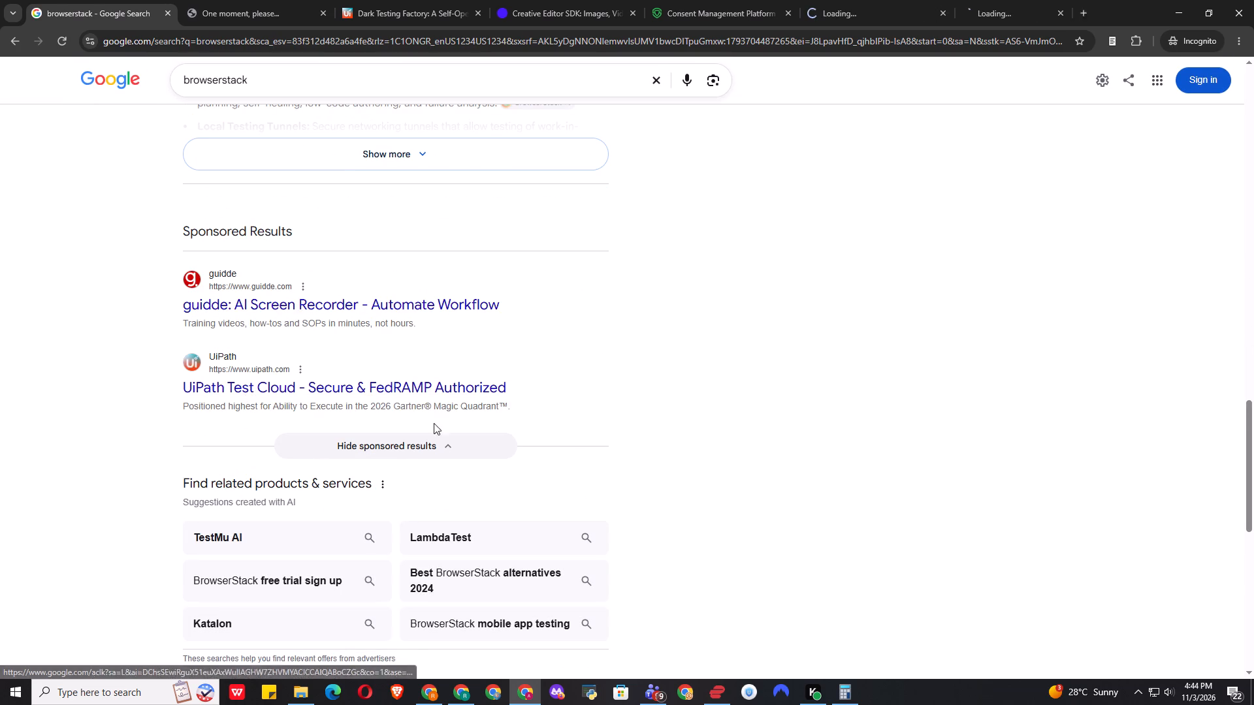
Go to results page 2 and open the UiPath Automation journey and getxray.app test automation frameworks ads in new tabs.
scroll(444, 444, down, 15)
click(330, 582)
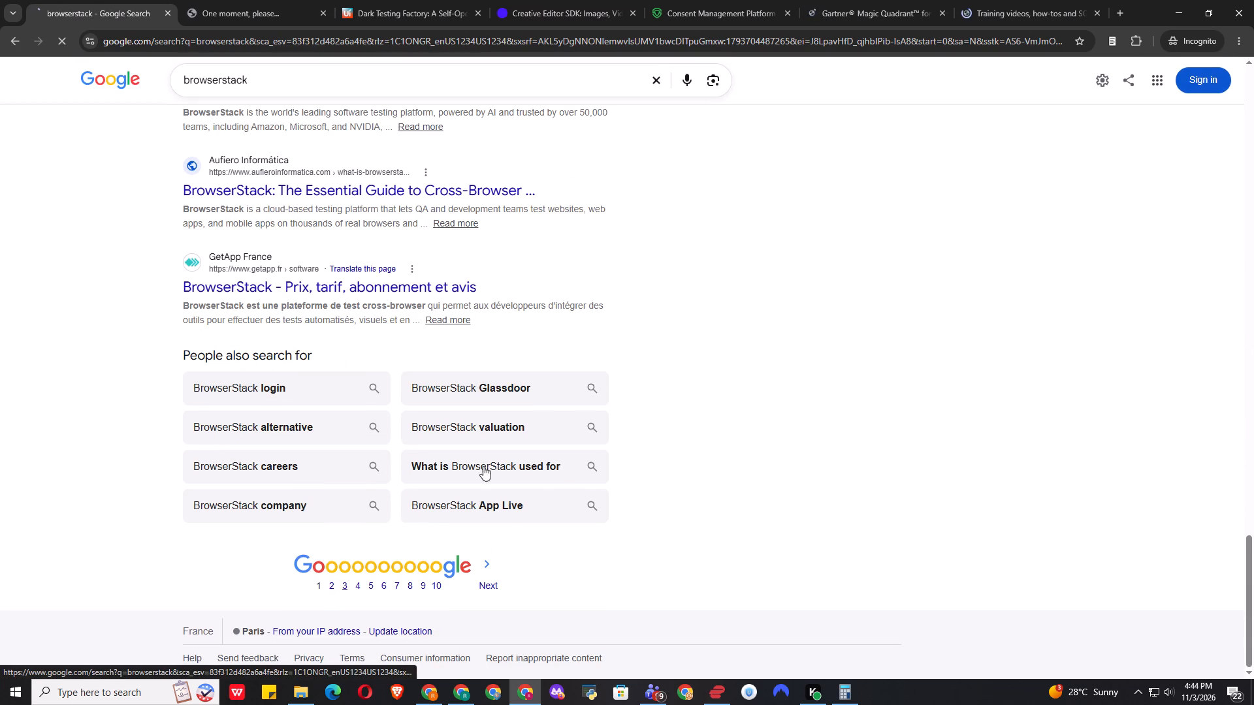
scroll(382, 462, down, 16)
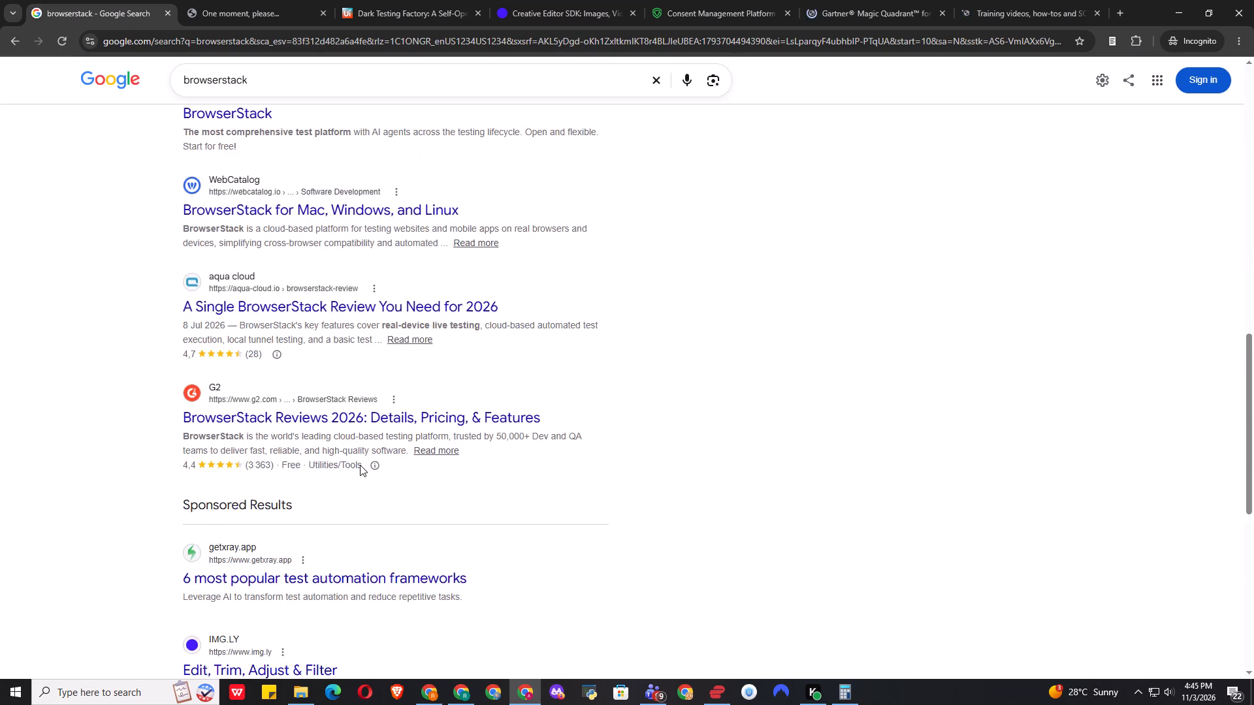
scroll(360, 465, down, 6)
scroll(340, 454, up, 3)
ctrl+click(228, 454)
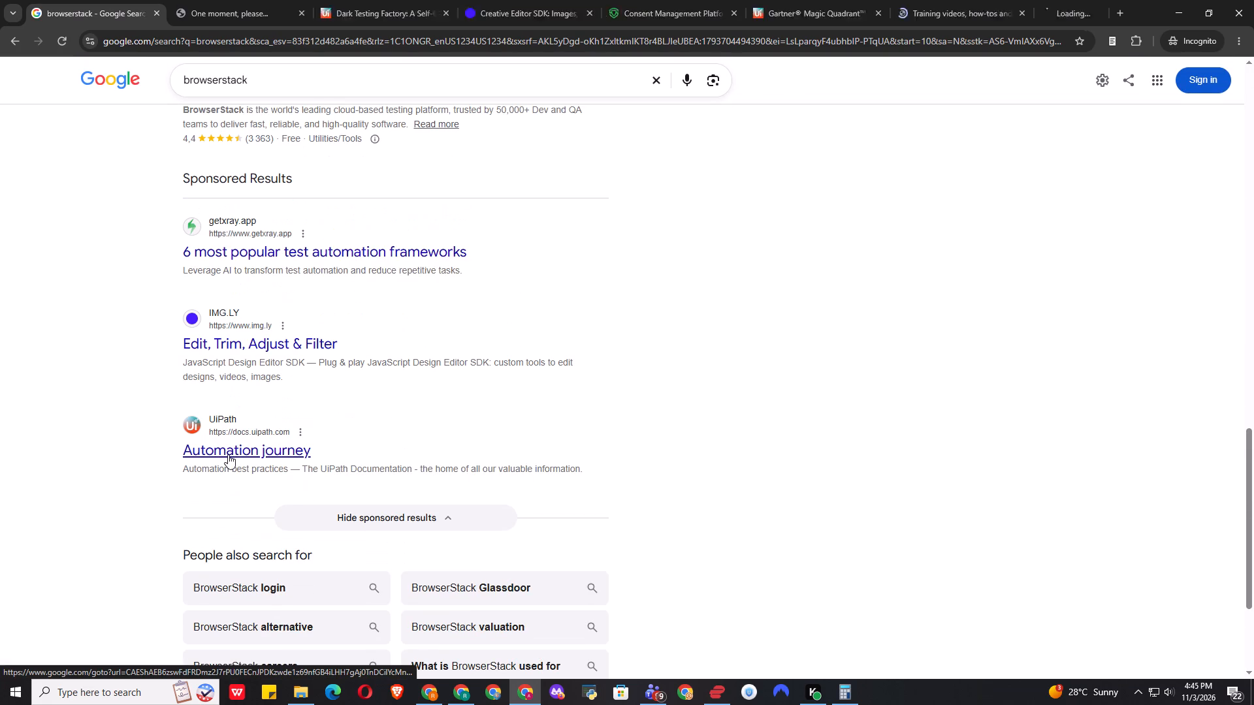
ctrl+click(291, 251)
Return to the first results page and look through it to the bottom for sponsored results.
scroll(347, 429, down, 6)
click(280, 582)
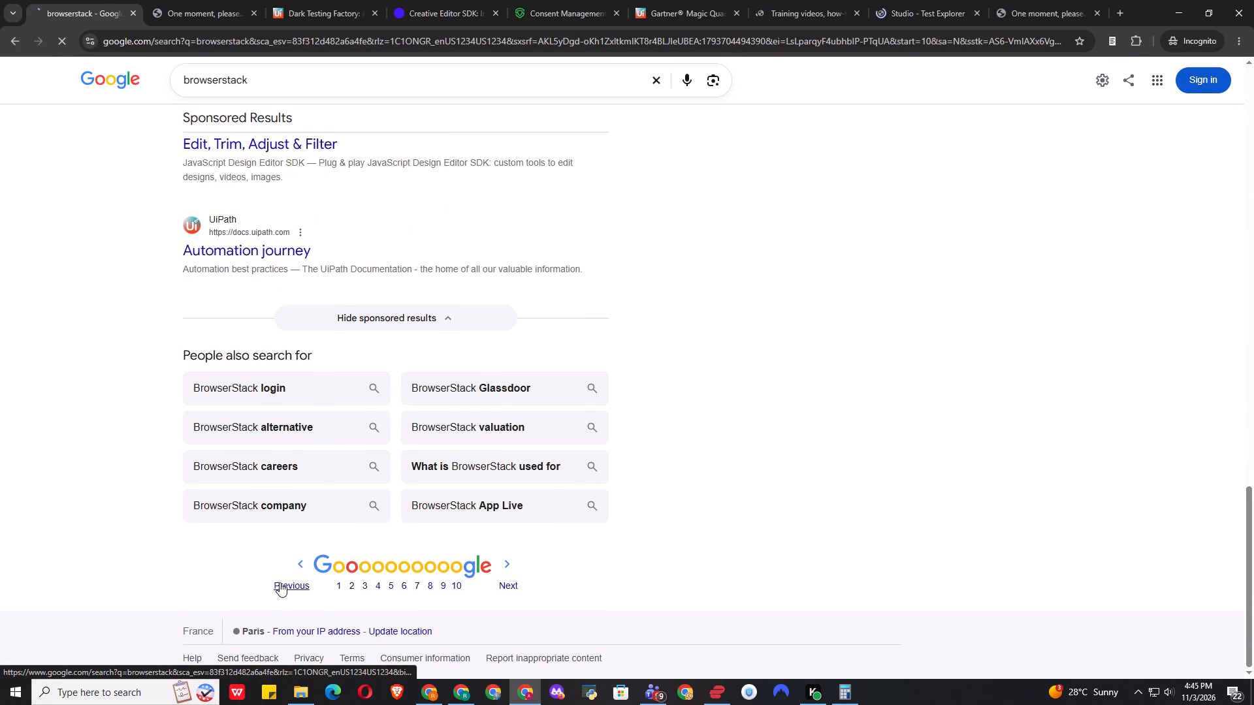
scroll(349, 435, down, 10)
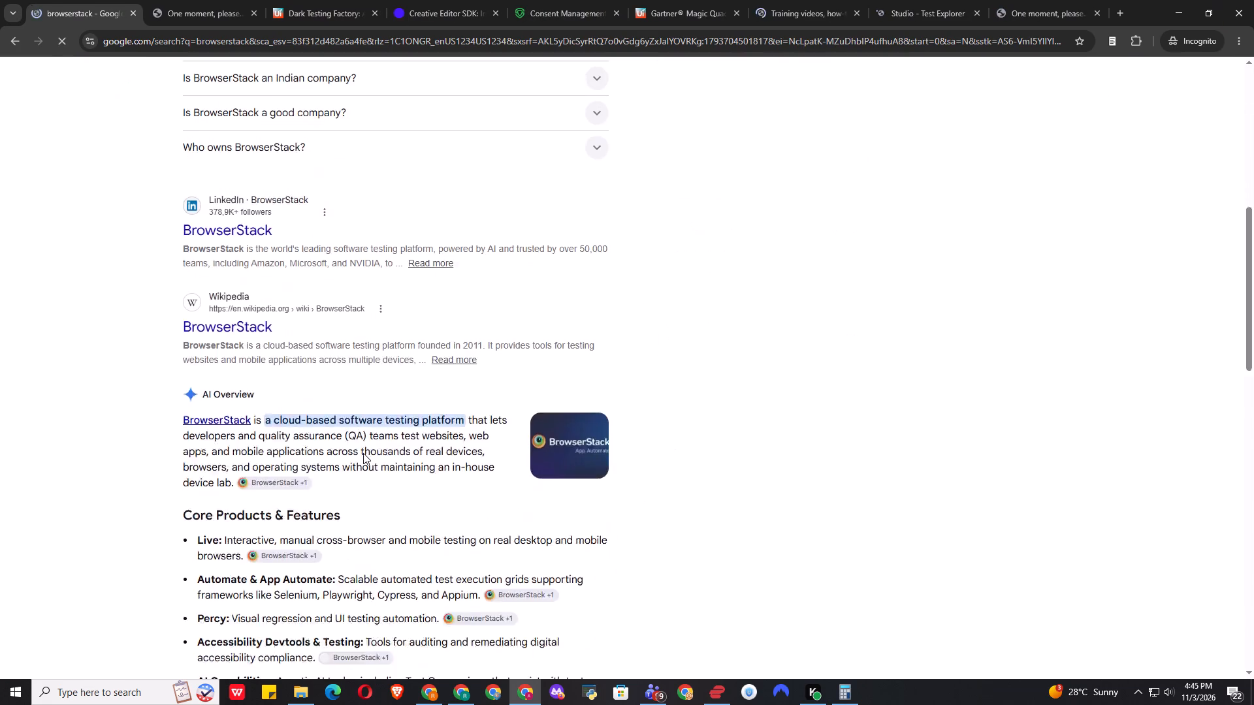
scroll(363, 453, down, 19)
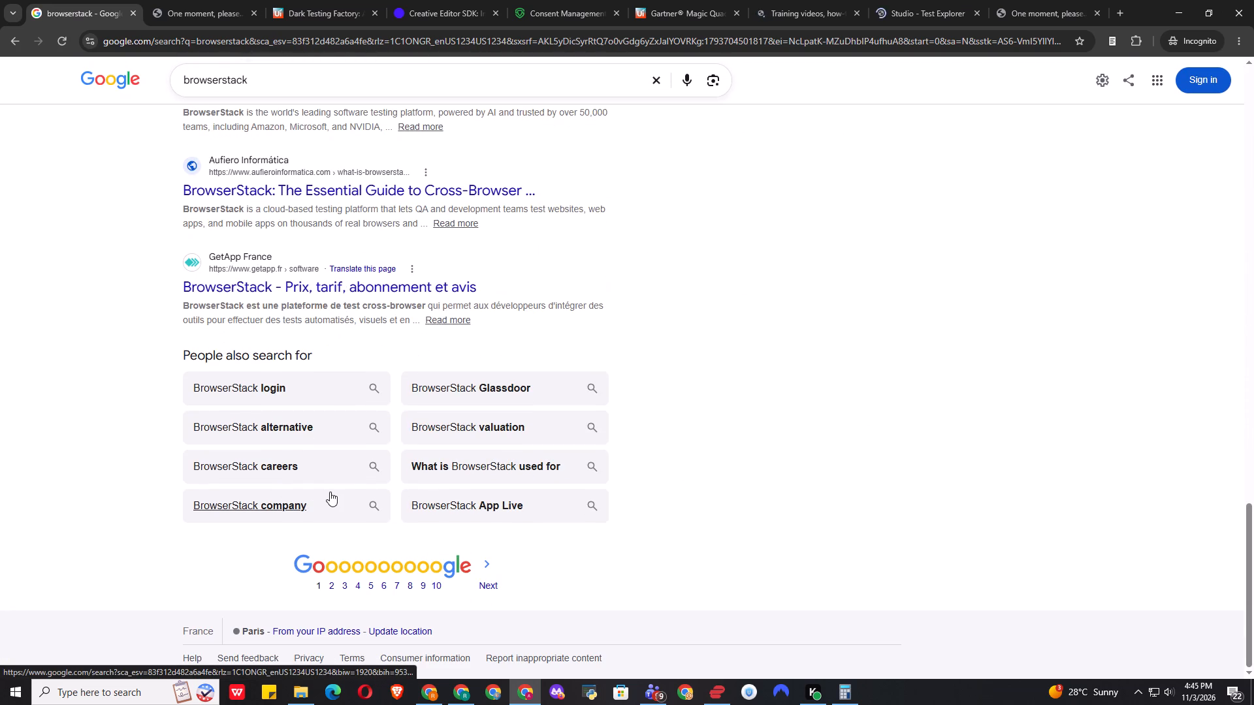
Go to results page 2 and open the CookieYes free trial and OpenAI IT Automation sponsored results in new tabs.
click(328, 584)
scroll(386, 388, down, 3)
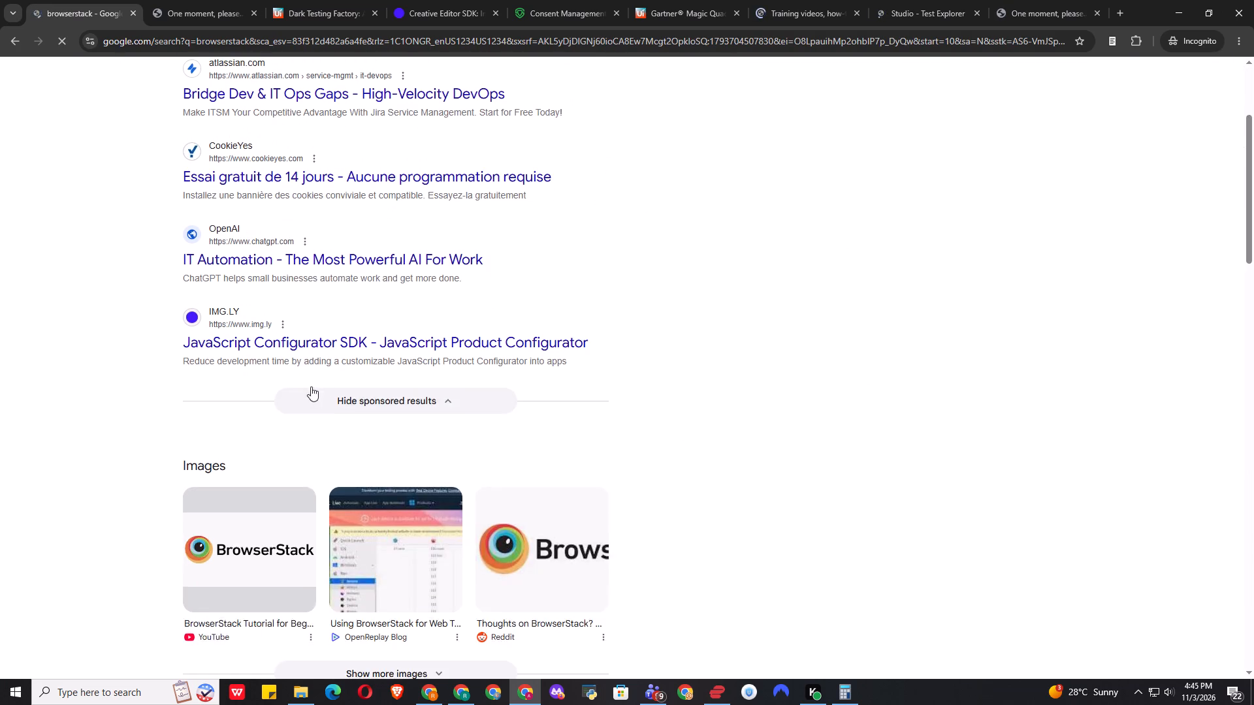
scroll(310, 386, up, 2)
ctrl+click(277, 314)
ctrl+click(281, 395)
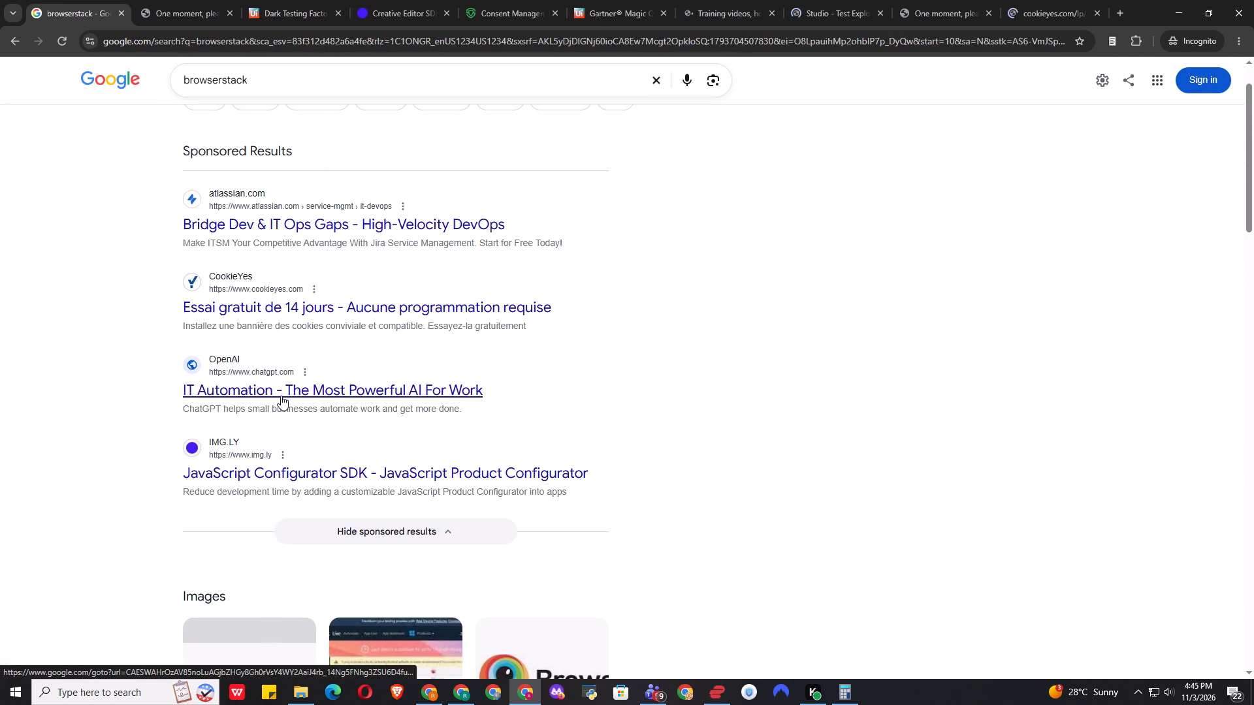
Open the Hostinger sponsored result near the bottom of the second results page in a new tab.
scroll(317, 421, down, 16)
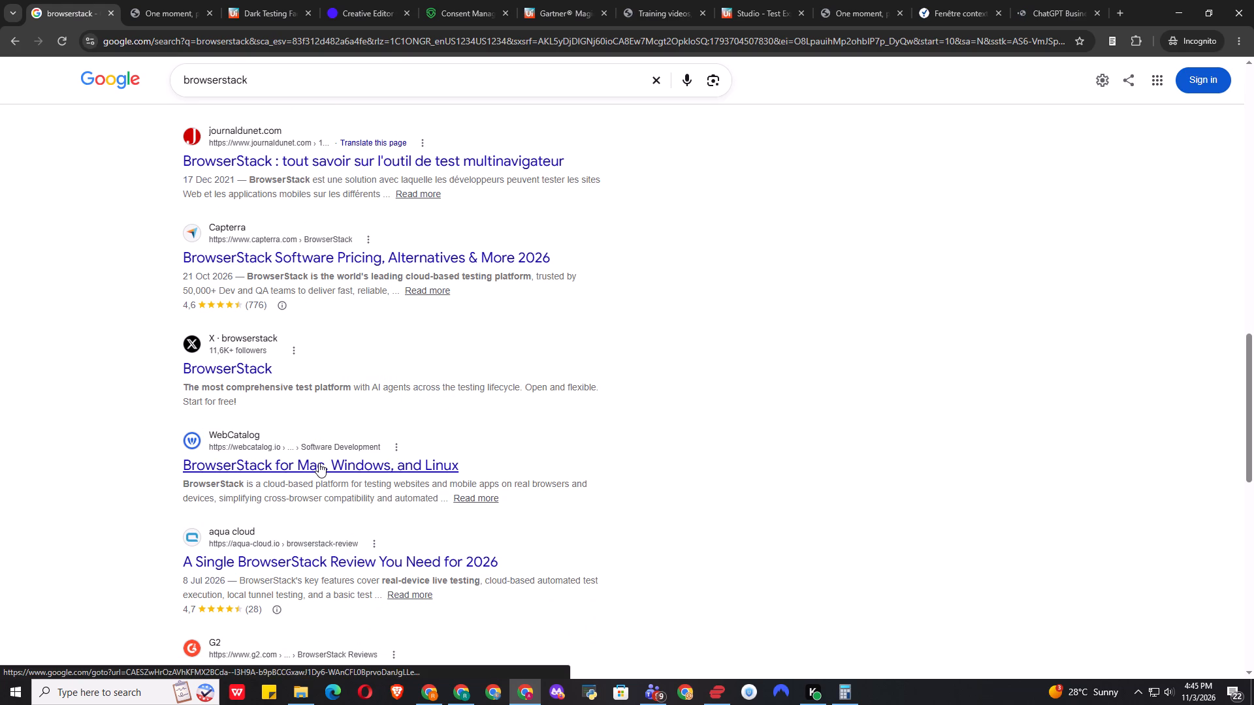
scroll(319, 463, down, 10)
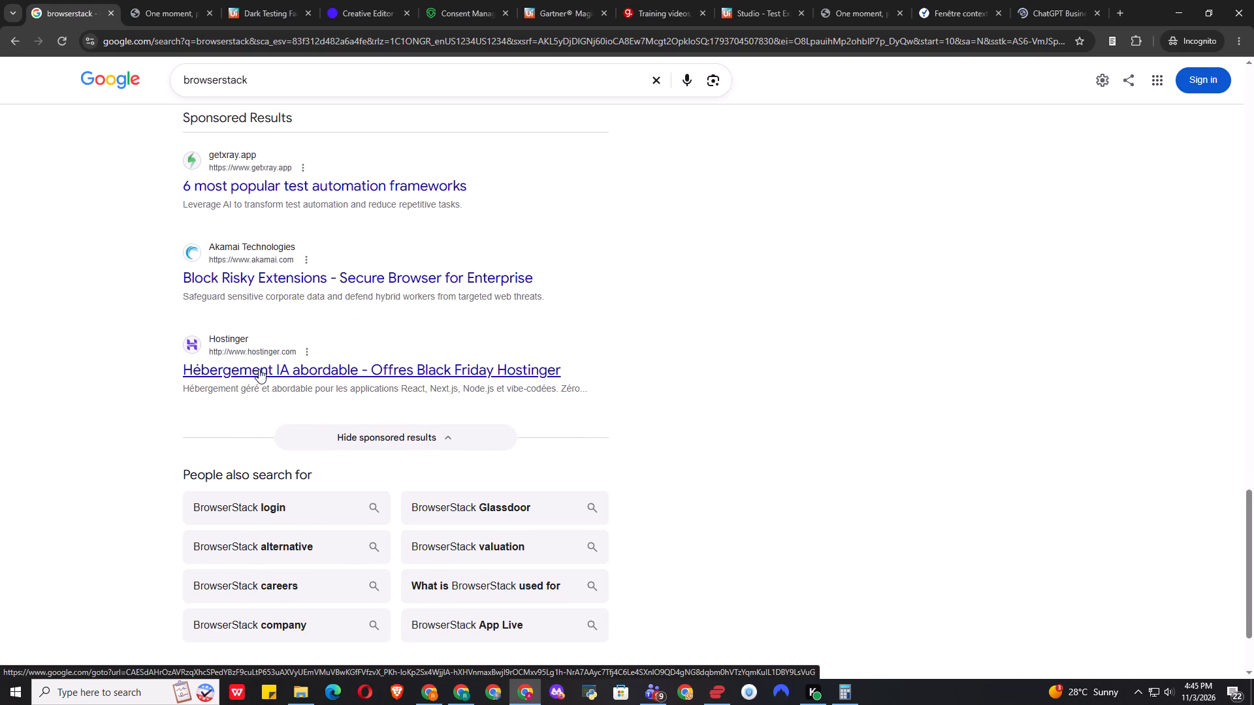
middle_click(259, 369)
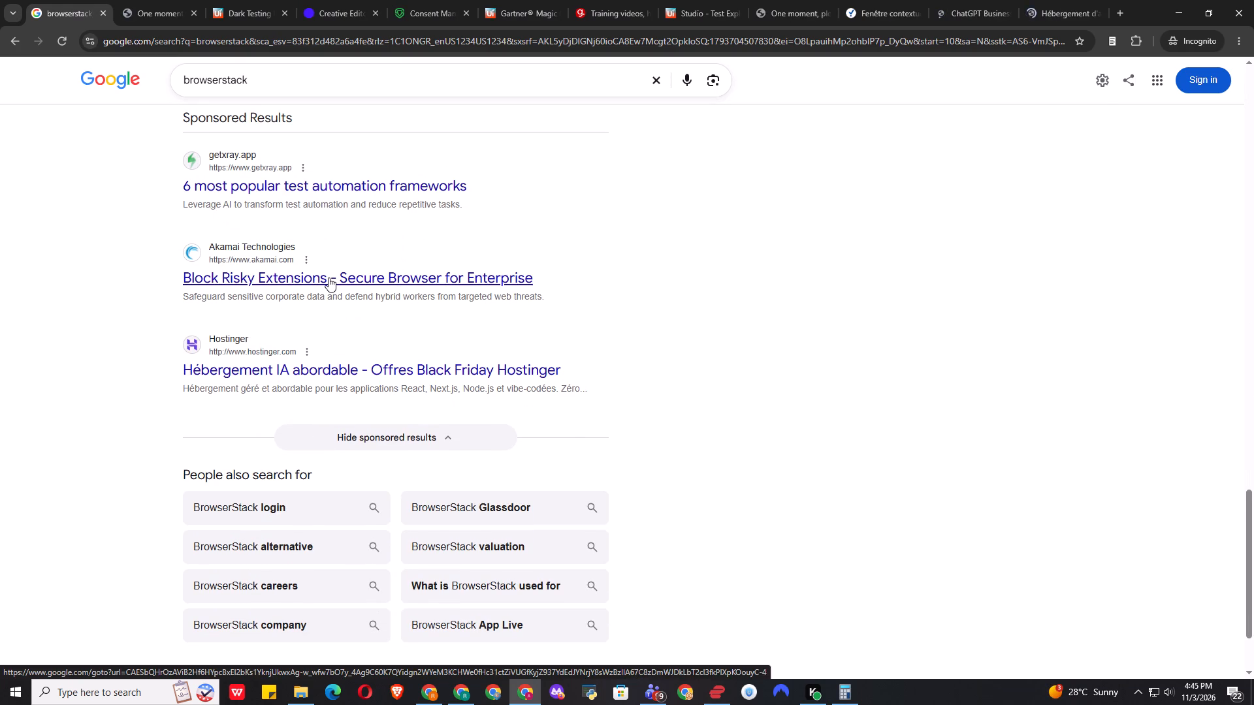
Open the Akamai Technologies secure enterprise browser sponsored result in a new tab.
middle_click(329, 277)
Return to the first results page and look through it to the bottom for sponsored results.
scroll(308, 423, down, 8)
click(306, 581)
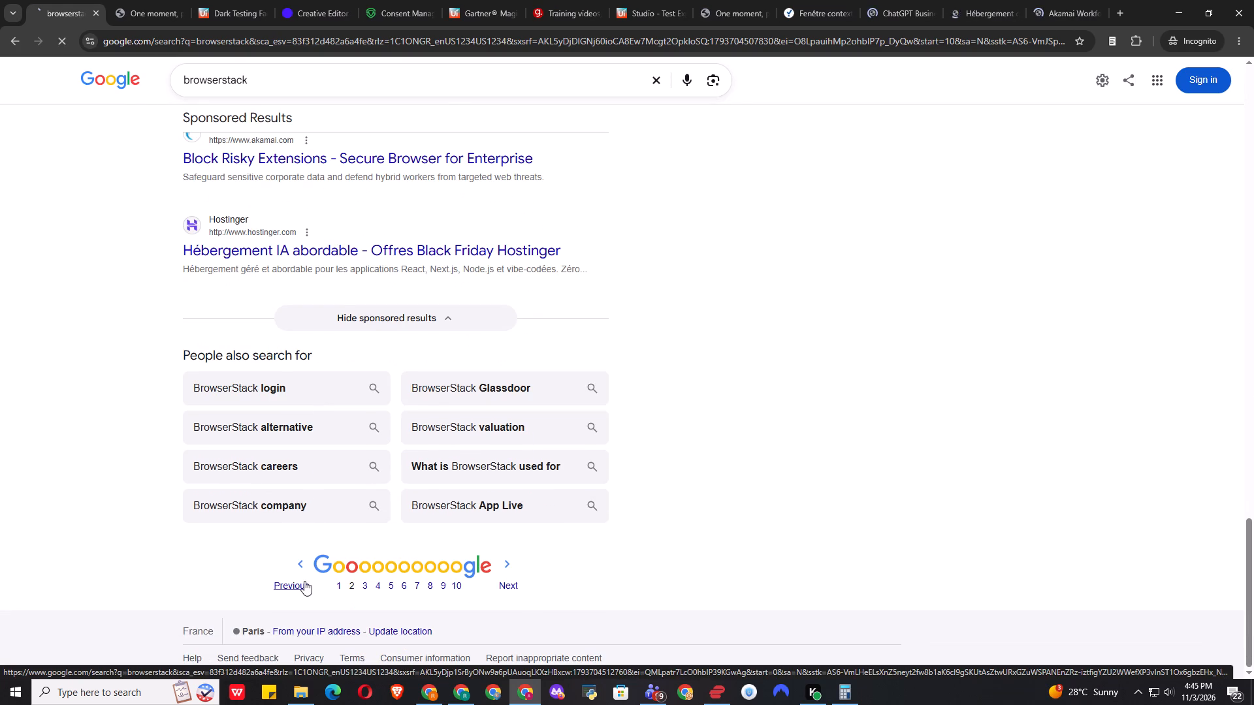
scroll(344, 317, down, 12)
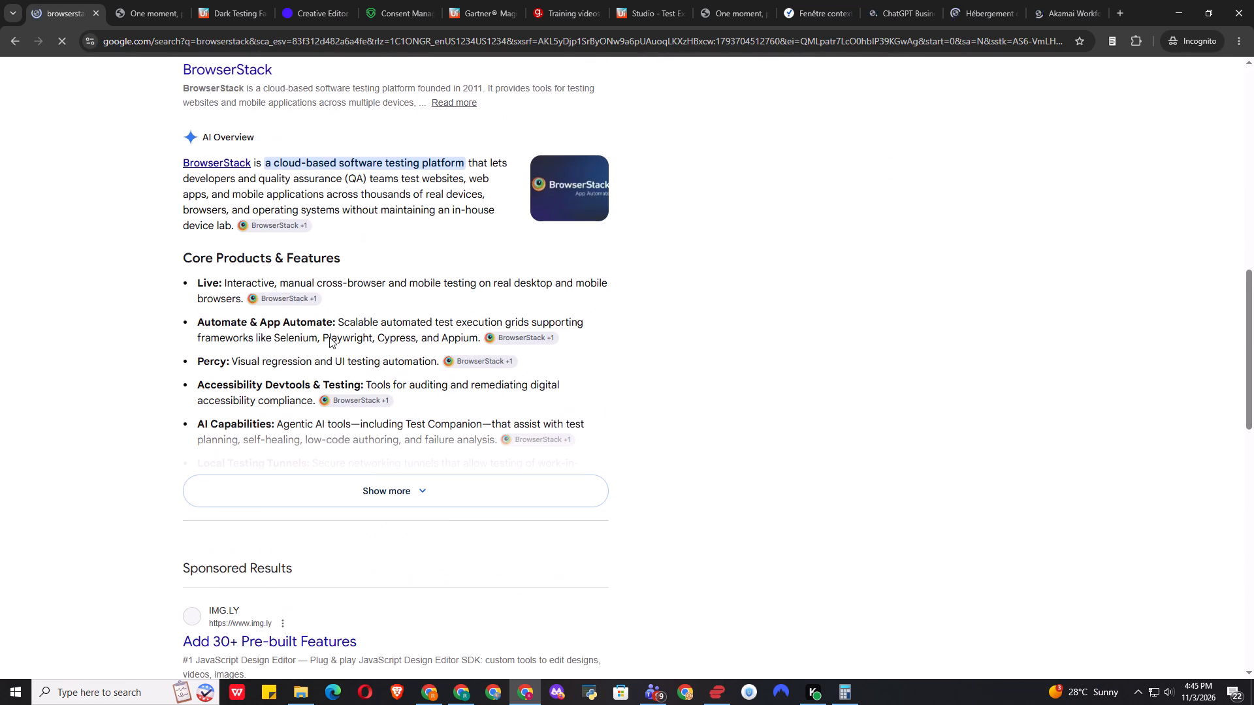
scroll(208, 447, down, 6)
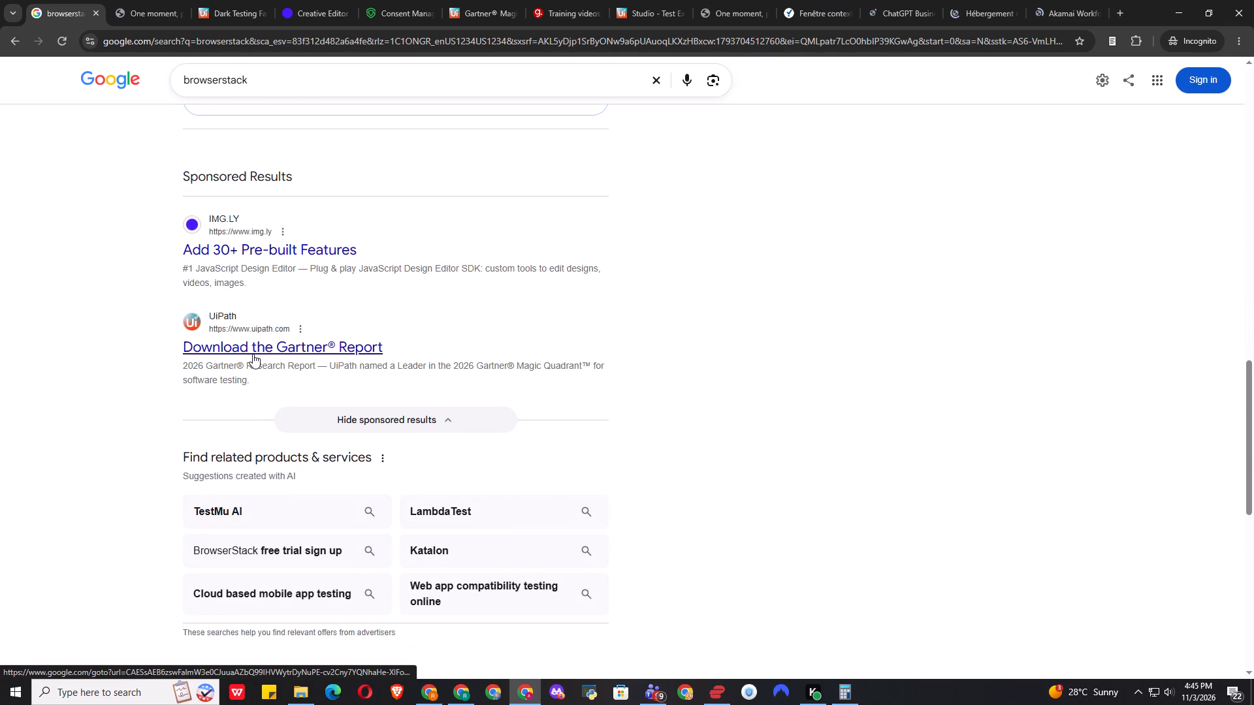
scroll(389, 347, down, 12)
scroll(288, 569, down, 3)
Go to results page 2 and check it for more sponsored results.
click(330, 587)
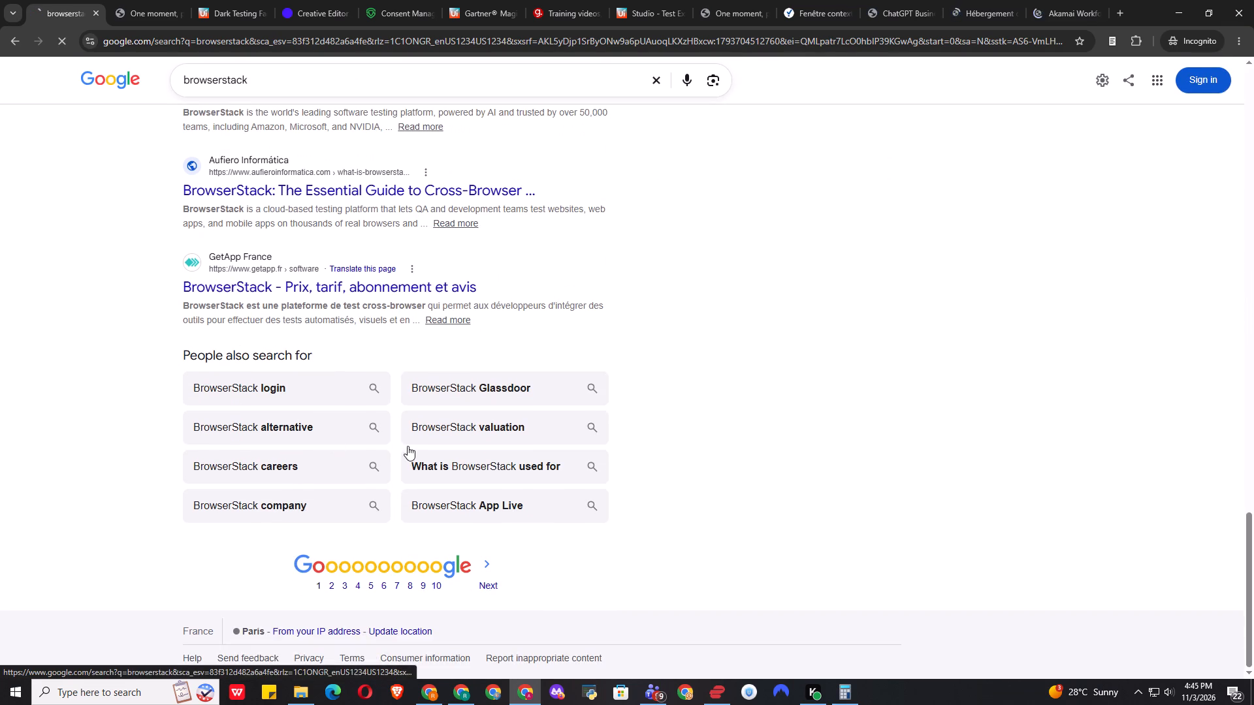
scroll(243, 413, down, 3)
Close the browserstack search results tab and the UiPath Gartner Magic Quadrant tab.
click(97, 15)
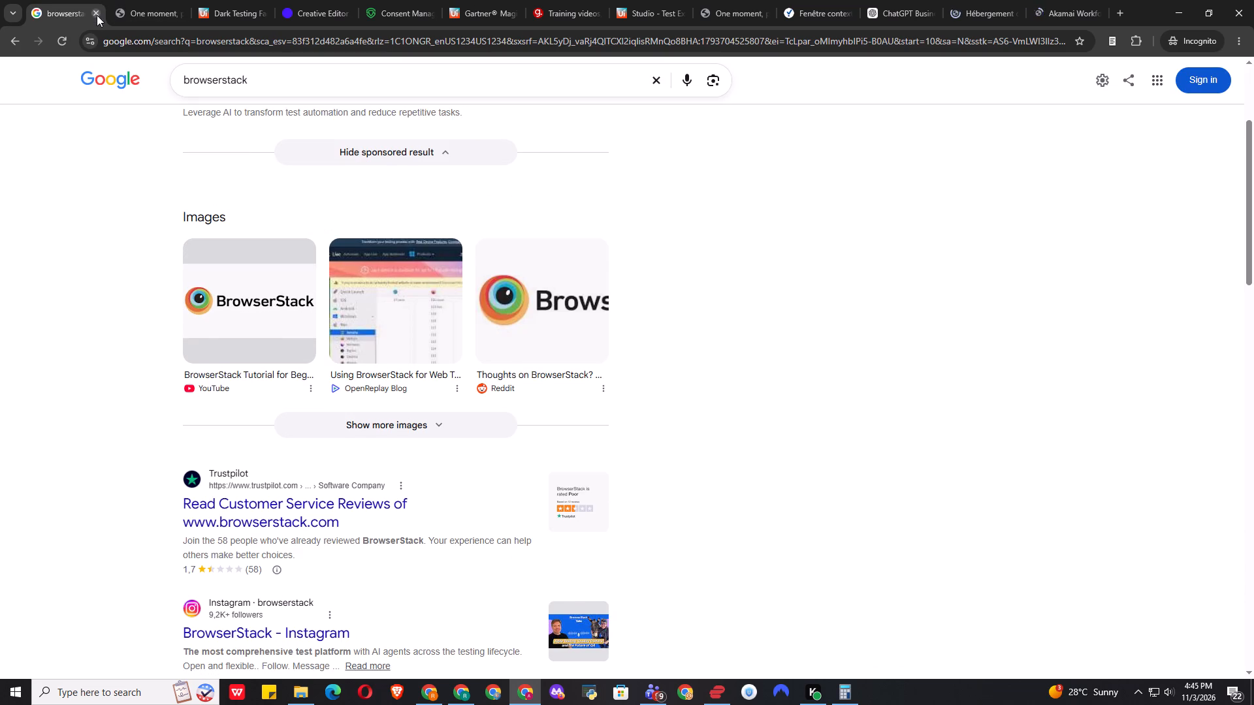
click(415, 8)
click(426, 12)
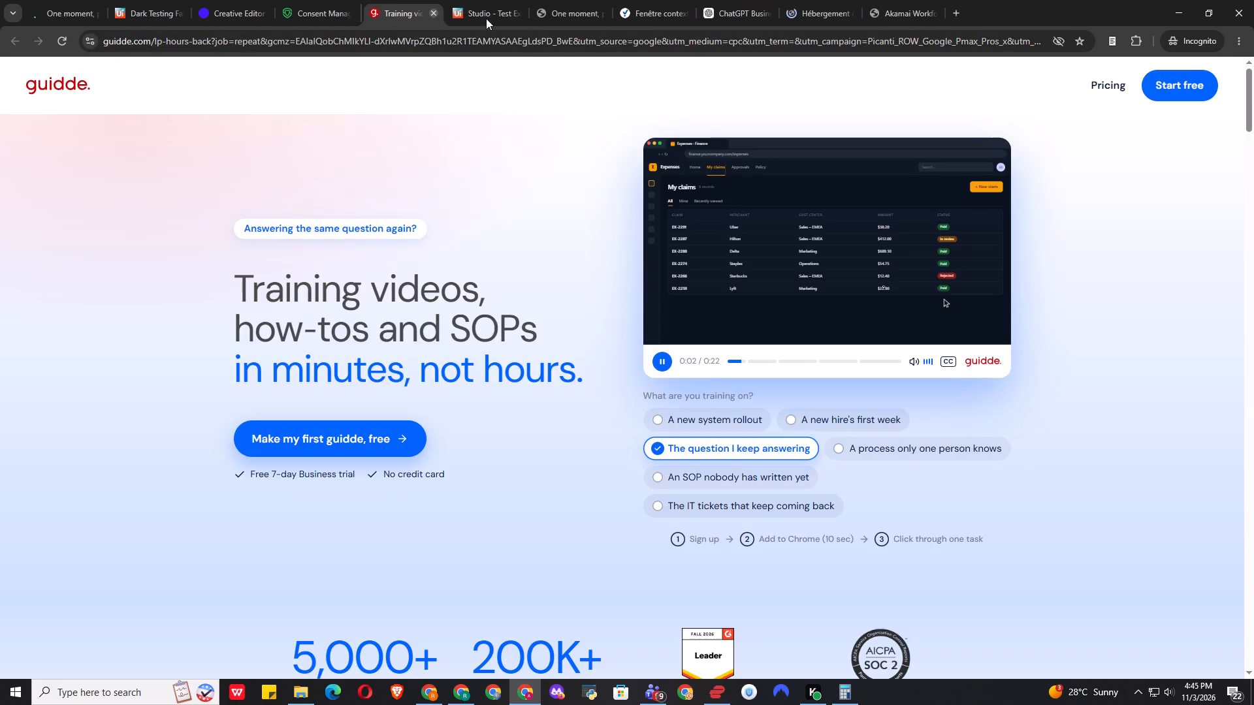
Switch to the UiPath Studio Test Explorer documentation tab.
click(487, 16)
click(508, 11)
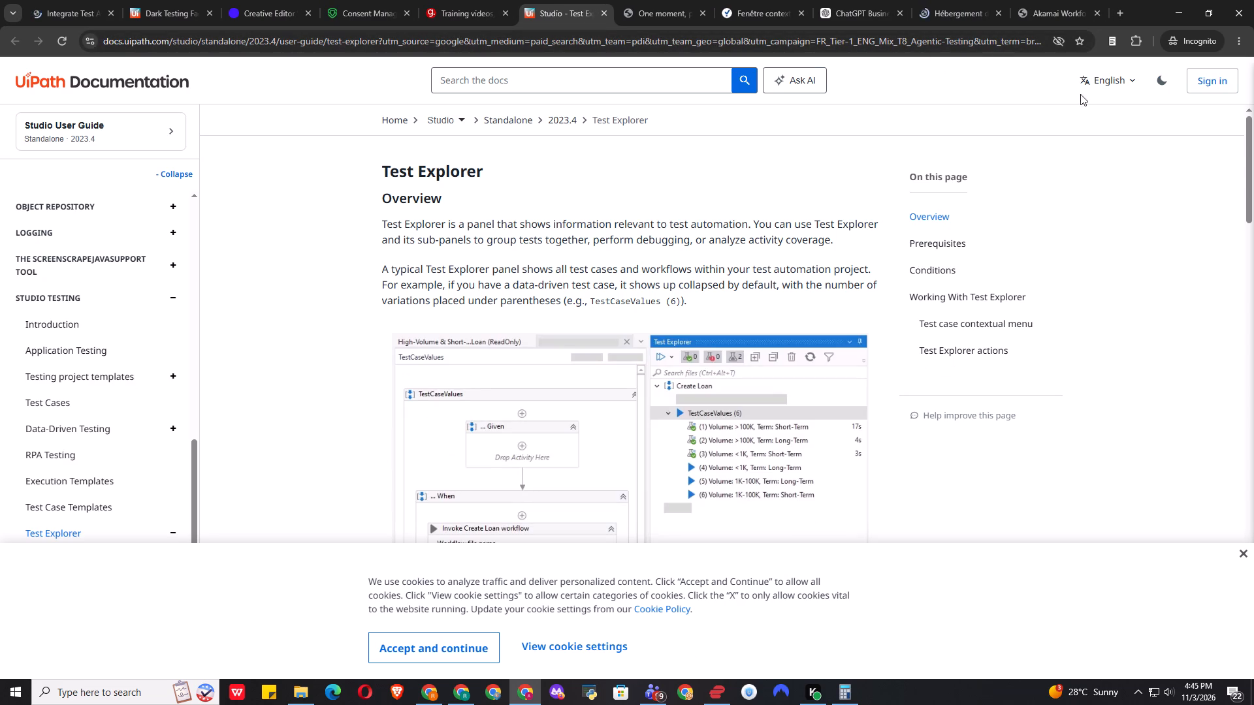
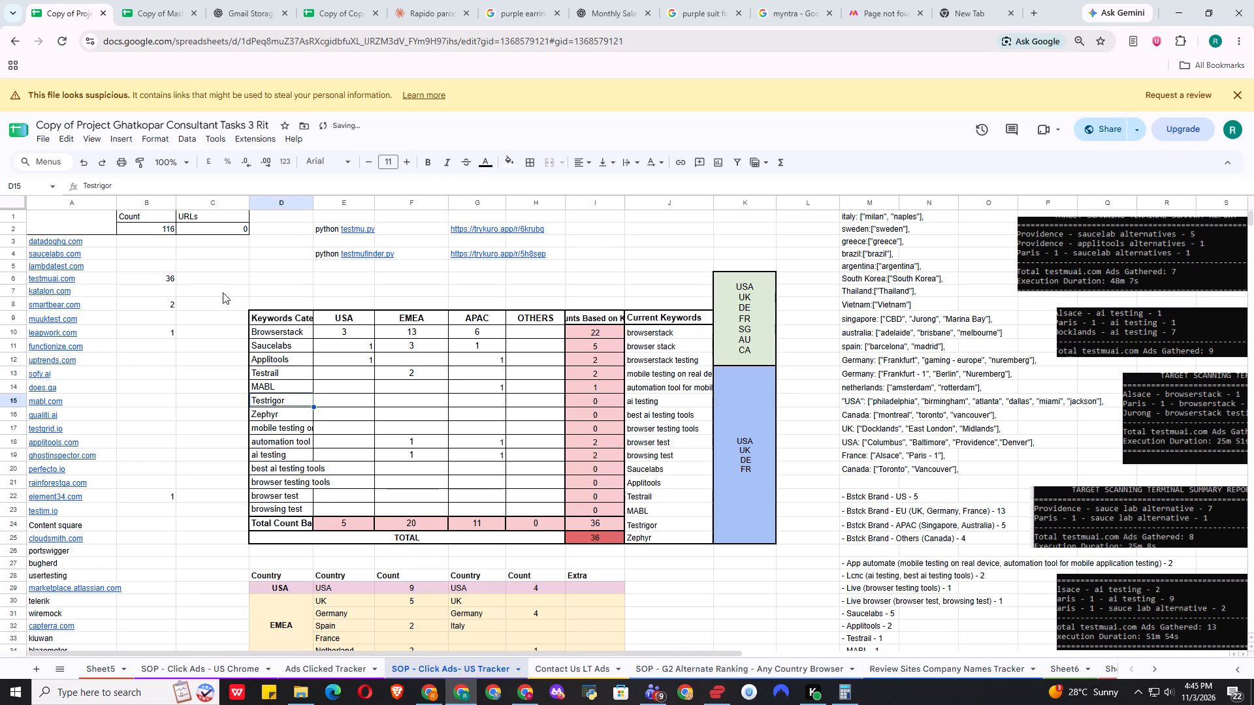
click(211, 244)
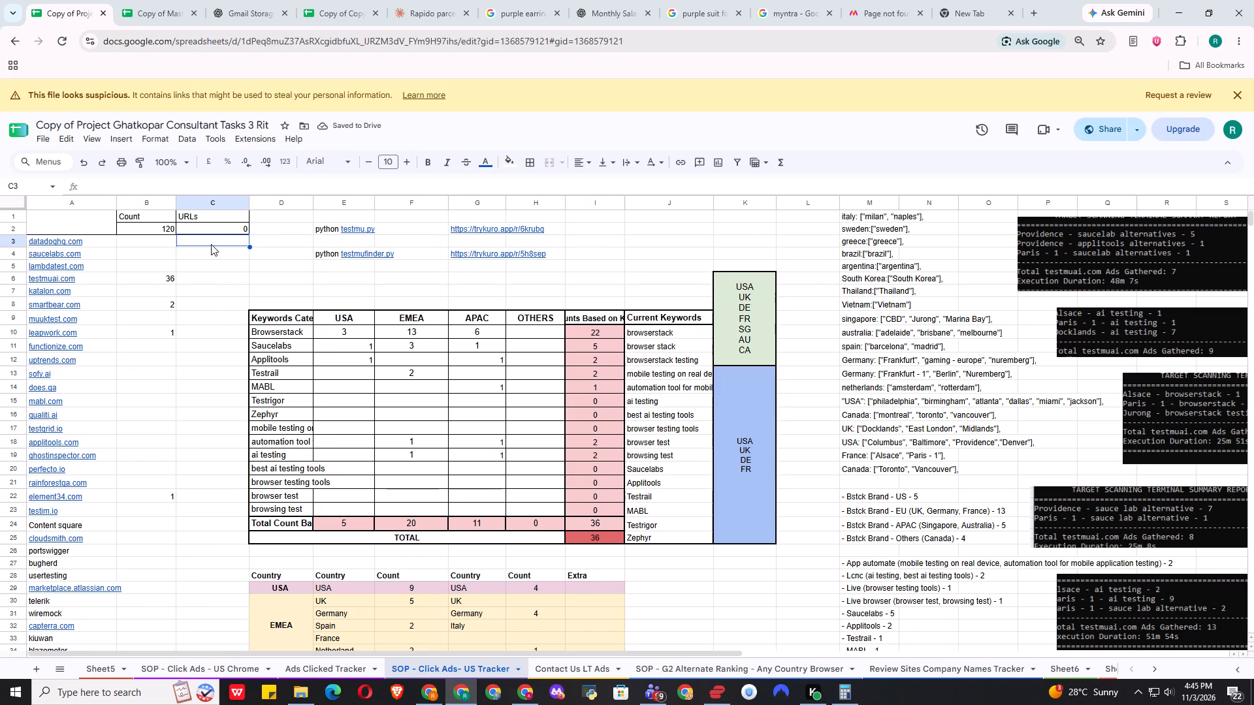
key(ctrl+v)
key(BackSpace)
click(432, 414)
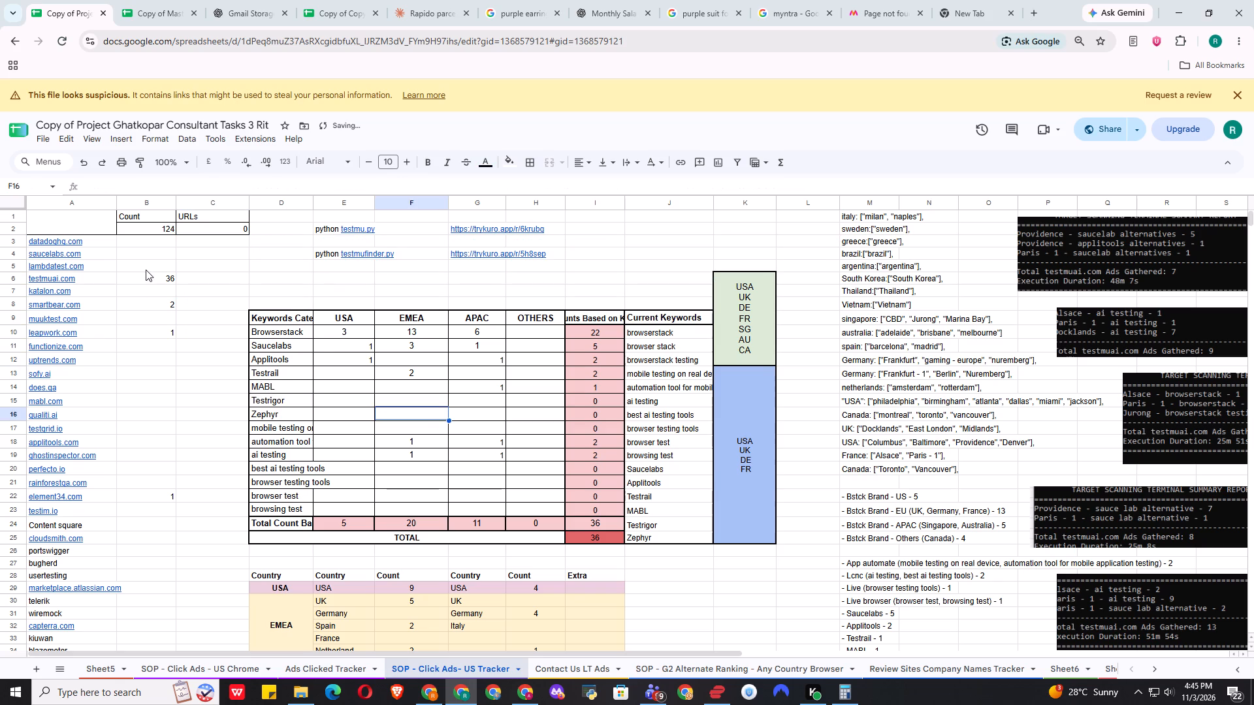
Enter a count of 3 for saucelabs.com in the US Tracker sheet's domain list.
click(147, 269)
click(157, 253)
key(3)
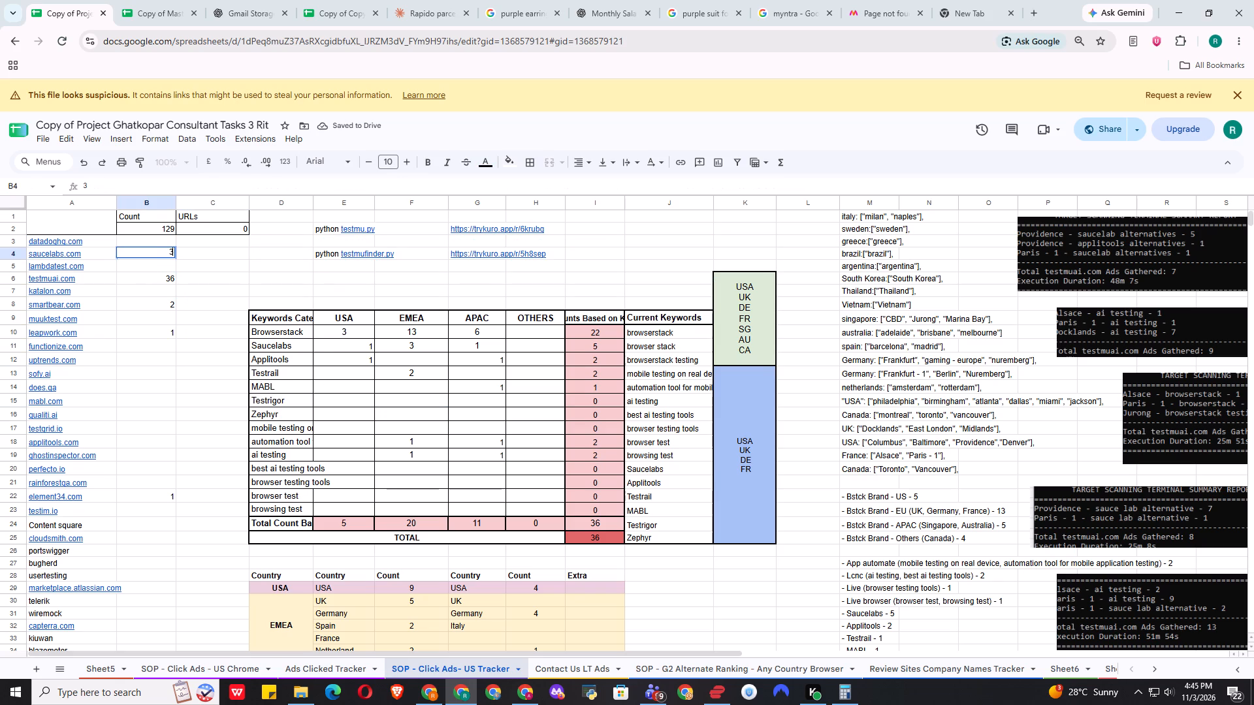
In the Count column, set datadoghq.com to 2 and smartbear.com to 5.
click(155, 243)
key(2)
drag(232, 359, 237, 369)
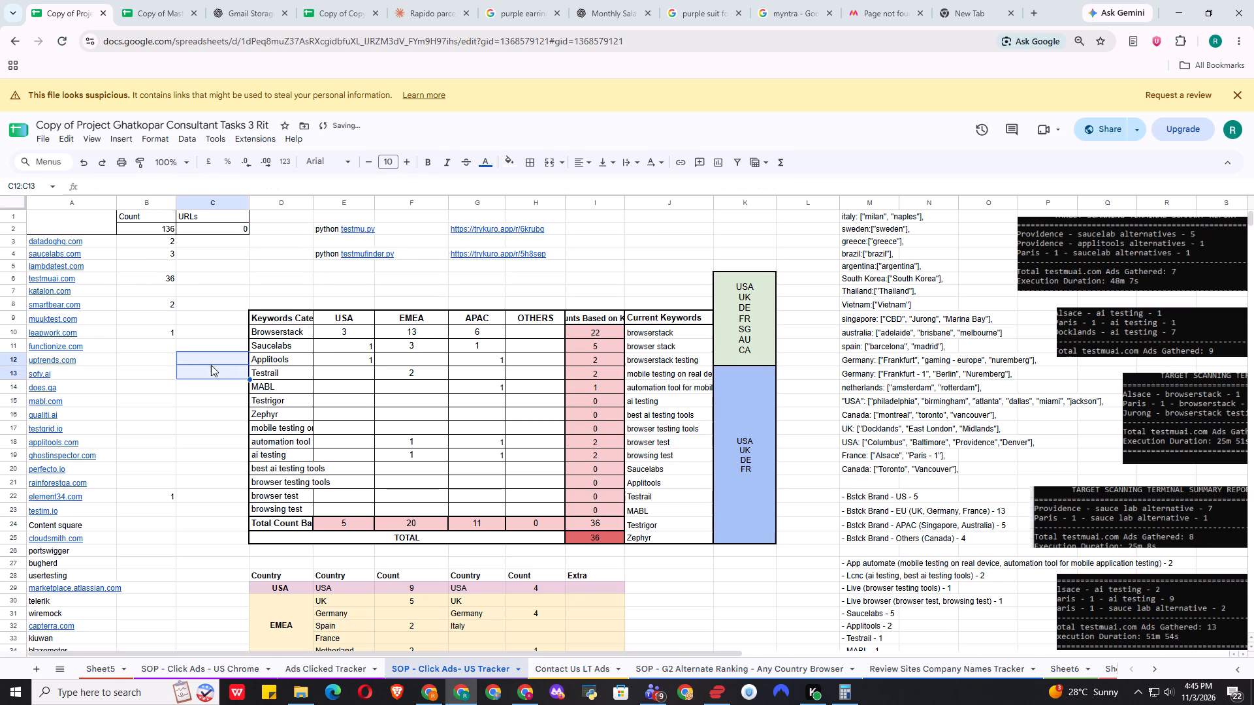
click(153, 309)
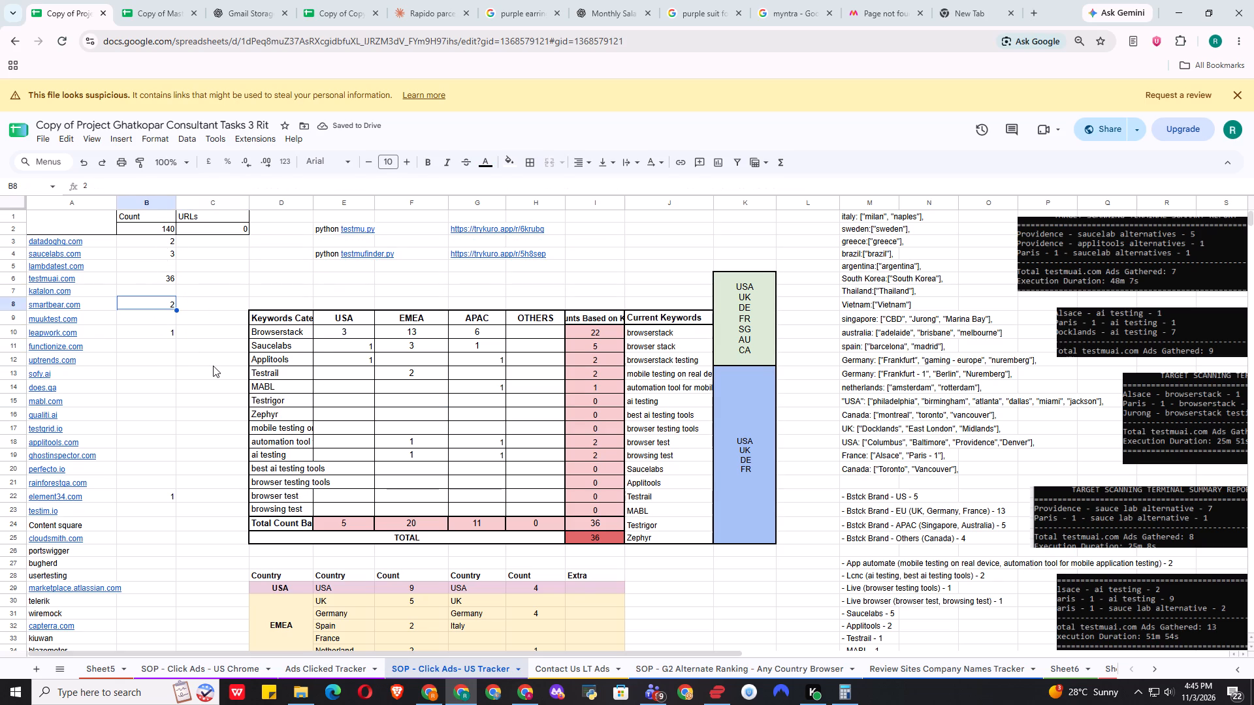
key(5)
click(233, 379)
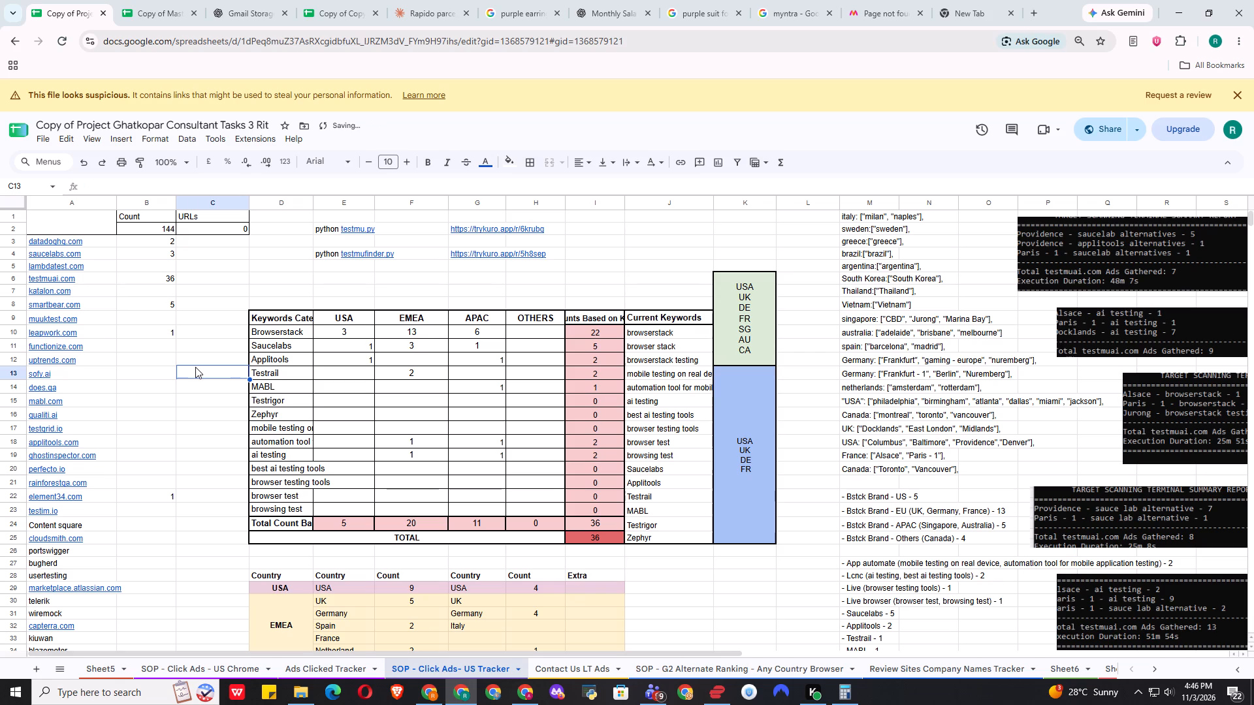
Set the Count values for leapwork.com and element34.com to 2 each.
click(163, 331)
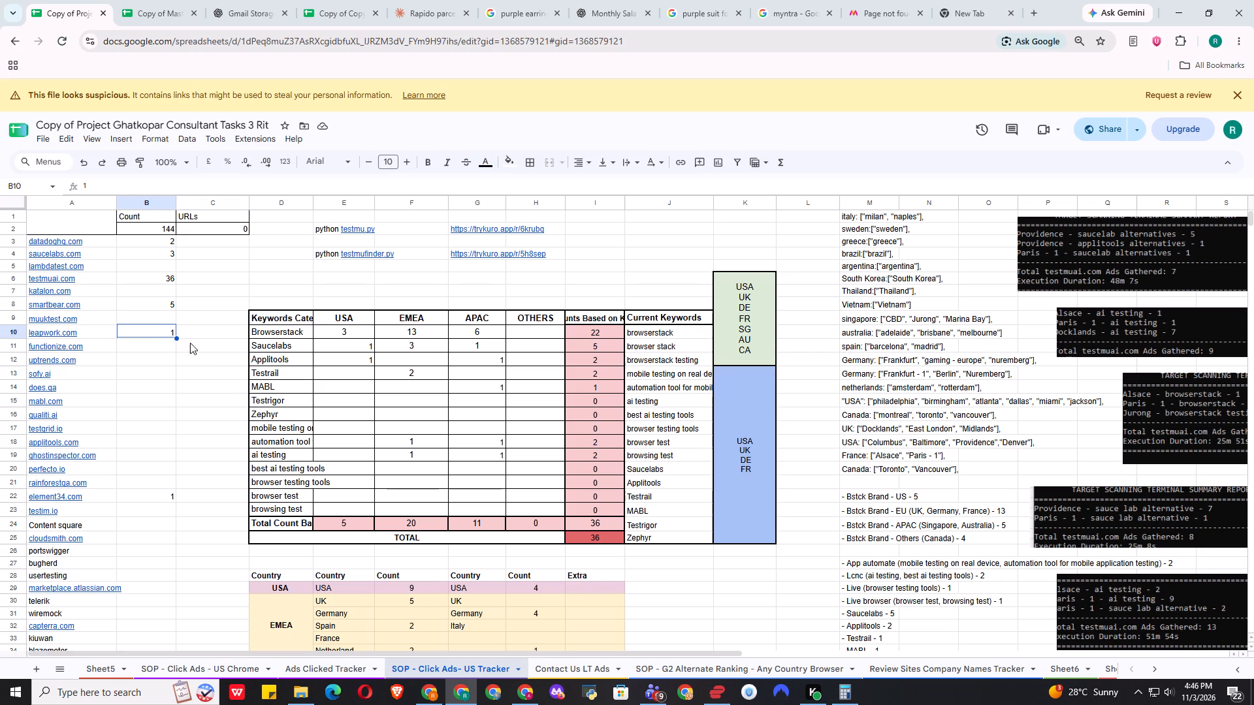
click(156, 304)
click(153, 334)
key(2)
click(159, 496)
key(2)
click(217, 442)
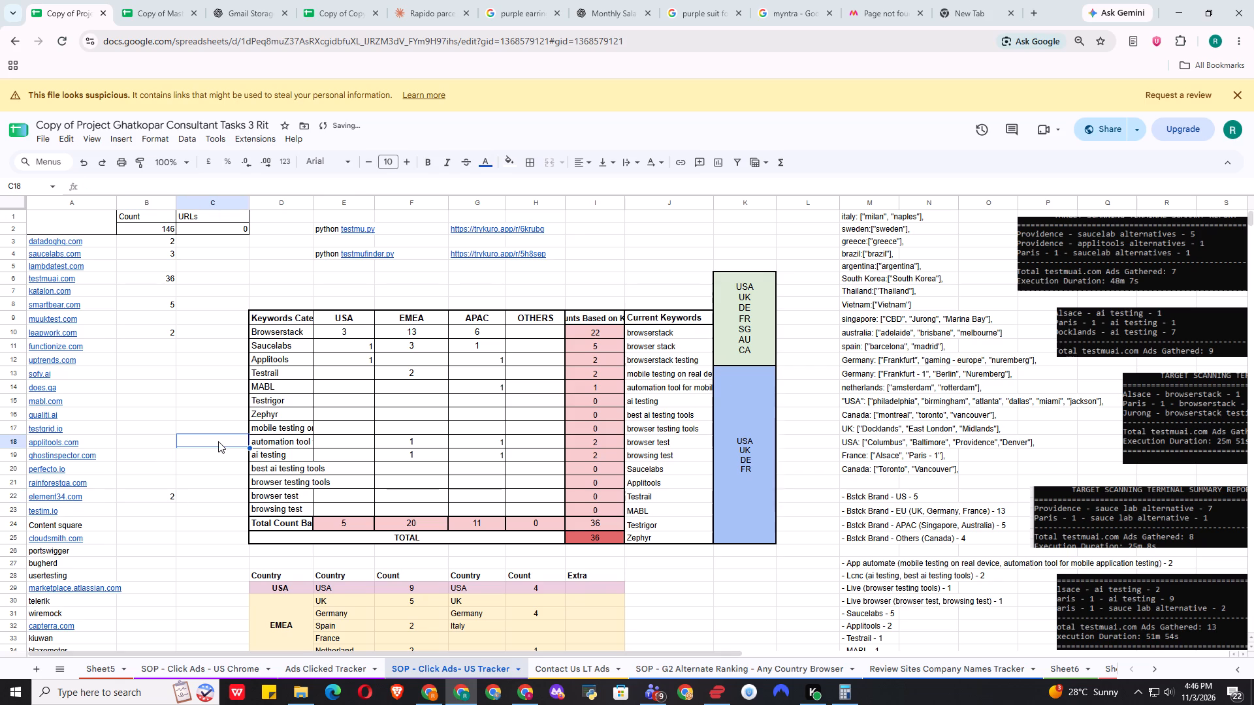
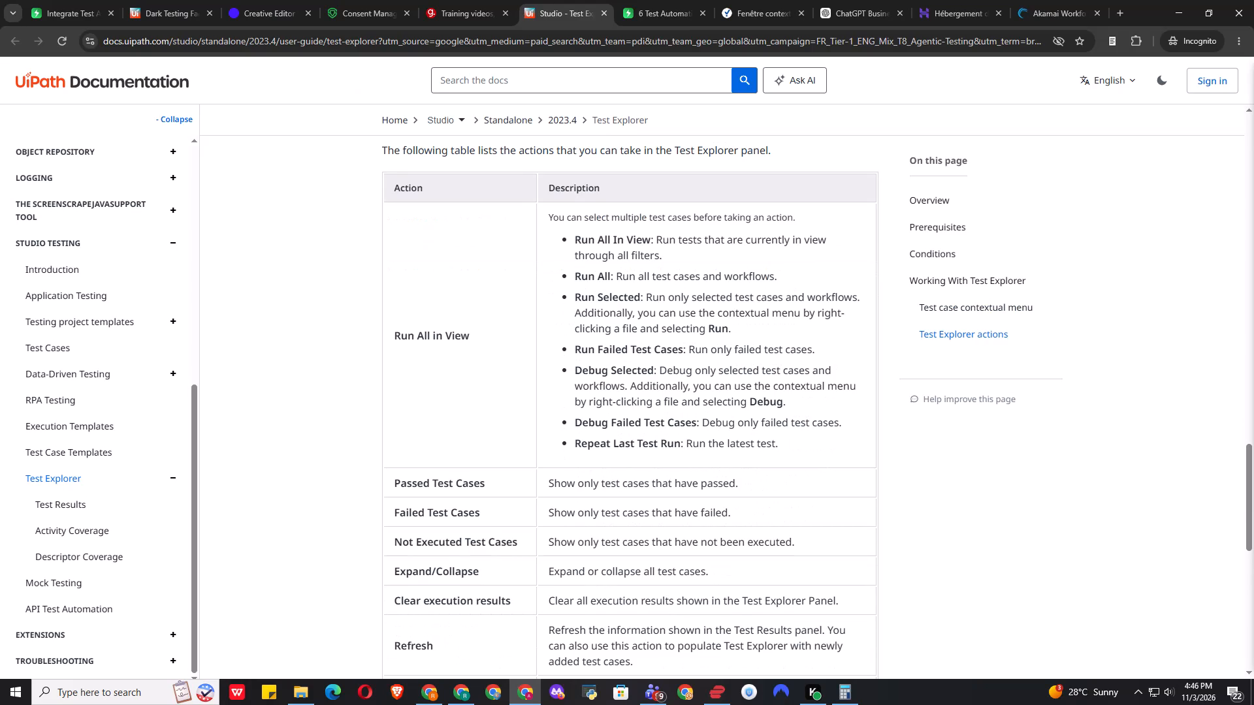
Read the rest of the UiPath Test Explorer actions documentation and open the UiPath Forum link at its end.
scroll(655, 623, down, 2)
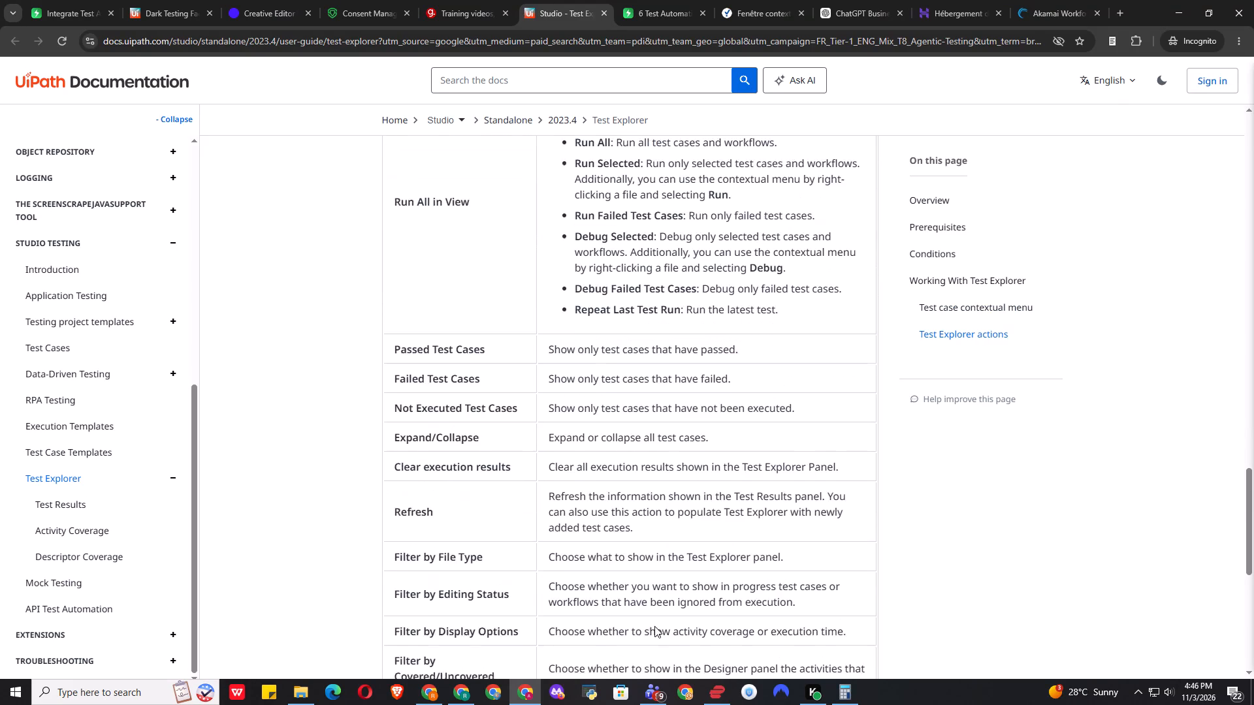
scroll(654, 626, down, 9)
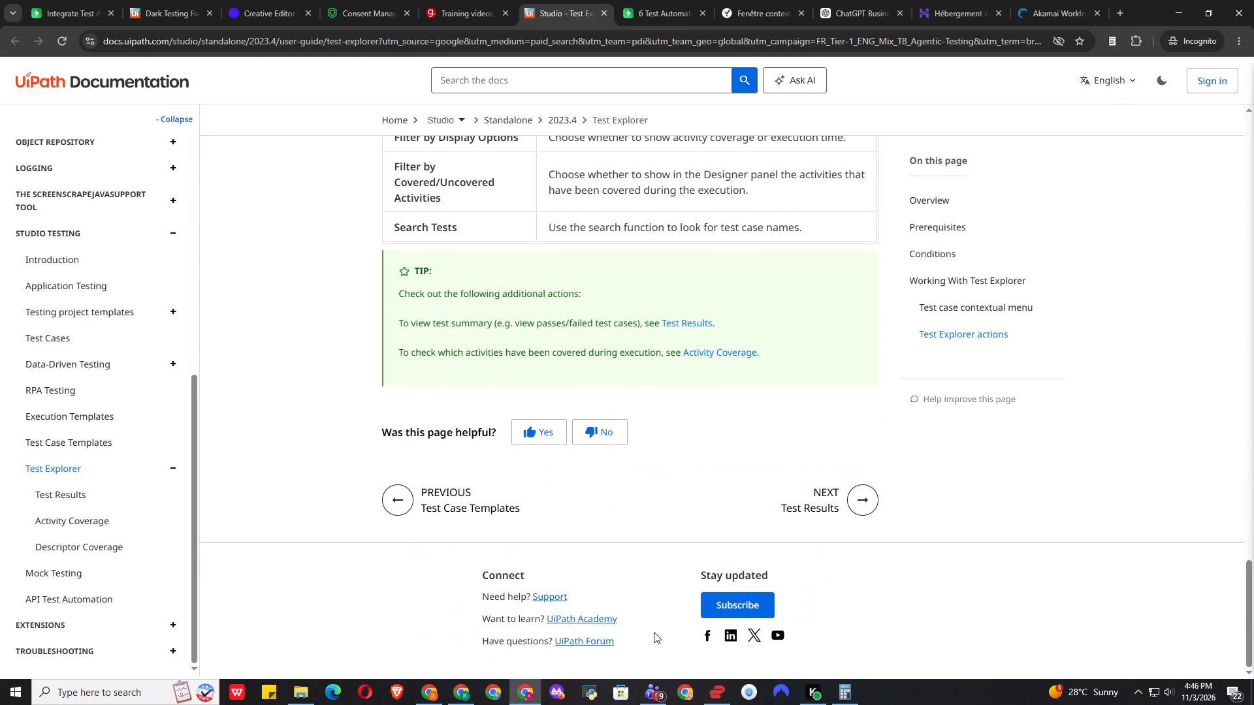
scroll(654, 632, down, 6)
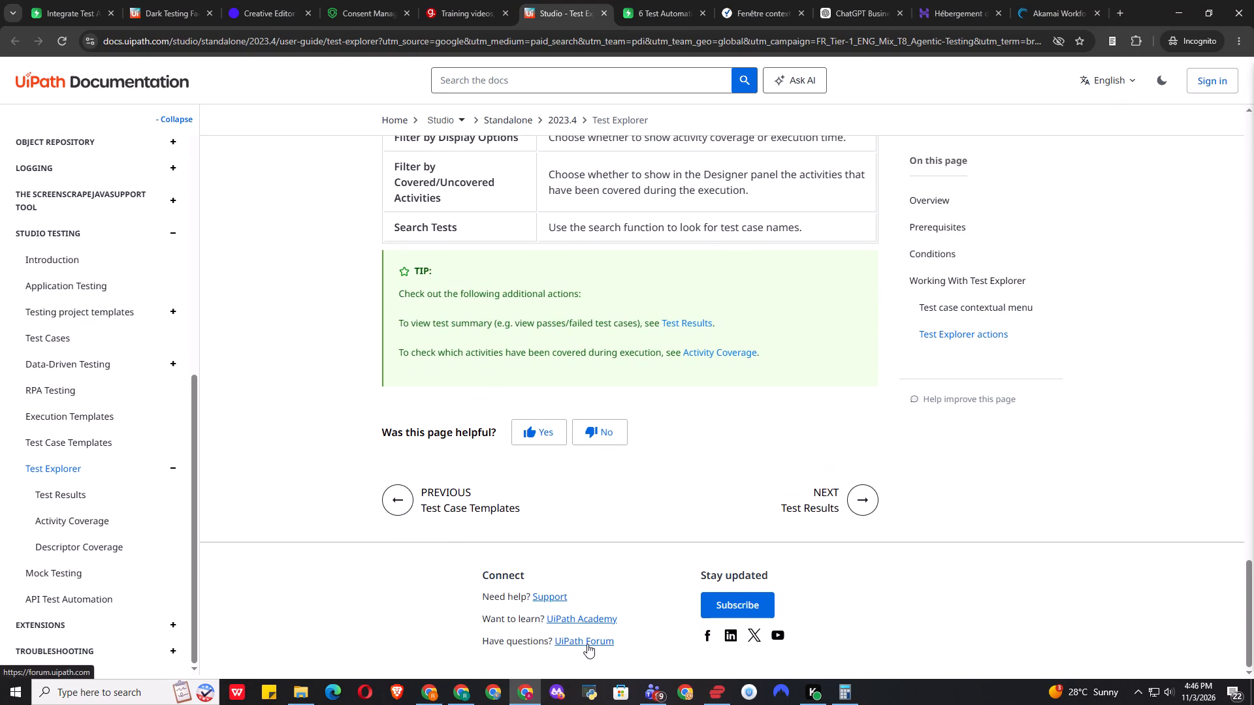
click(587, 644)
Switch to the Xray article on the 6 most popular test automation frameworks and decline its optional cookies.
click(702, 18)
scroll(634, 458, down, 2)
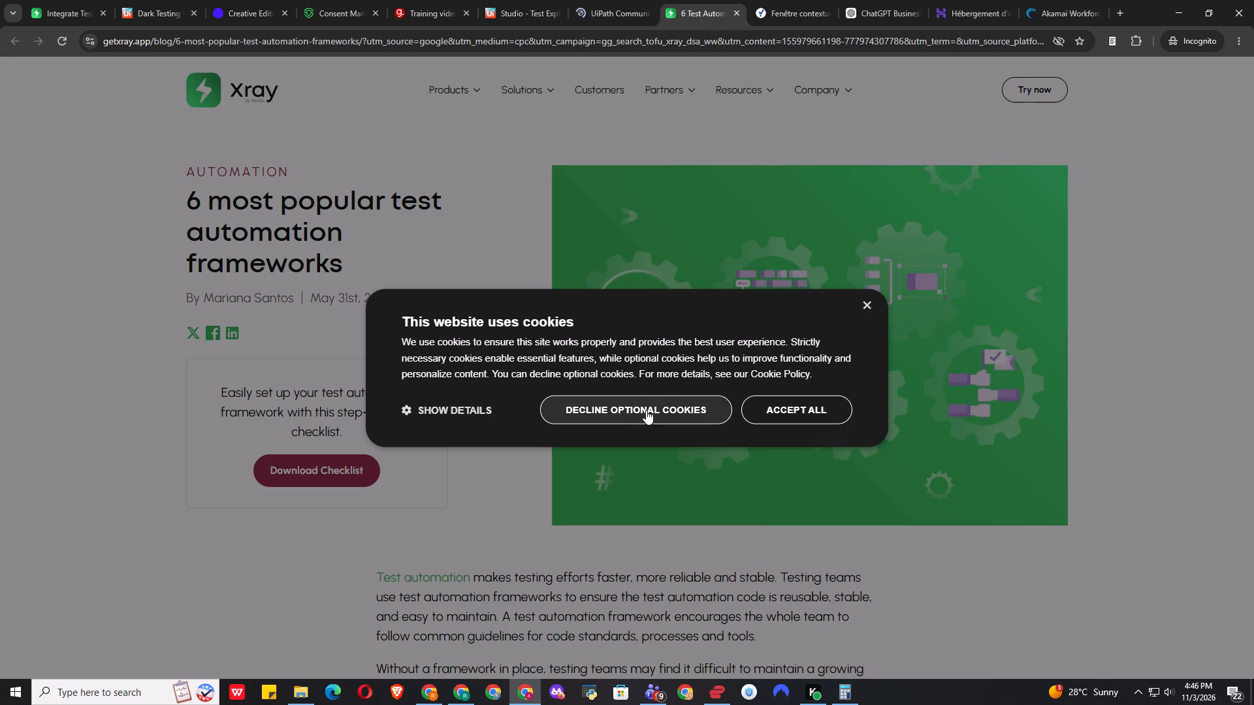
click(646, 410)
Read through the Xray article on the six test automation frameworks, down to the newsletter and footer sections.
scroll(646, 431, down, 2)
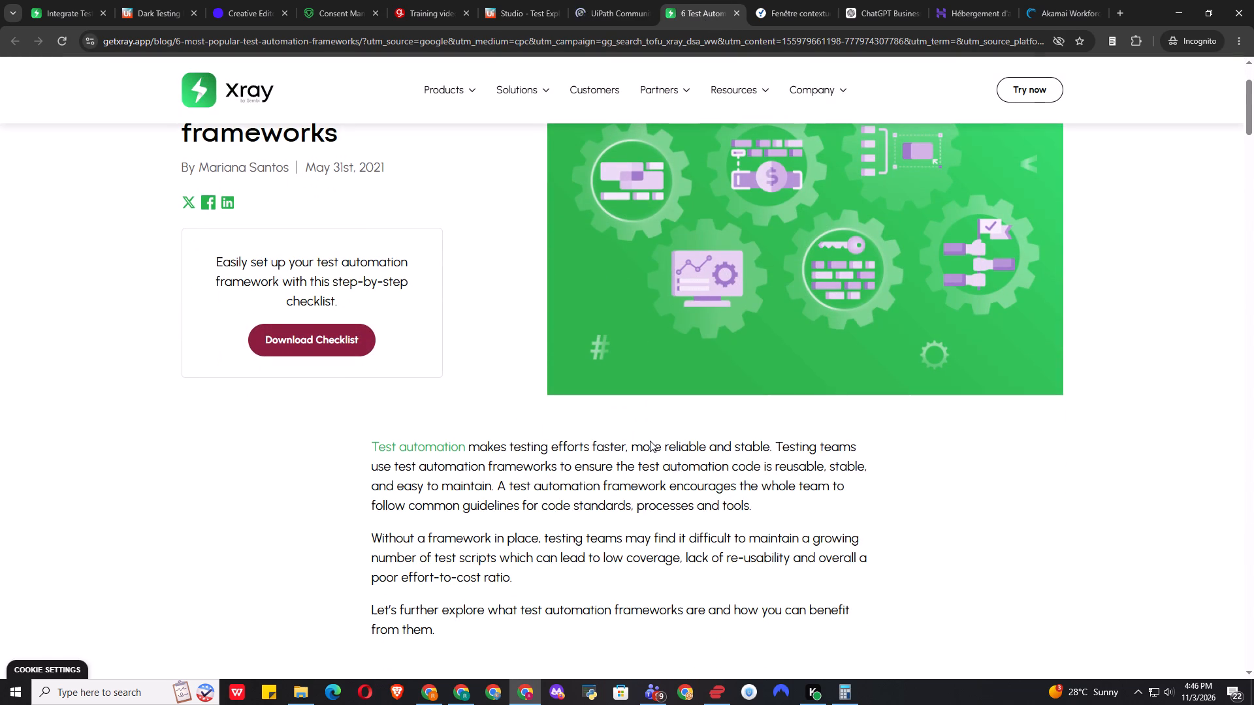
scroll(649, 441, down, 9)
scroll(582, 463, down, 6)
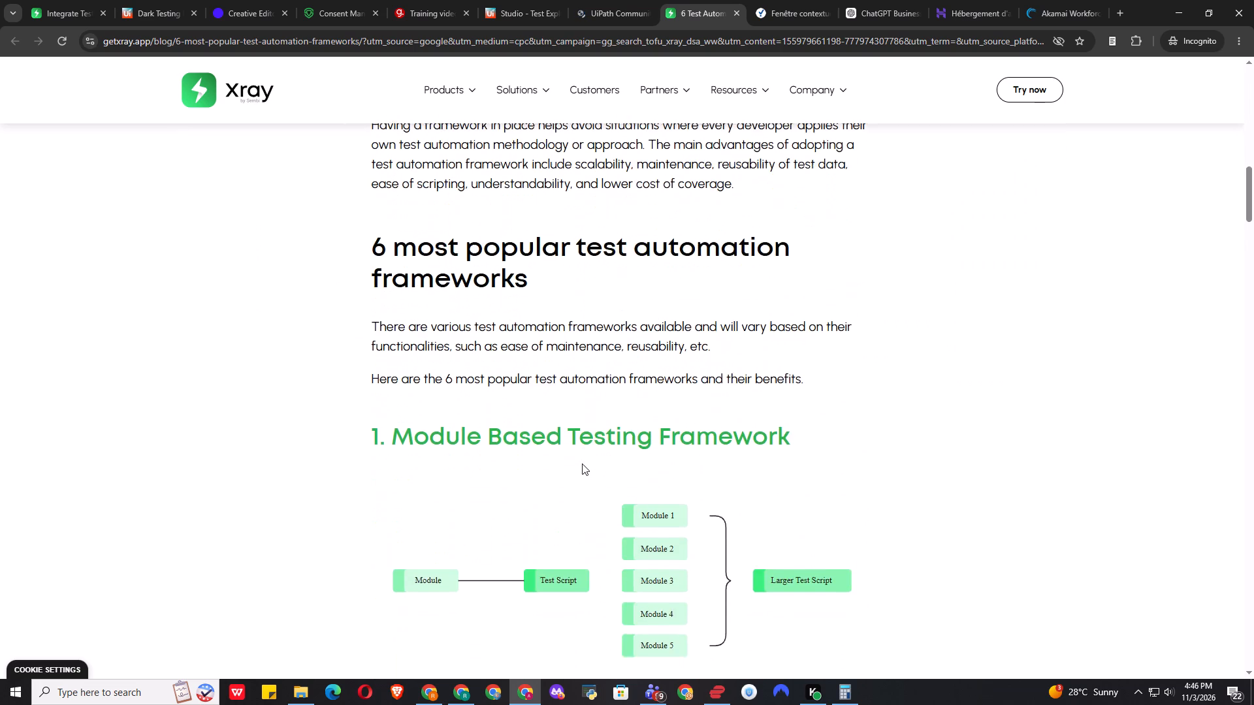
scroll(582, 463, down, 15)
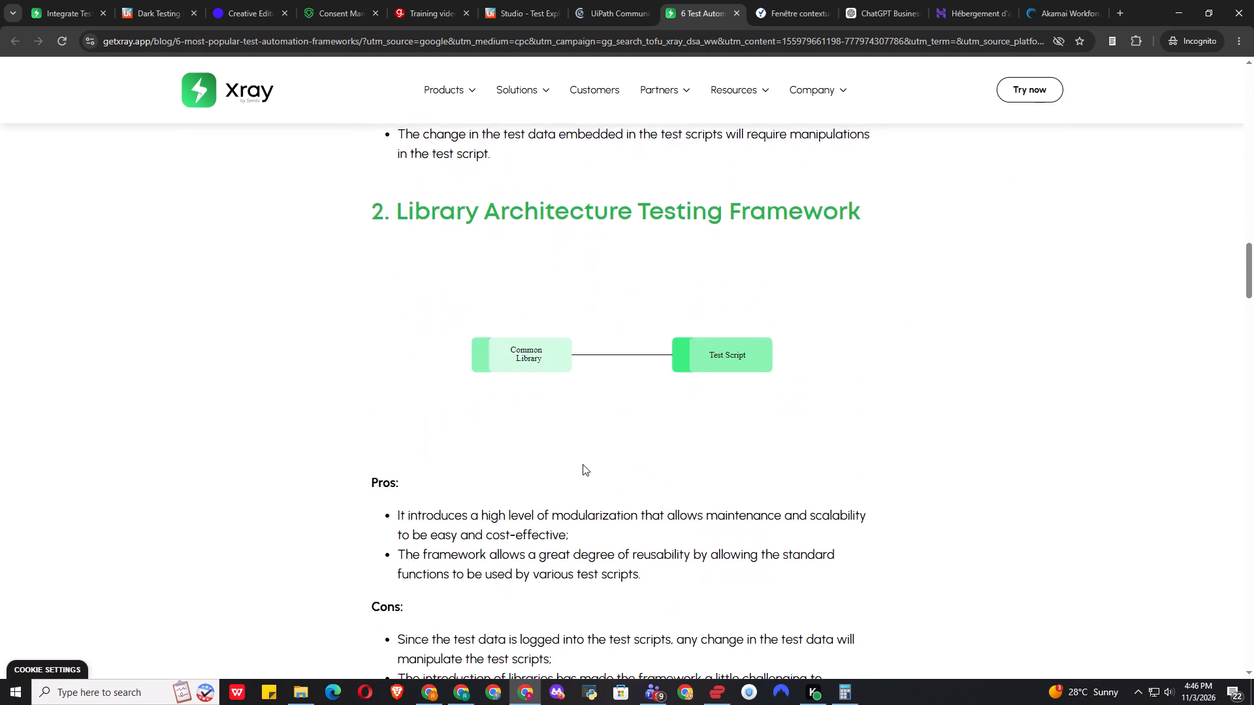
scroll(583, 464, down, 8)
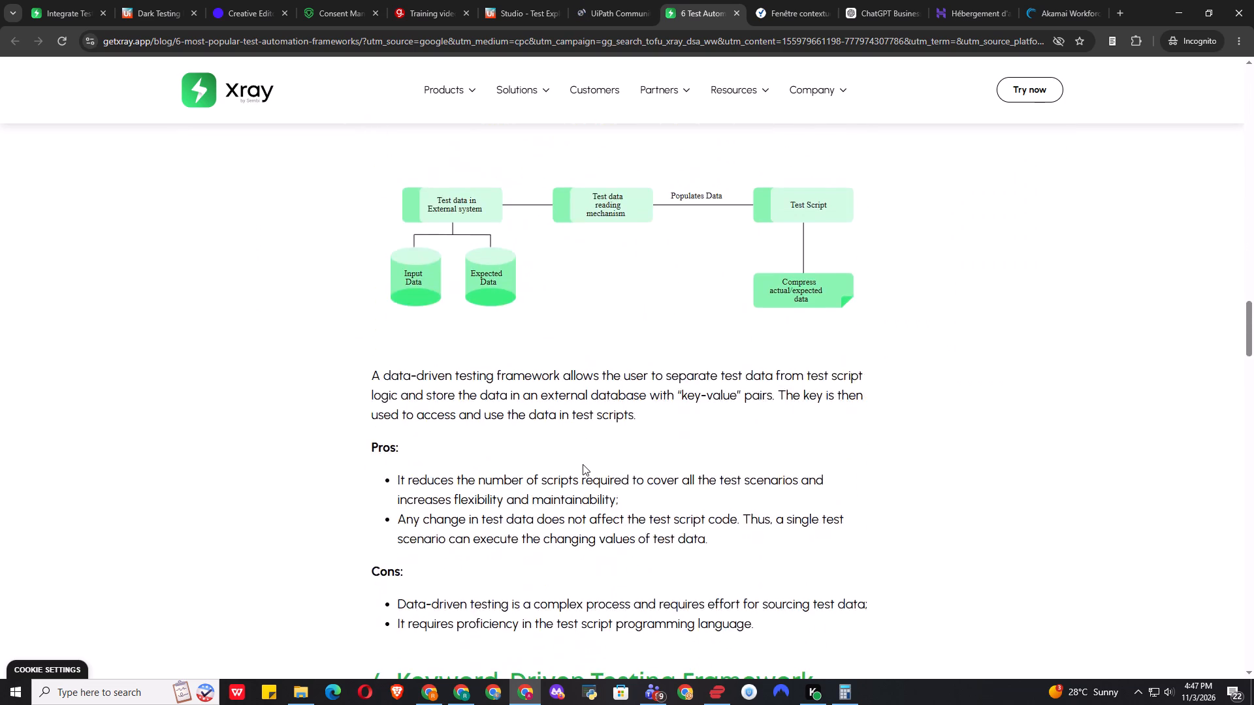
scroll(583, 464, down, 16)
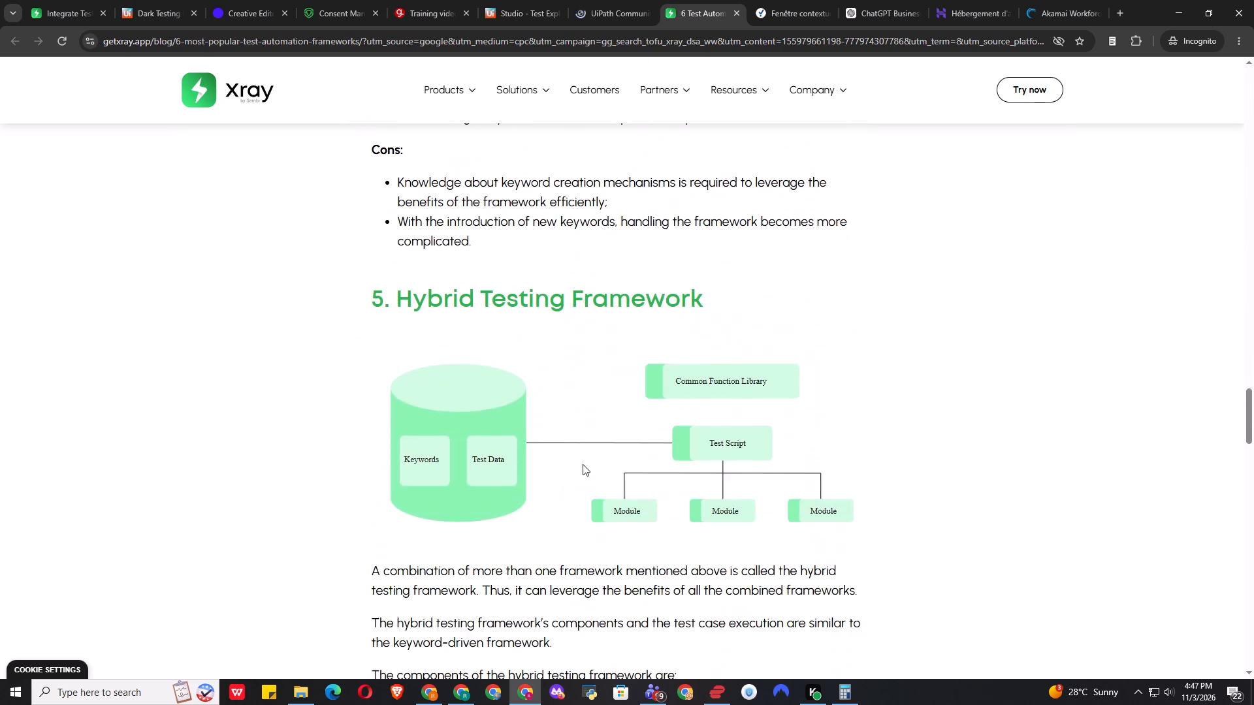
scroll(583, 464, down, 11)
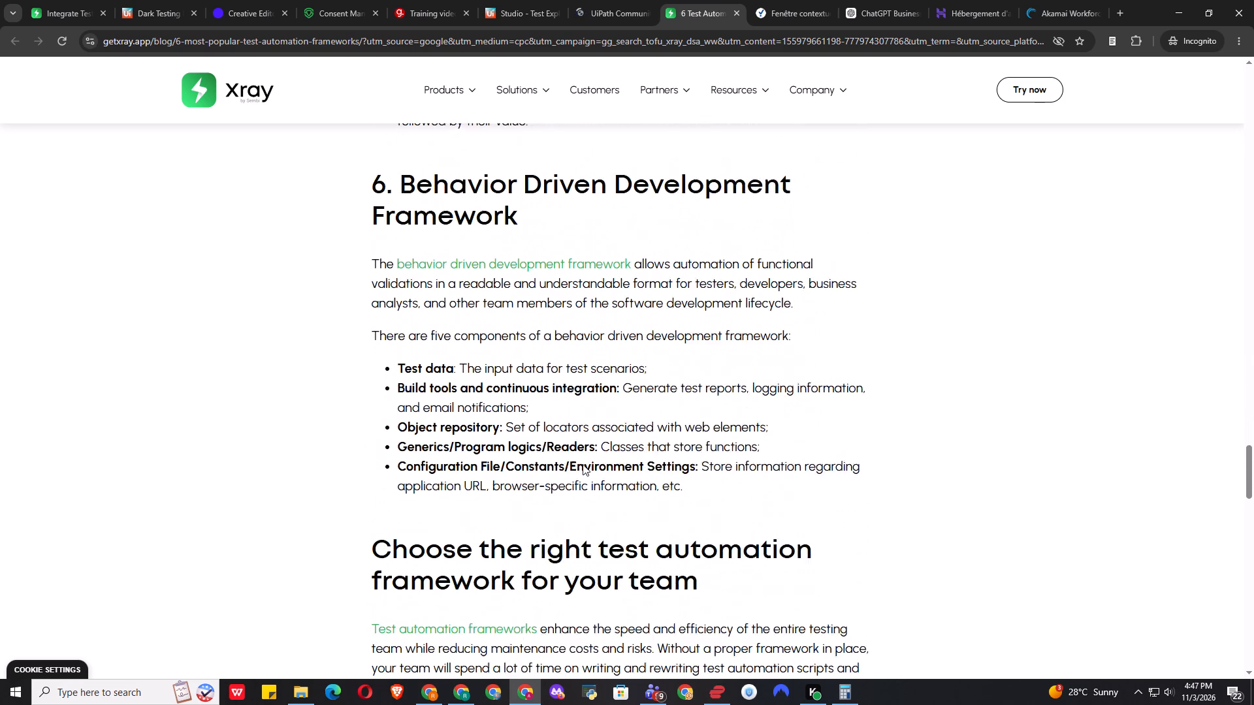
scroll(581, 473, down, 15)
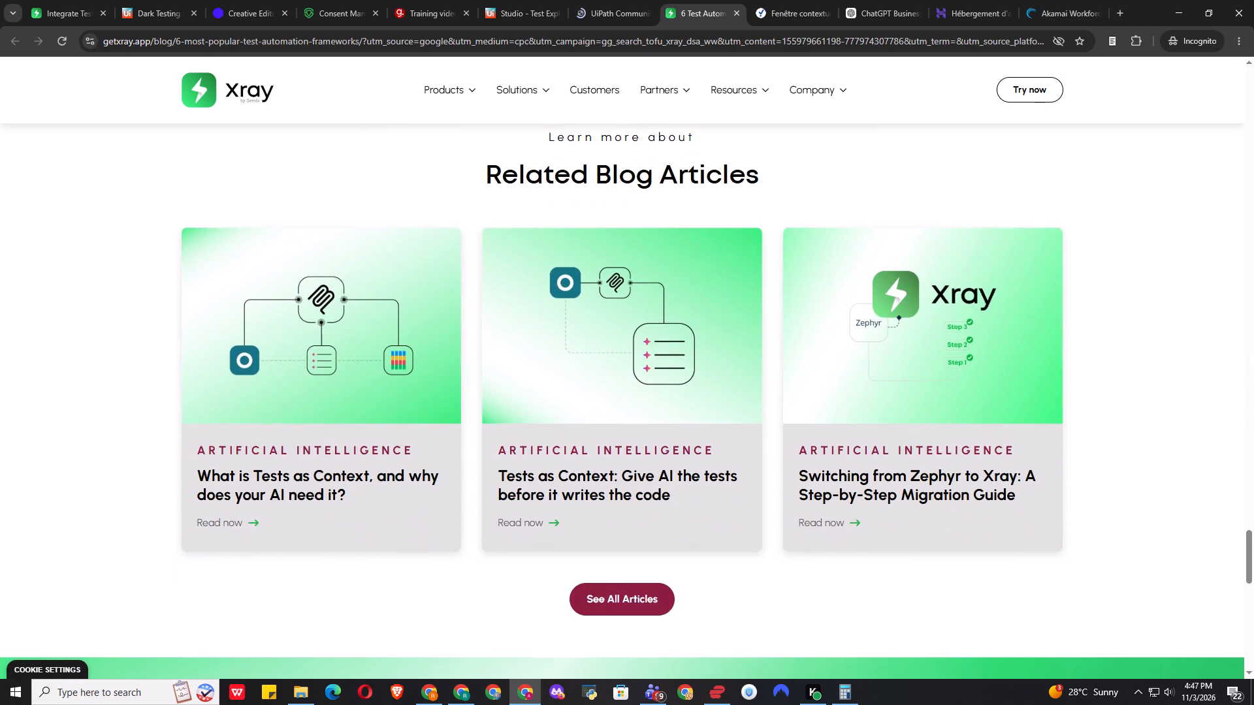
scroll(575, 475, down, 6)
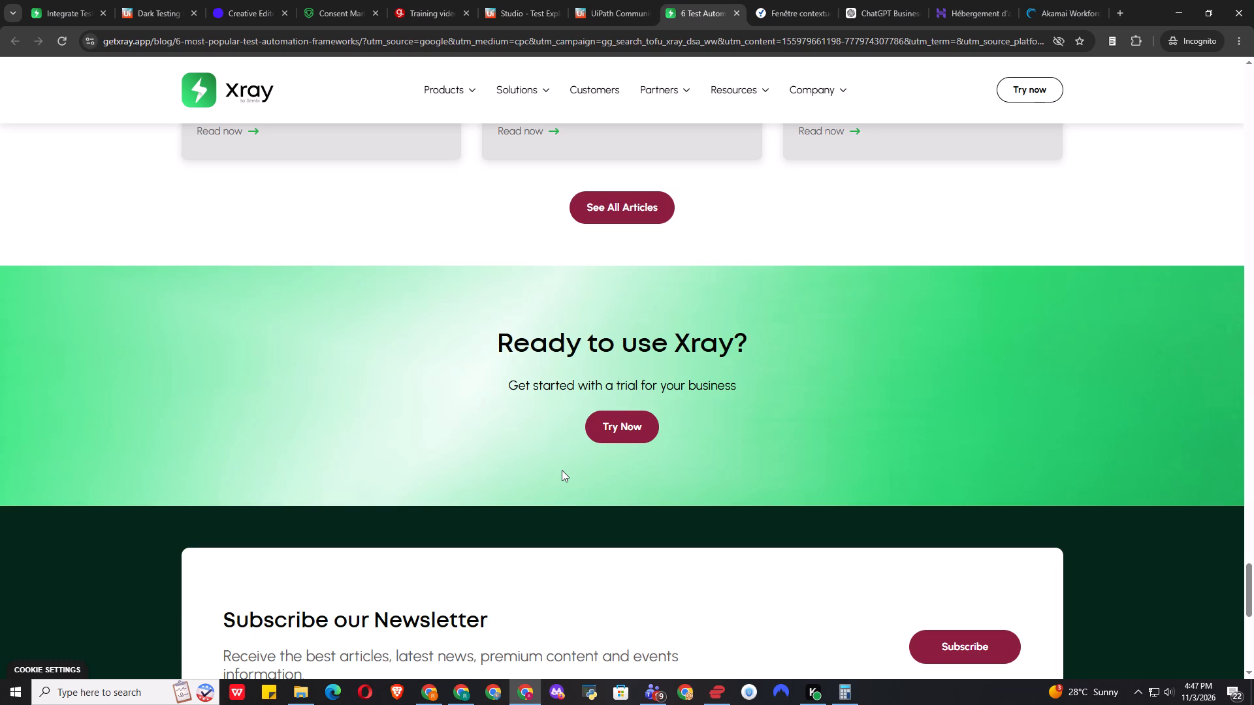
scroll(562, 470, down, 3)
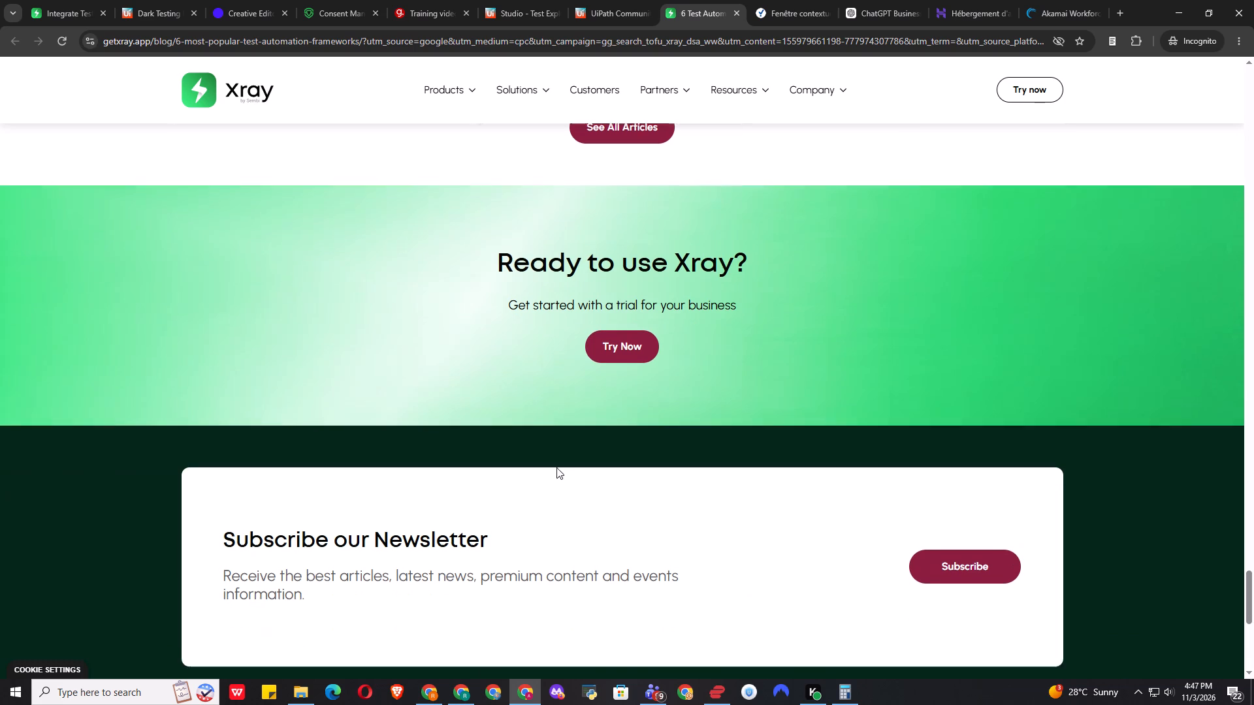
scroll(556, 467, down, 6)
Open Xray's Test Automation solution page from the footer and examine its sections down to the footer.
click(379, 366)
scroll(492, 439, down, 2)
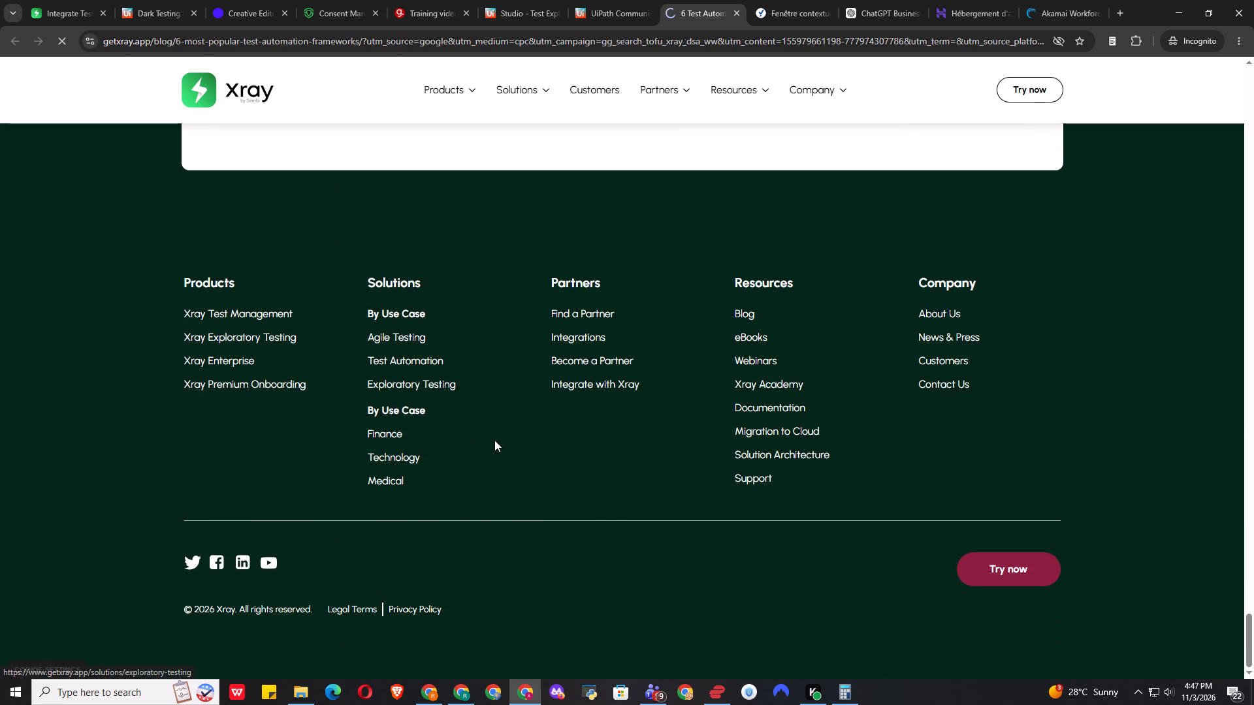
scroll(494, 440, down, 5)
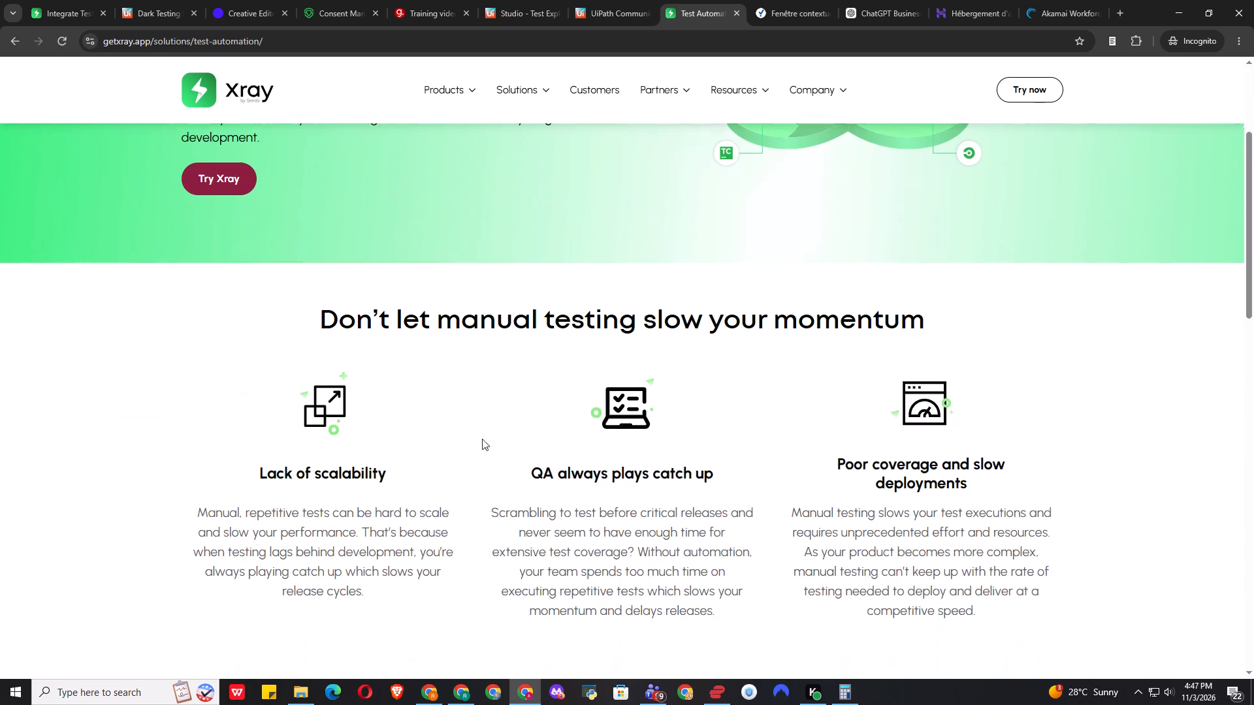
drag(366, 261, 739, 243)
click(784, 241)
scroll(600, 418, down, 2)
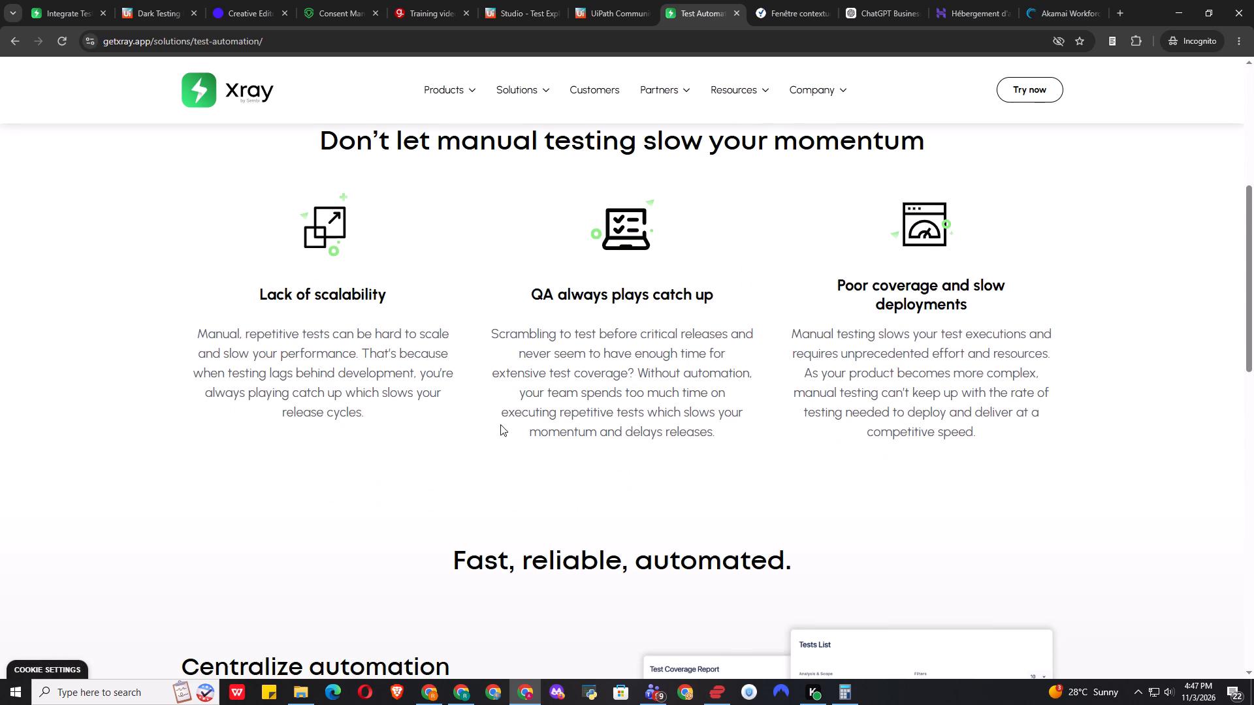
drag(532, 284, 784, 437)
click(751, 429)
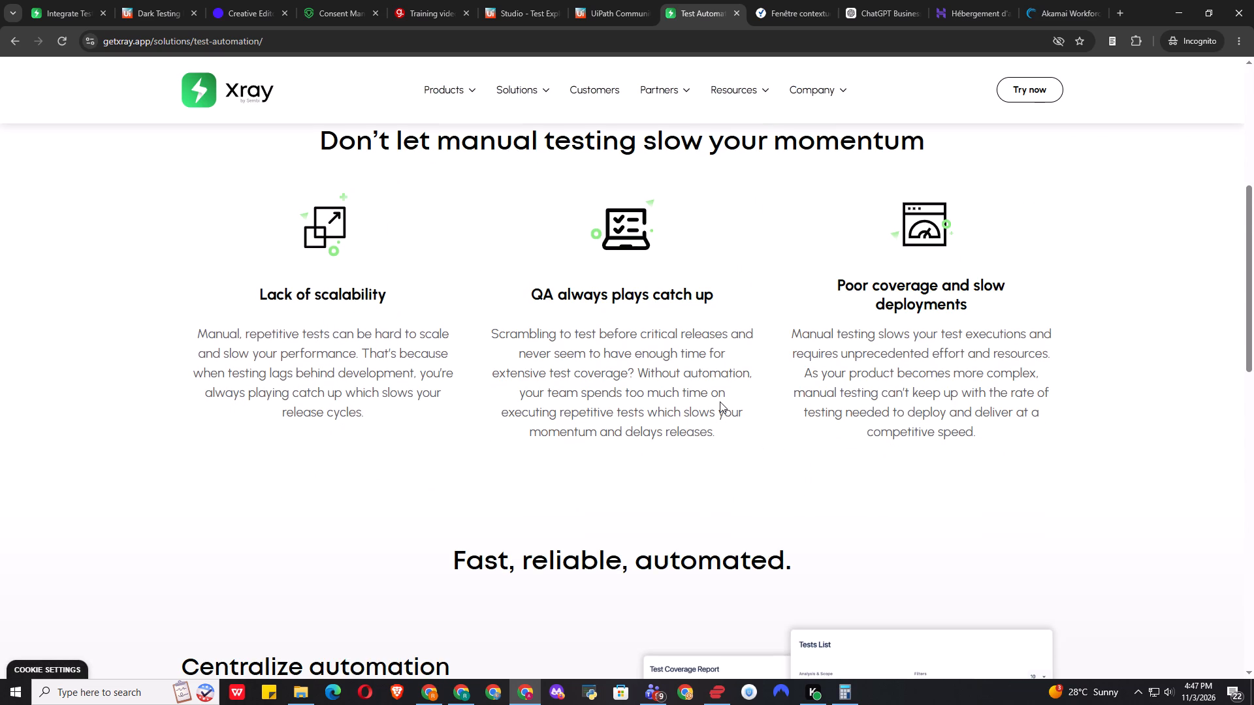
scroll(453, 554, down, 2)
drag(412, 427, 897, 415)
click(897, 388)
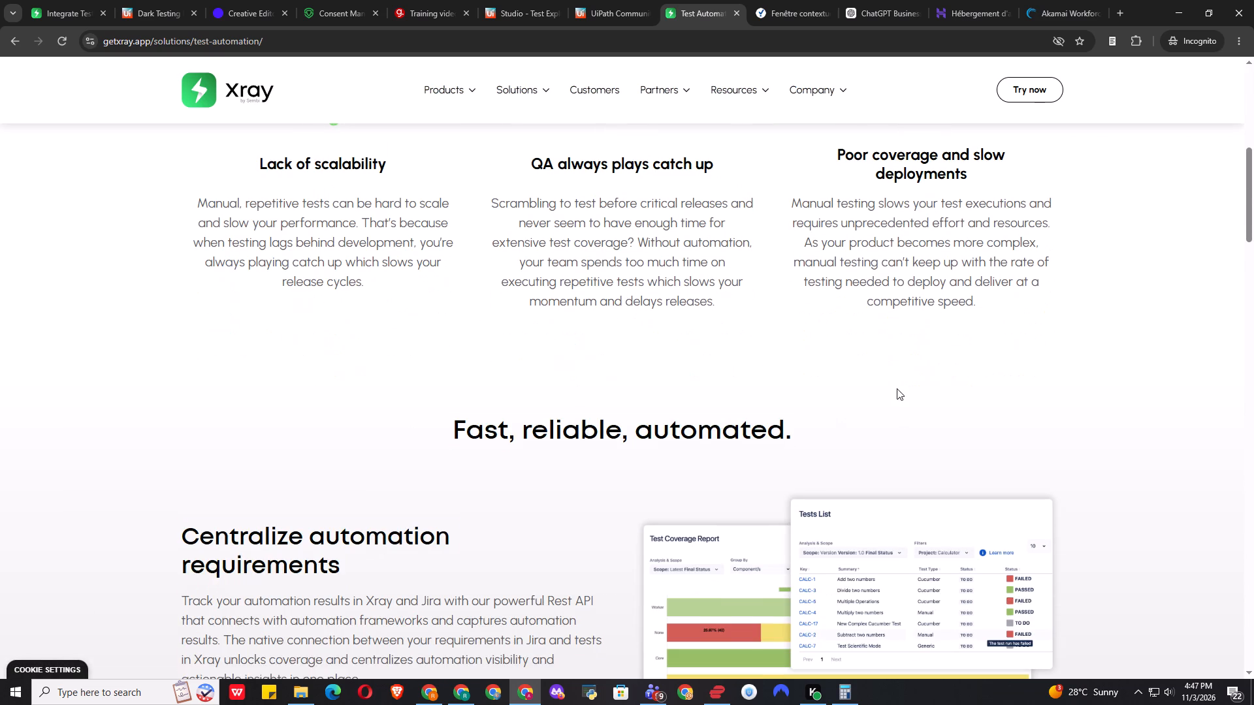
scroll(817, 452, down, 2)
scroll(358, 460, down, 1)
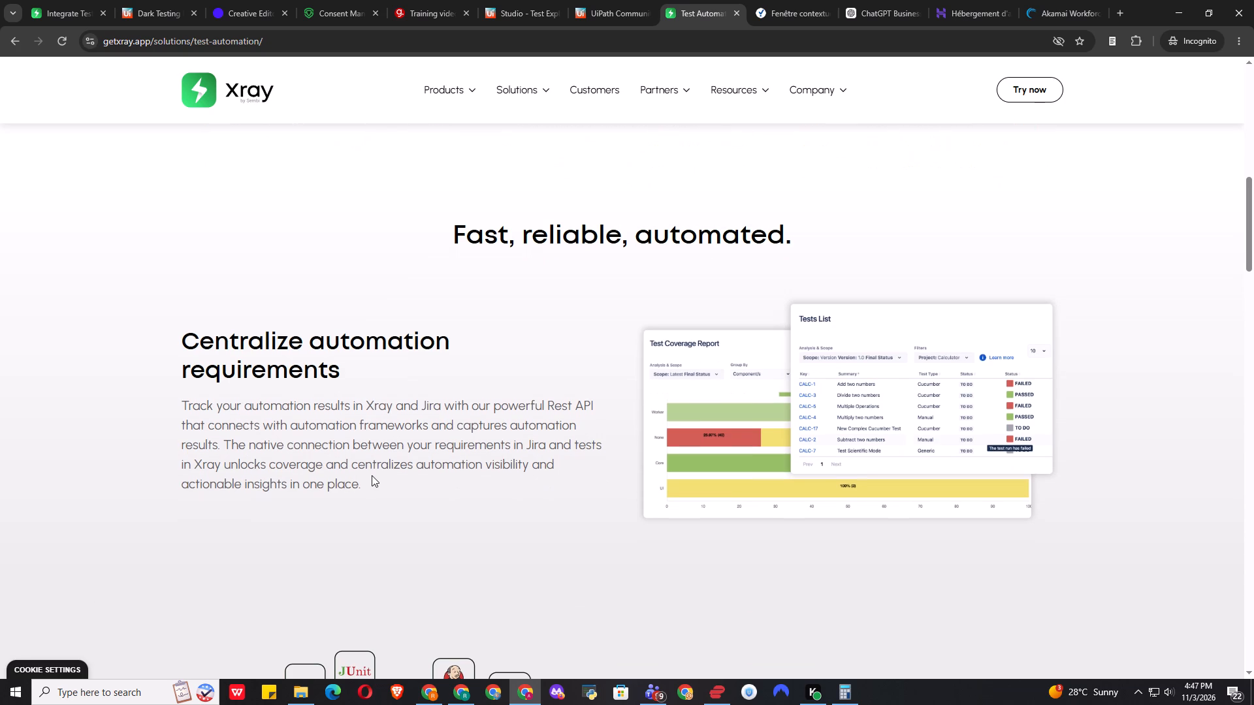
scroll(372, 475, down, 6)
drag(622, 372, 1021, 396)
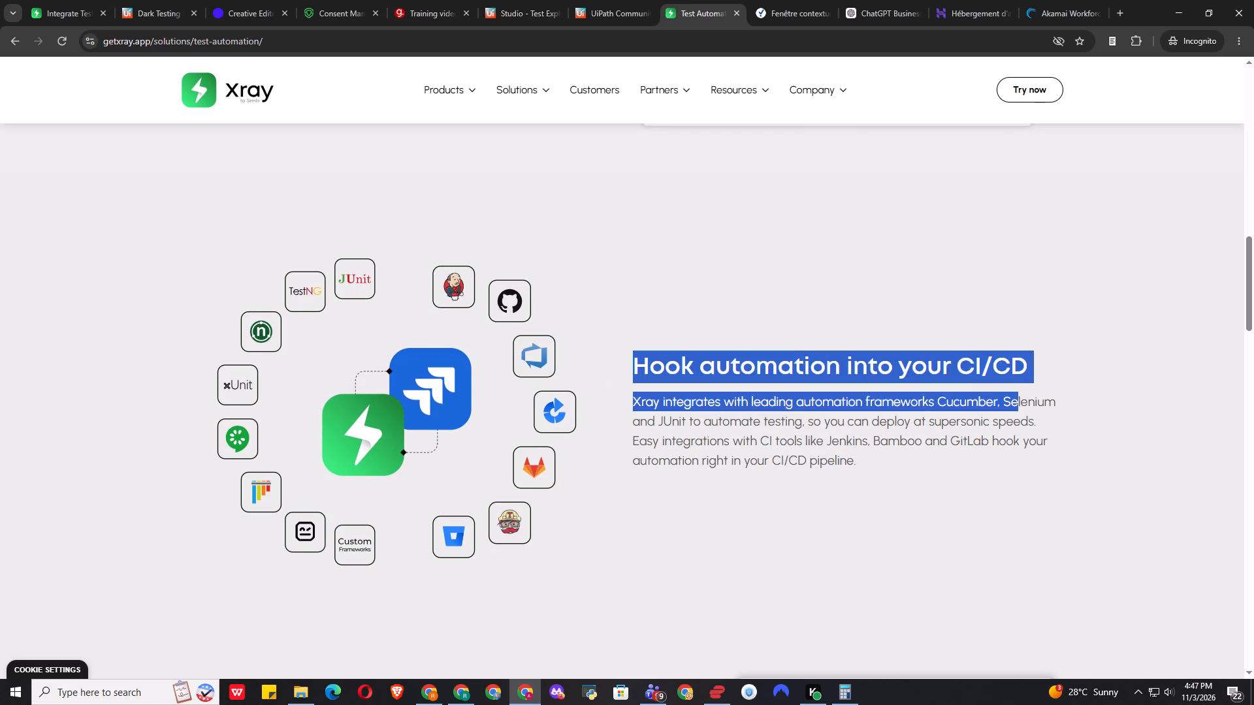
click(866, 485)
scroll(740, 510, down, 2)
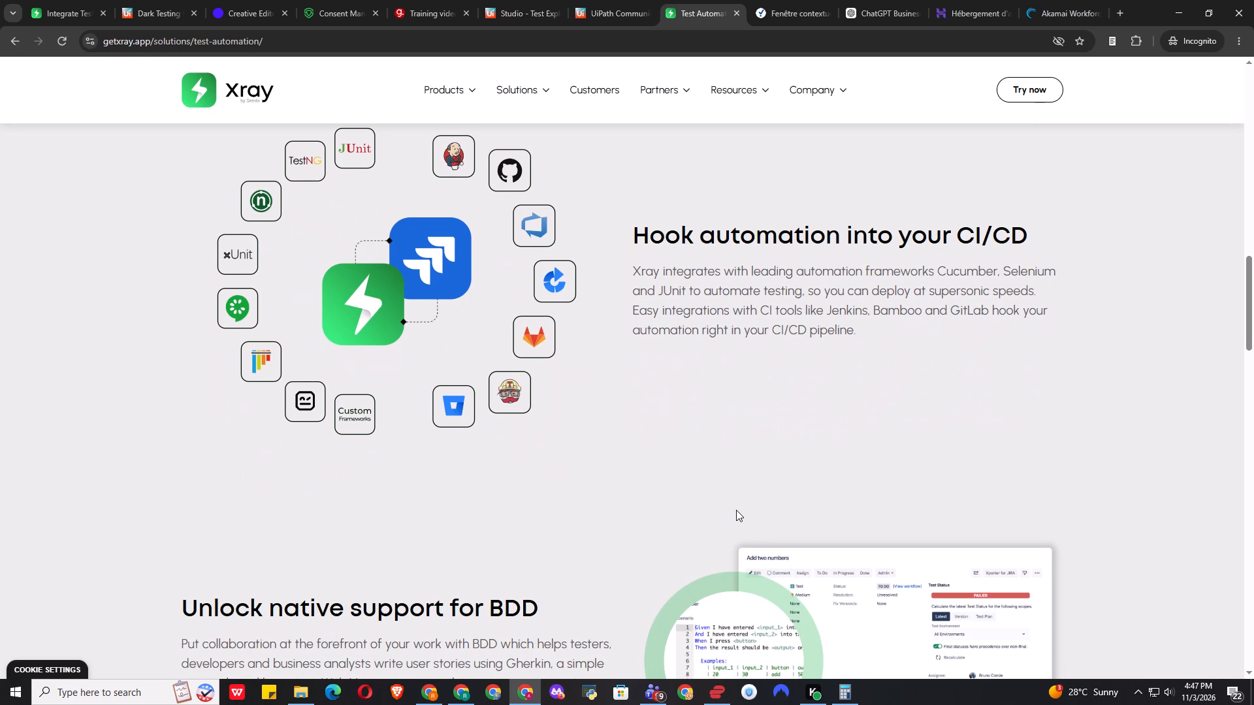
scroll(673, 544, down, 4)
scroll(729, 475, down, 4)
drag(609, 412, 853, 514)
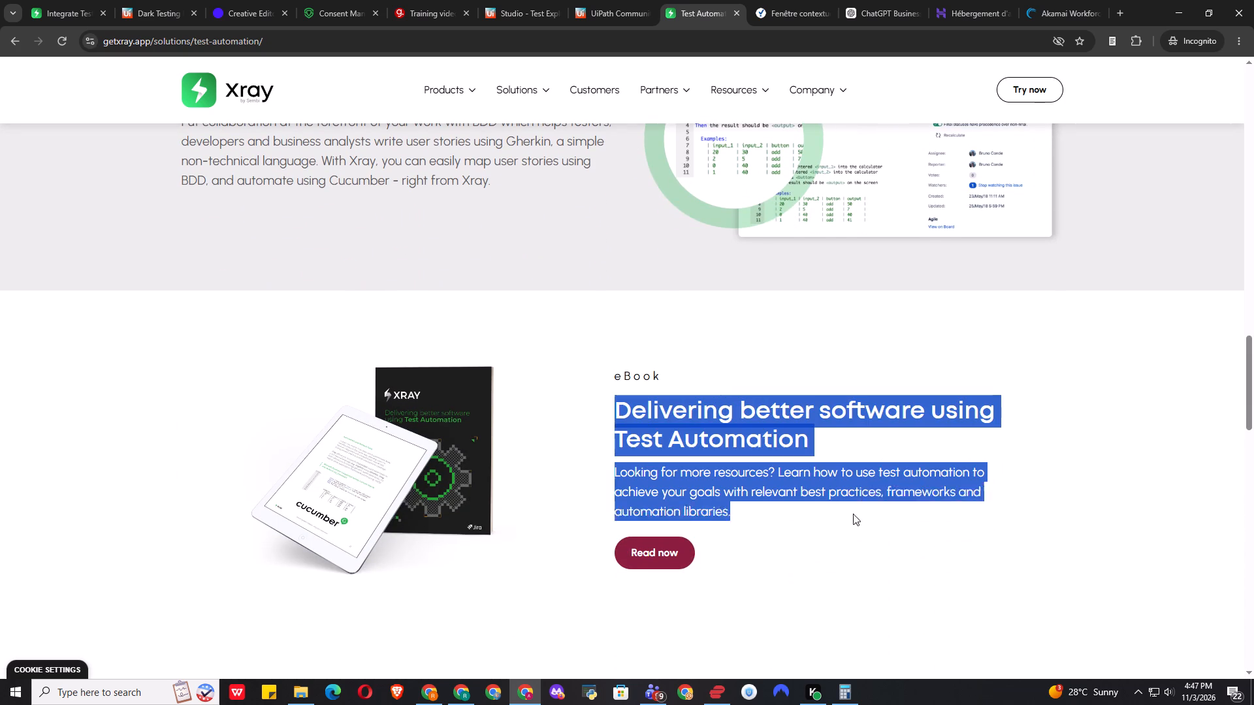
drag(853, 514, 870, 550)
click(820, 514)
scroll(820, 514, down, 5)
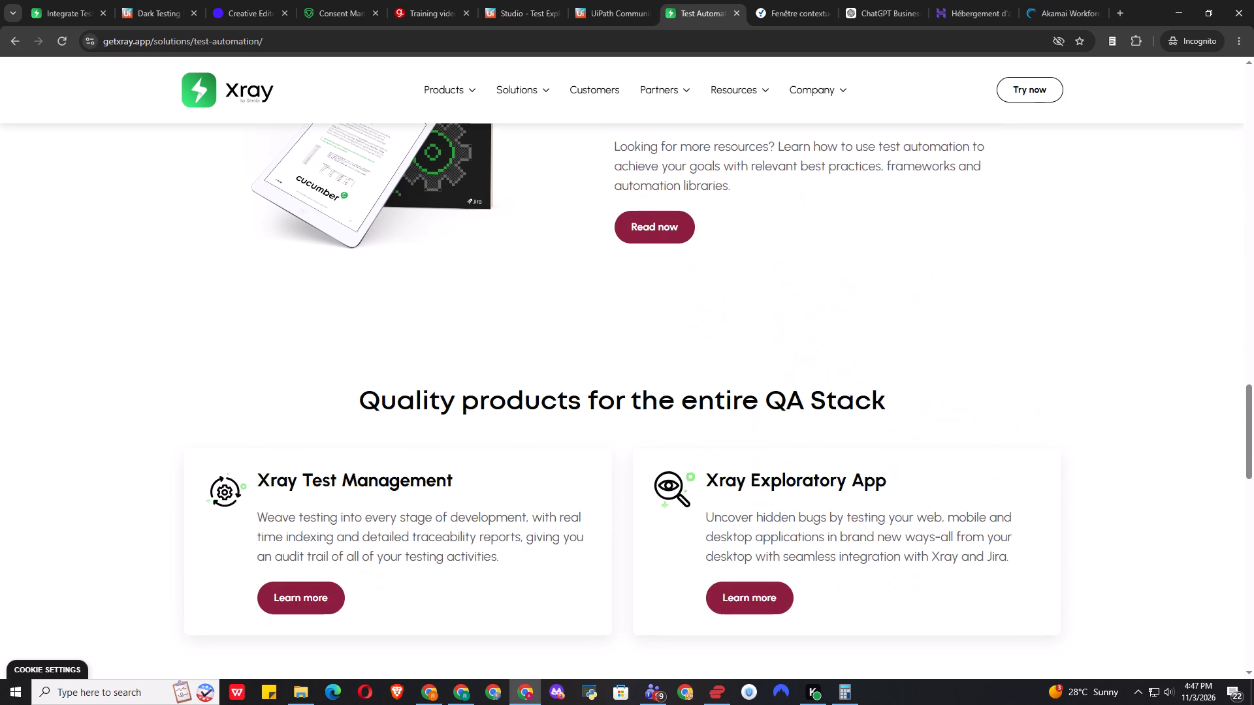
scroll(820, 514, down, 5)
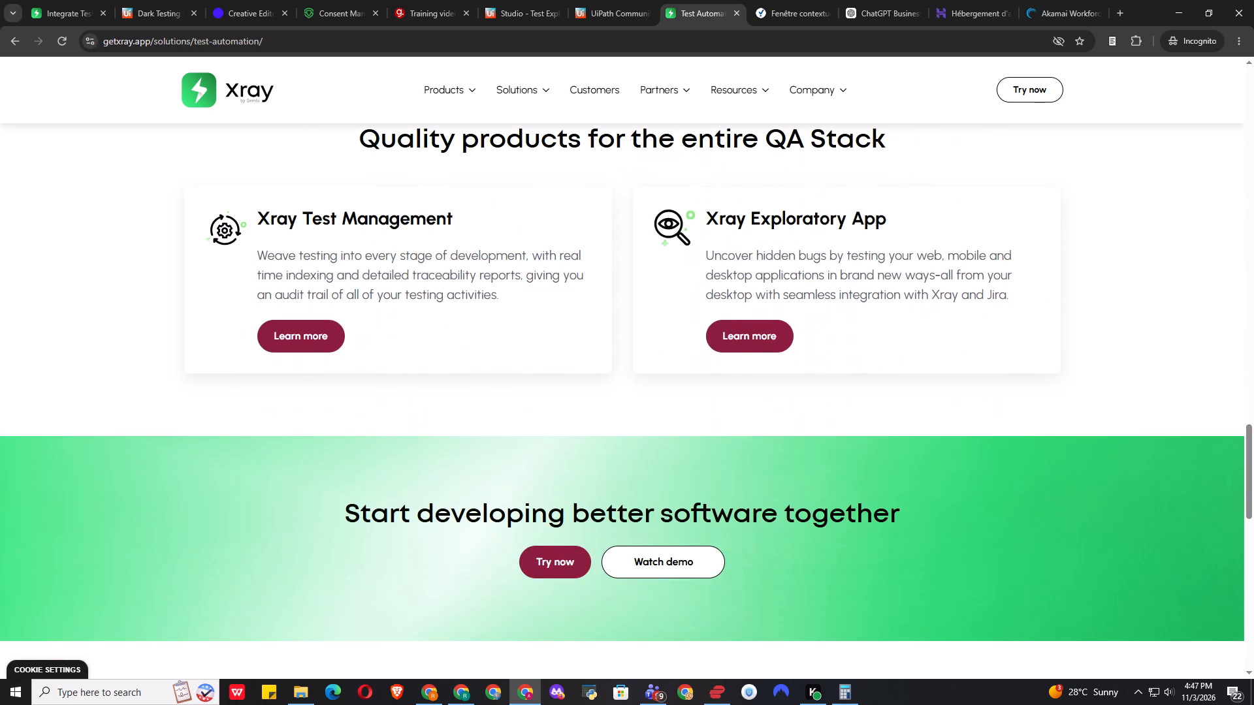
scroll(816, 512, down, 1)
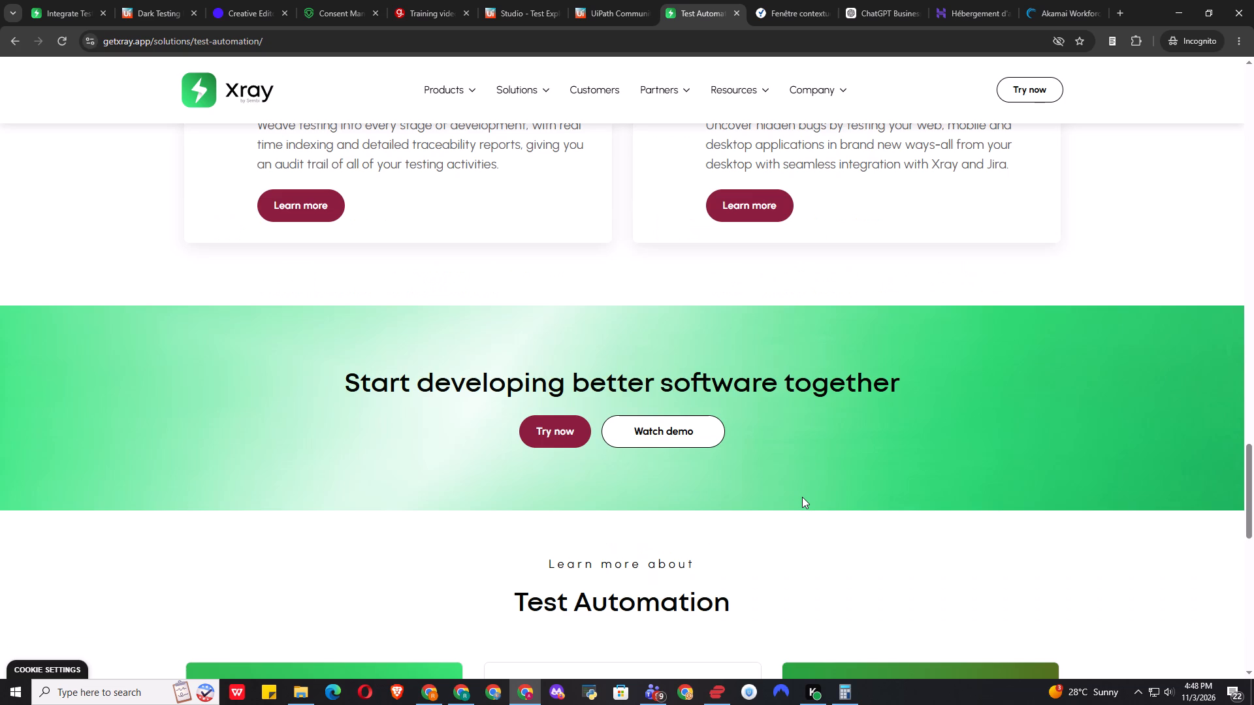
scroll(524, 531, down, 1)
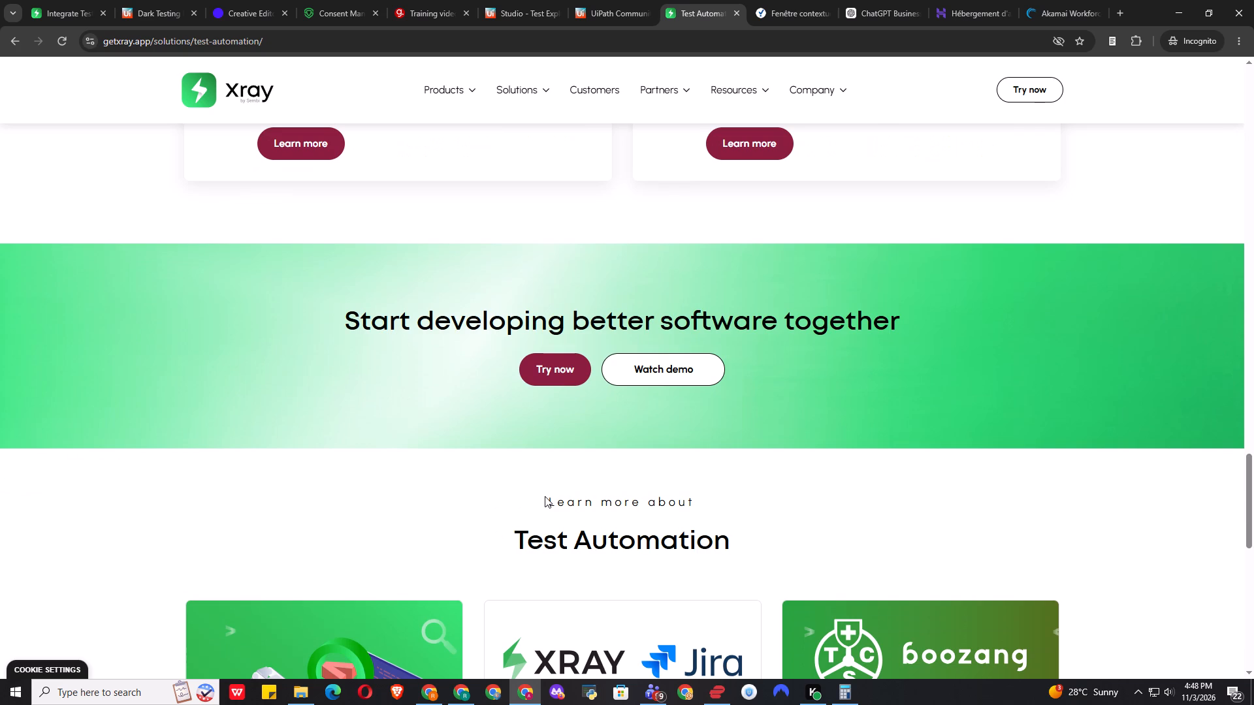
scroll(527, 531, down, 2)
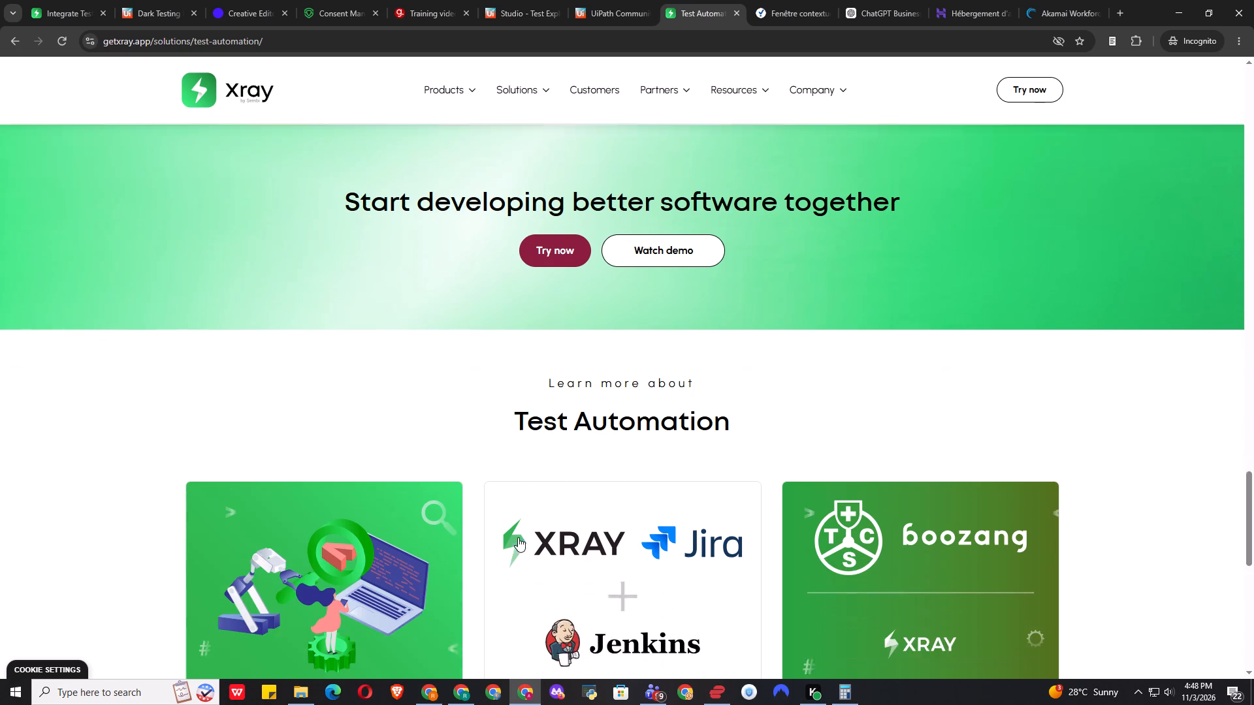
scroll(505, 541, down, 7)
Open Xray's Integrations page from the footer and examine the partner integrations and the partner program sections.
click(583, 527)
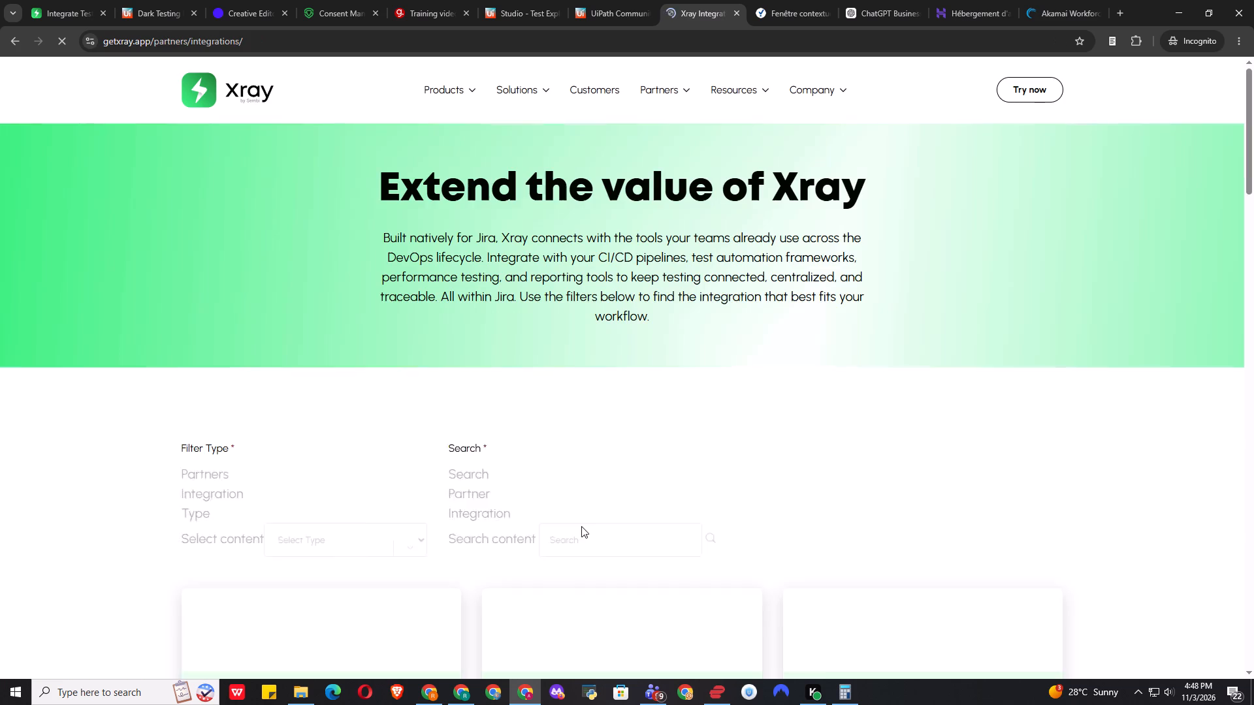
scroll(715, 421, down, 11)
scroll(667, 464, down, 11)
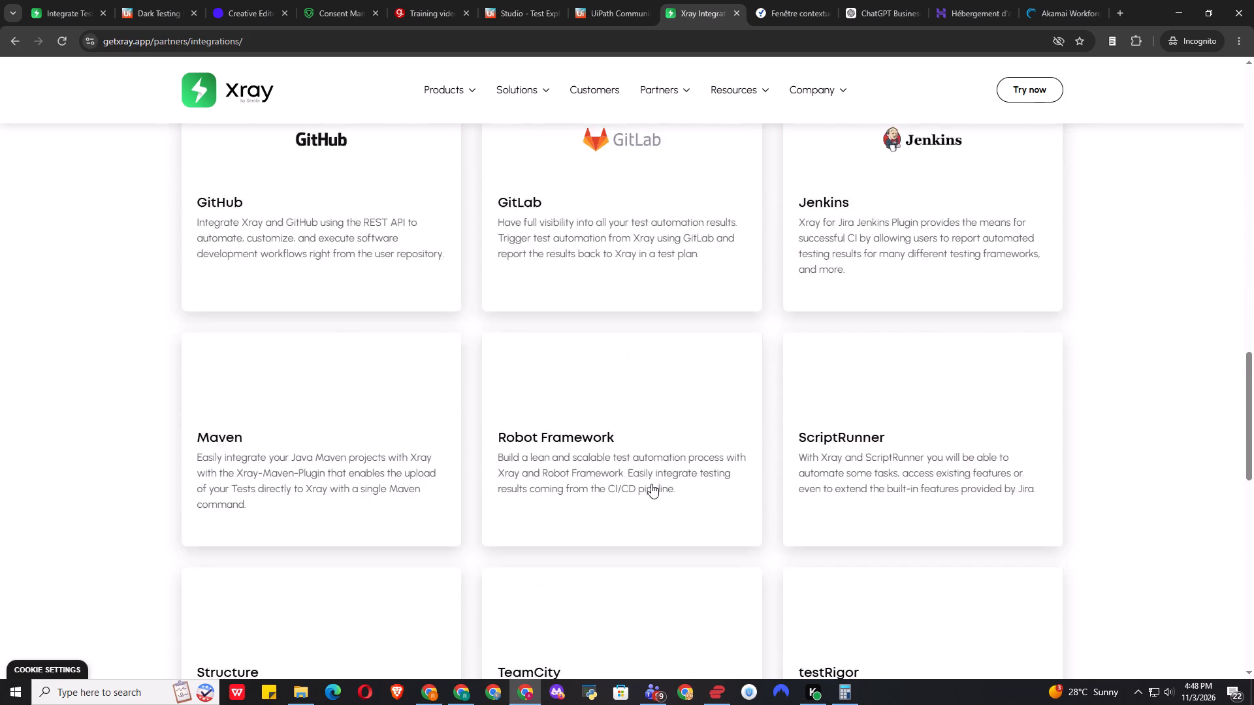
scroll(645, 484, down, 7)
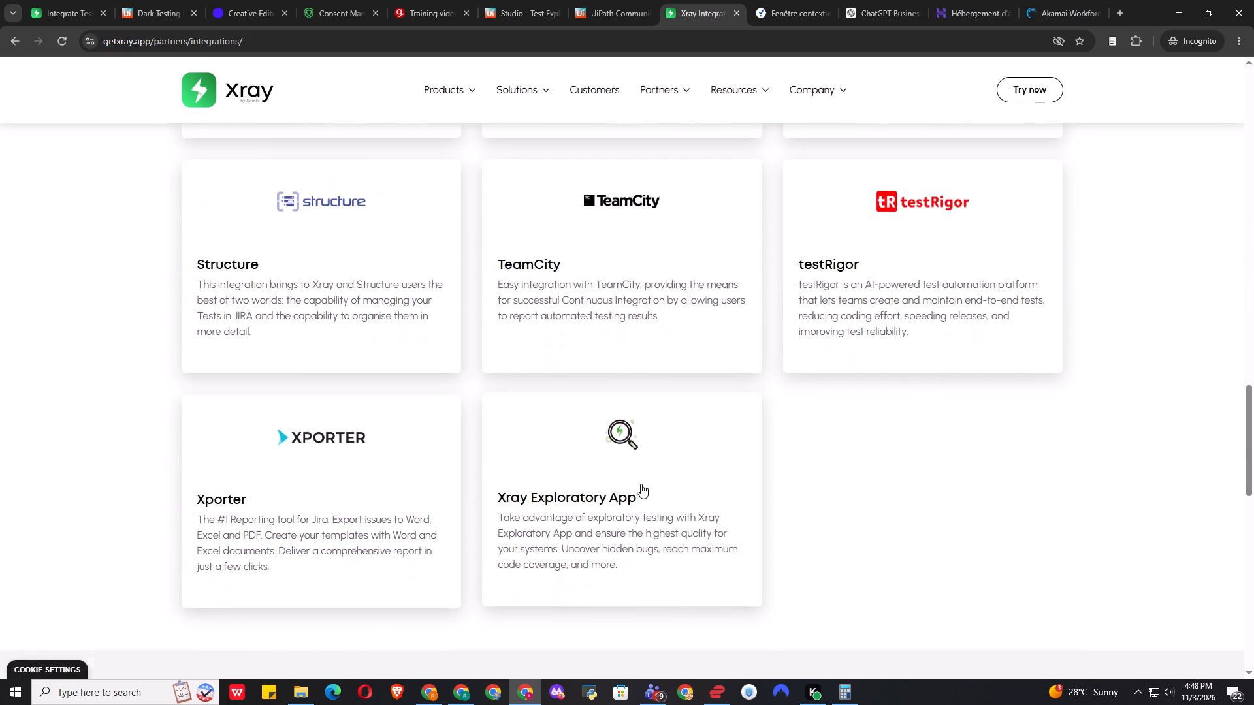
scroll(641, 484, down, 4)
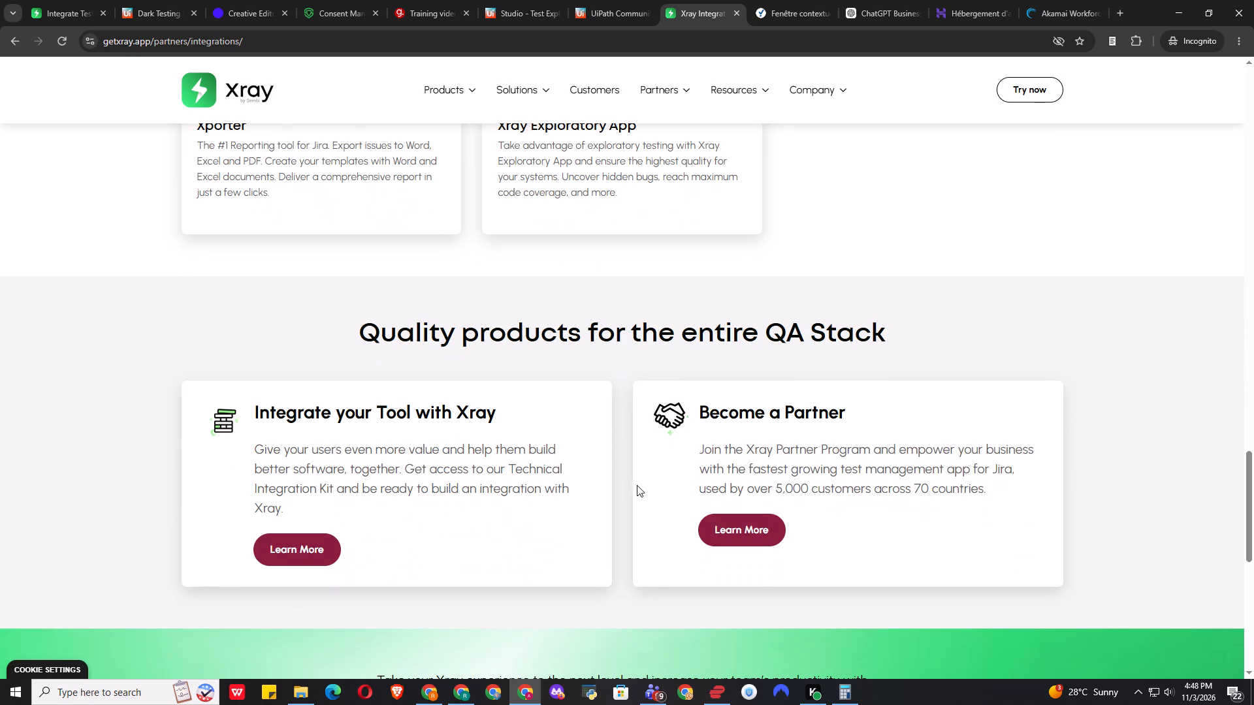
drag(336, 337, 991, 290)
click(1011, 288)
scroll(929, 332, down, 2)
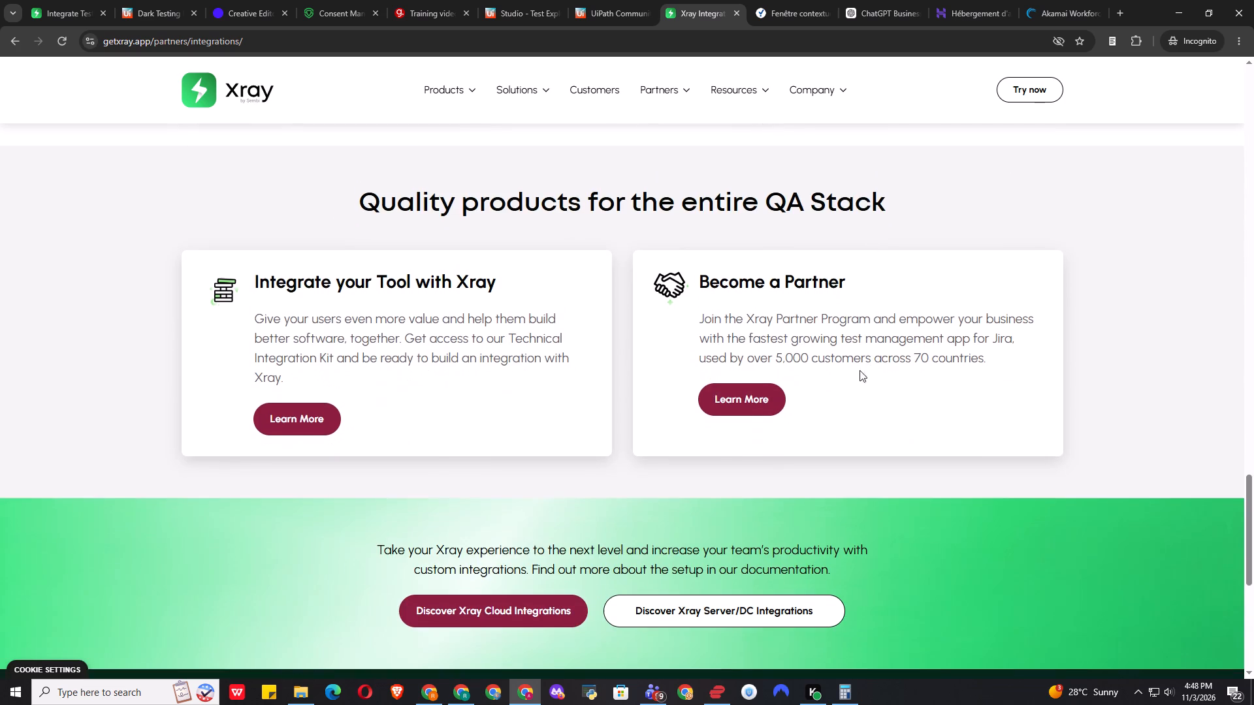
scroll(776, 426, down, 3)
scroll(627, 521, down, 2)
Open Xray's Become a Partner page from the footer.
click(579, 491)
Switch to the French CookieYes cookie consent popup page and look through its content.
click(779, 16)
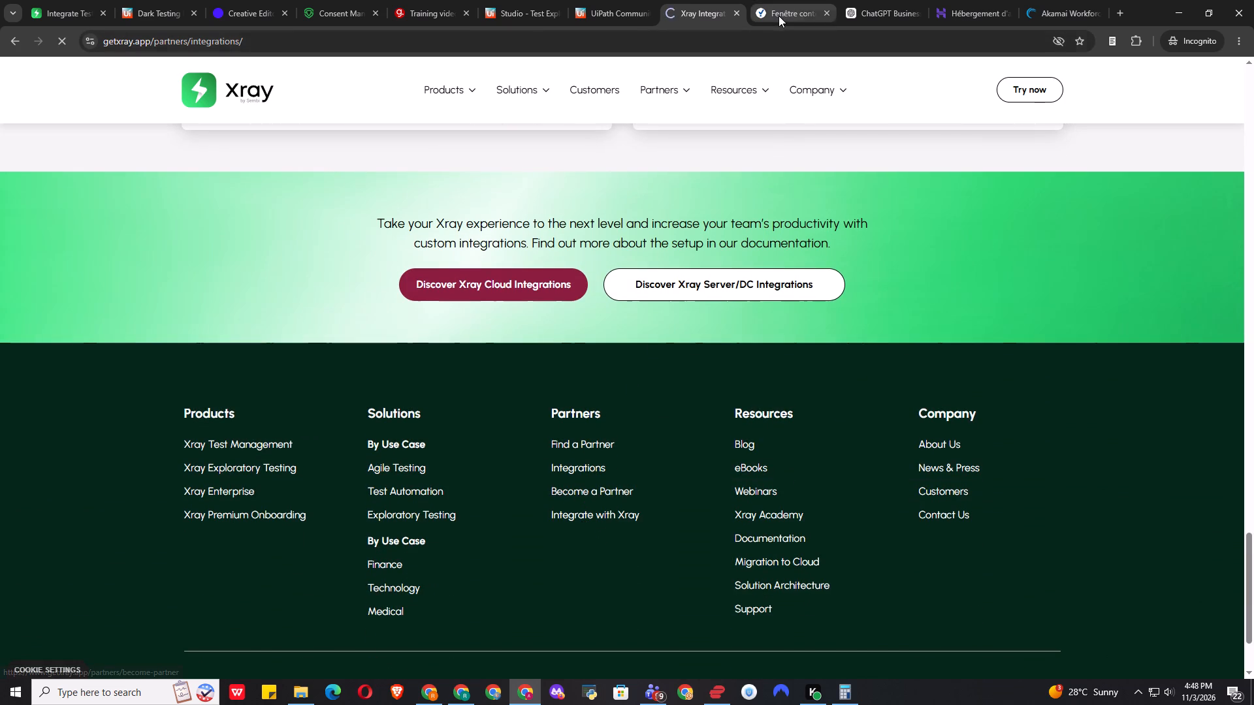
scroll(732, 298, down, 14)
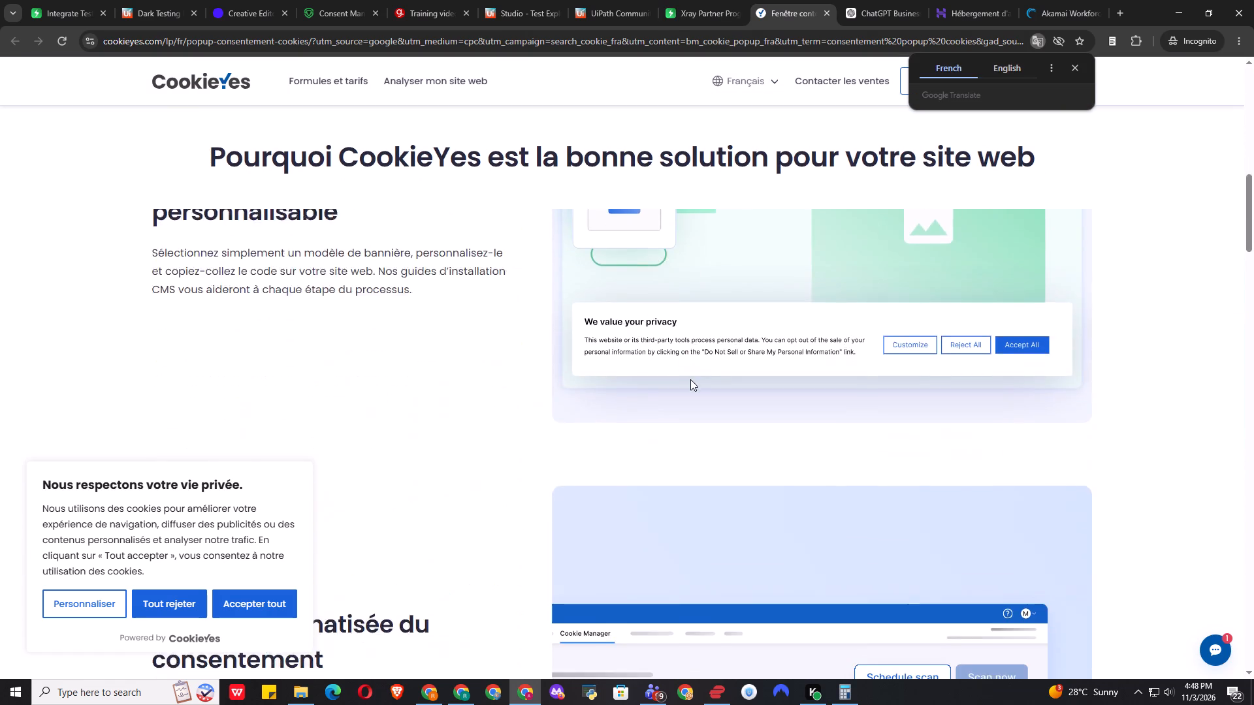
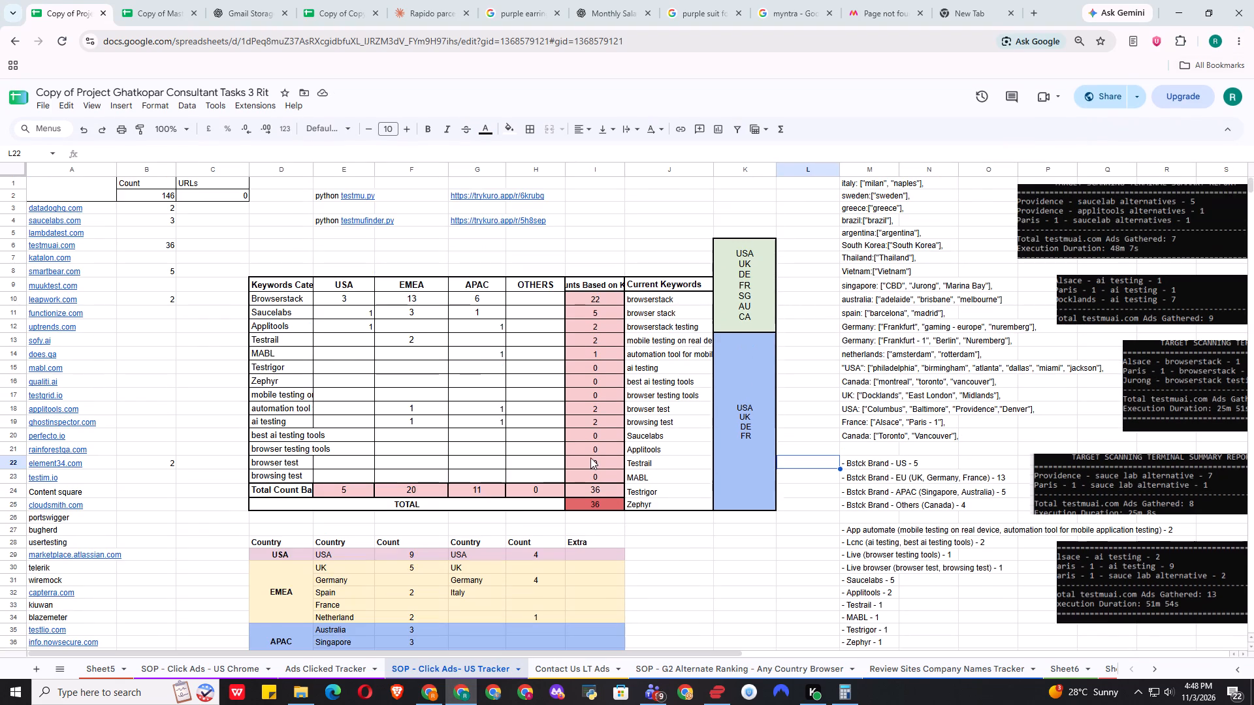
Check the Ads Clicked Tracker sheet briefly and return to the SOP - Click Ads- US Tracker sheet.
click(302, 671)
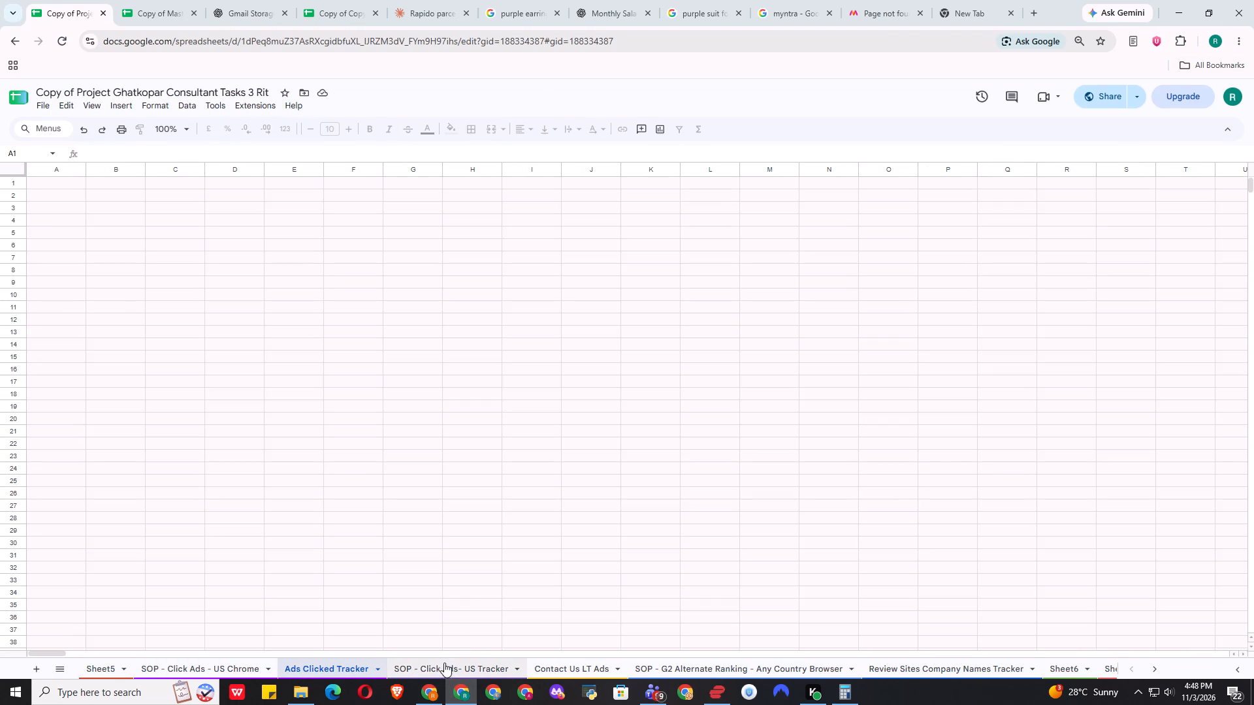
scroll(509, 460, up, 4)
click(475, 669)
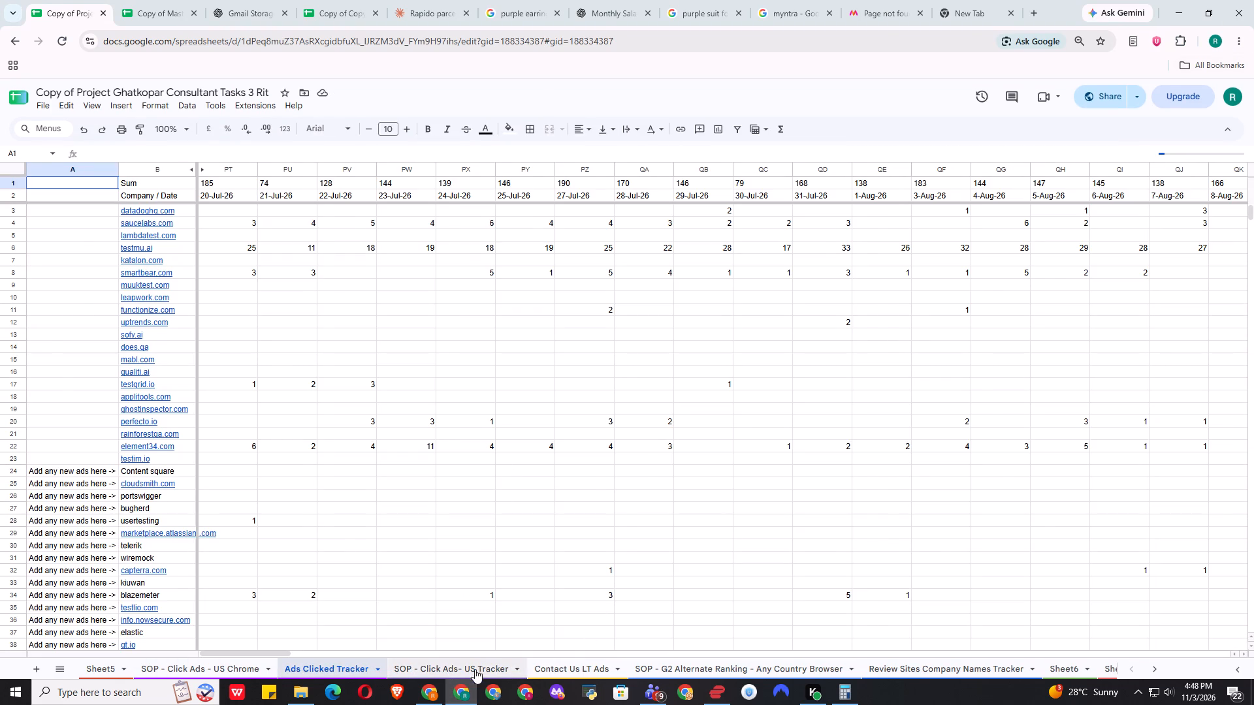
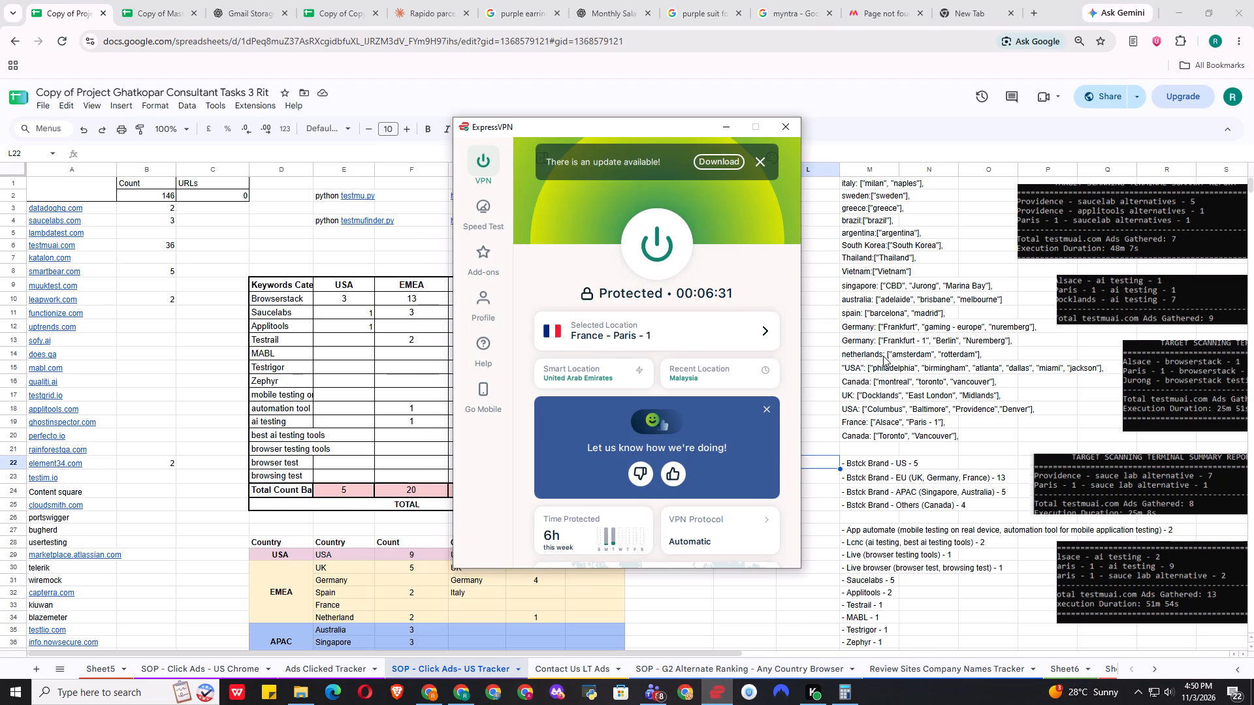
Look through the project workbook's tracker sheets and the Ads Click sheet in the Copy of Master Copy Sheet workbook.
click(883, 356)
scroll(566, 470, up, 2)
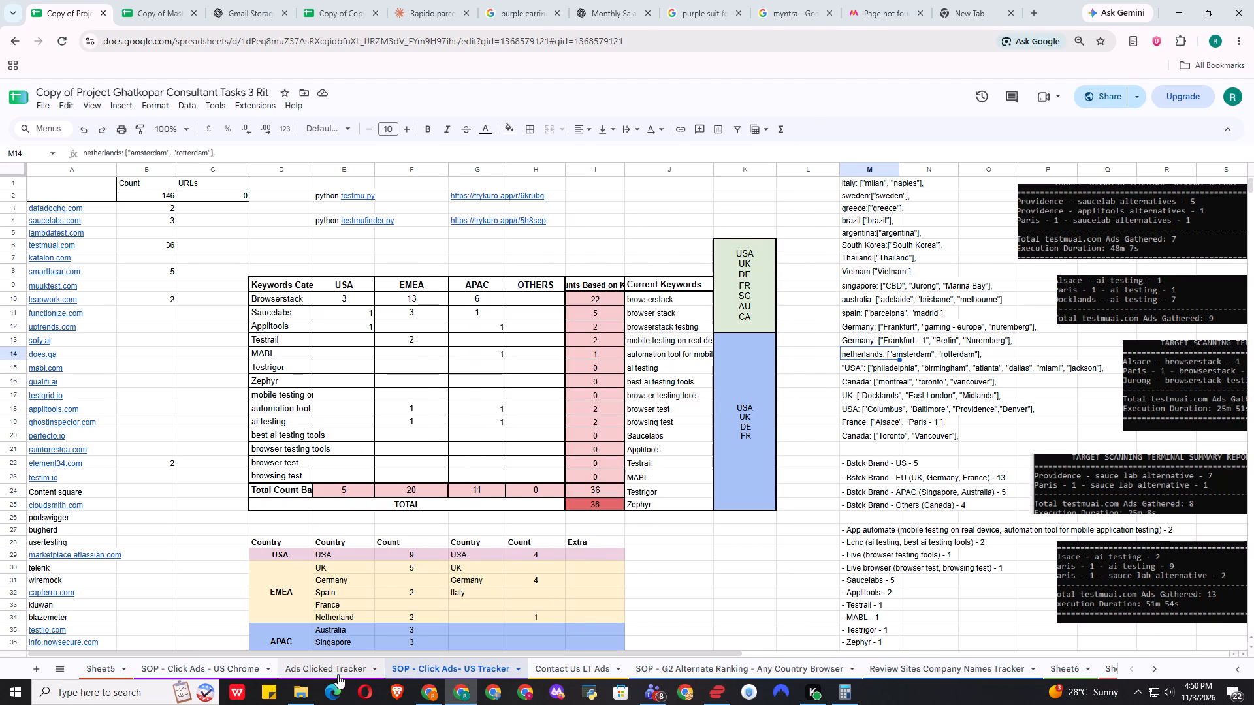
click(303, 677)
click(419, 670)
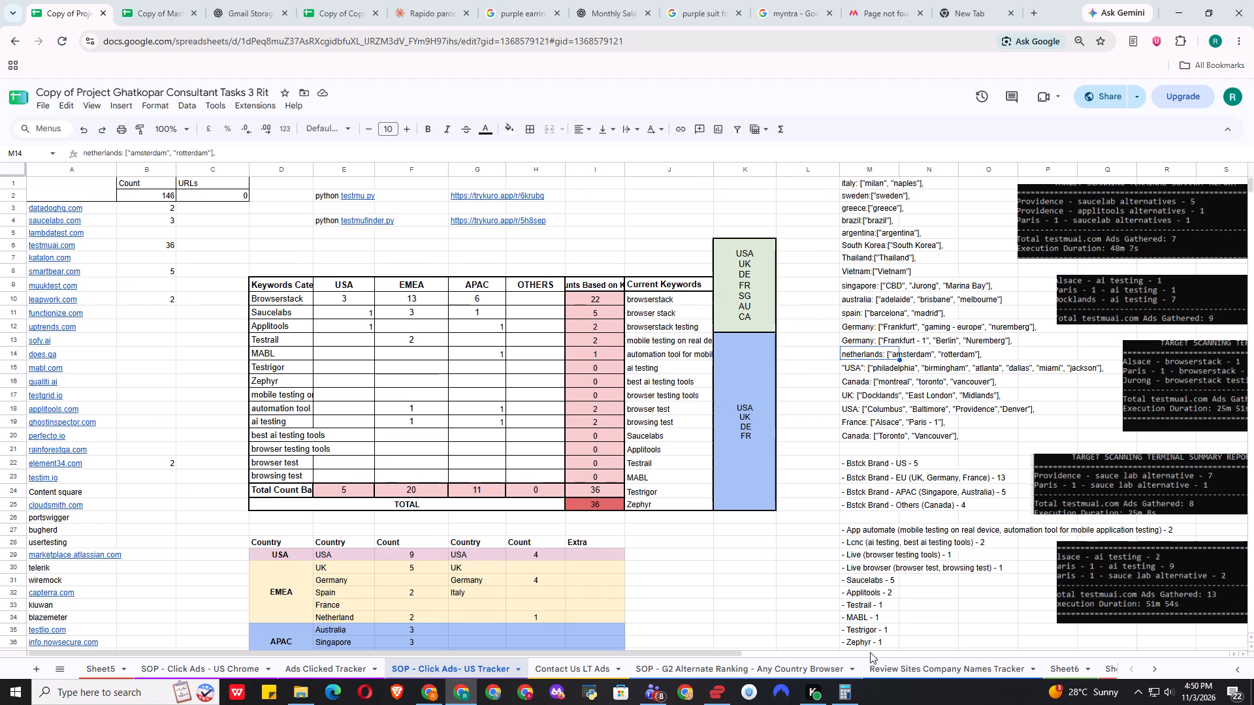
click(912, 662)
click(472, 665)
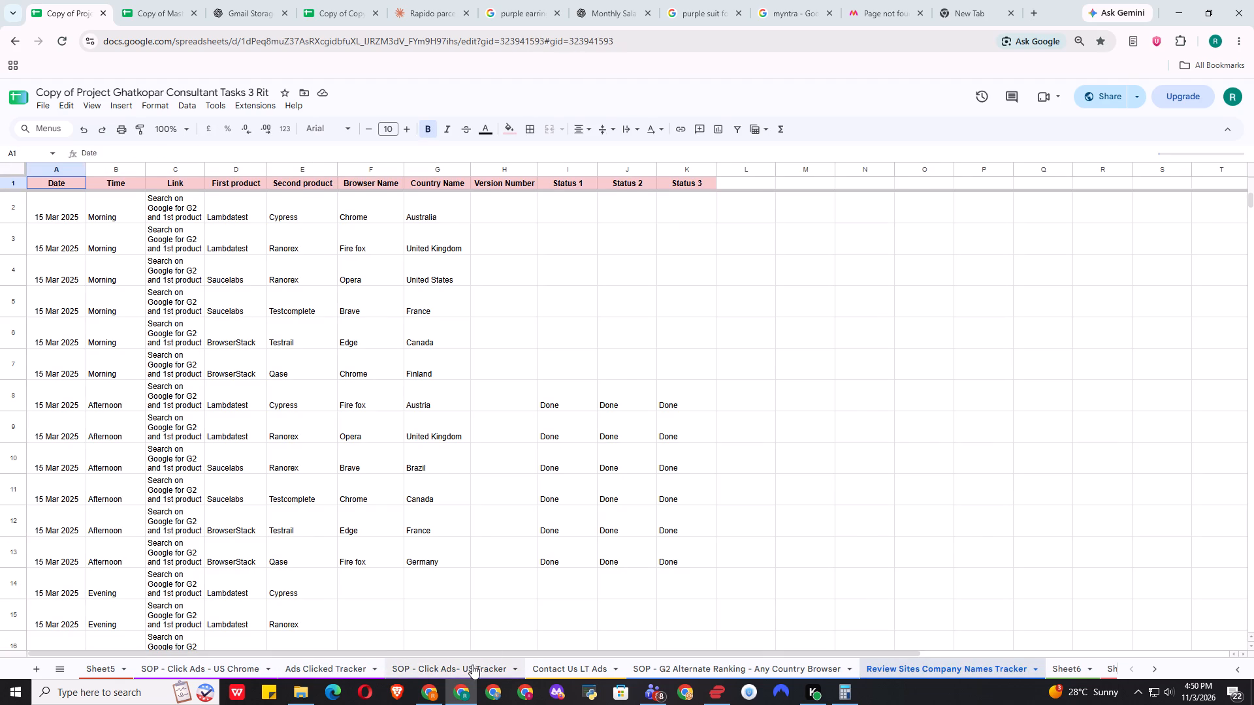
scroll(557, 512, up, 3)
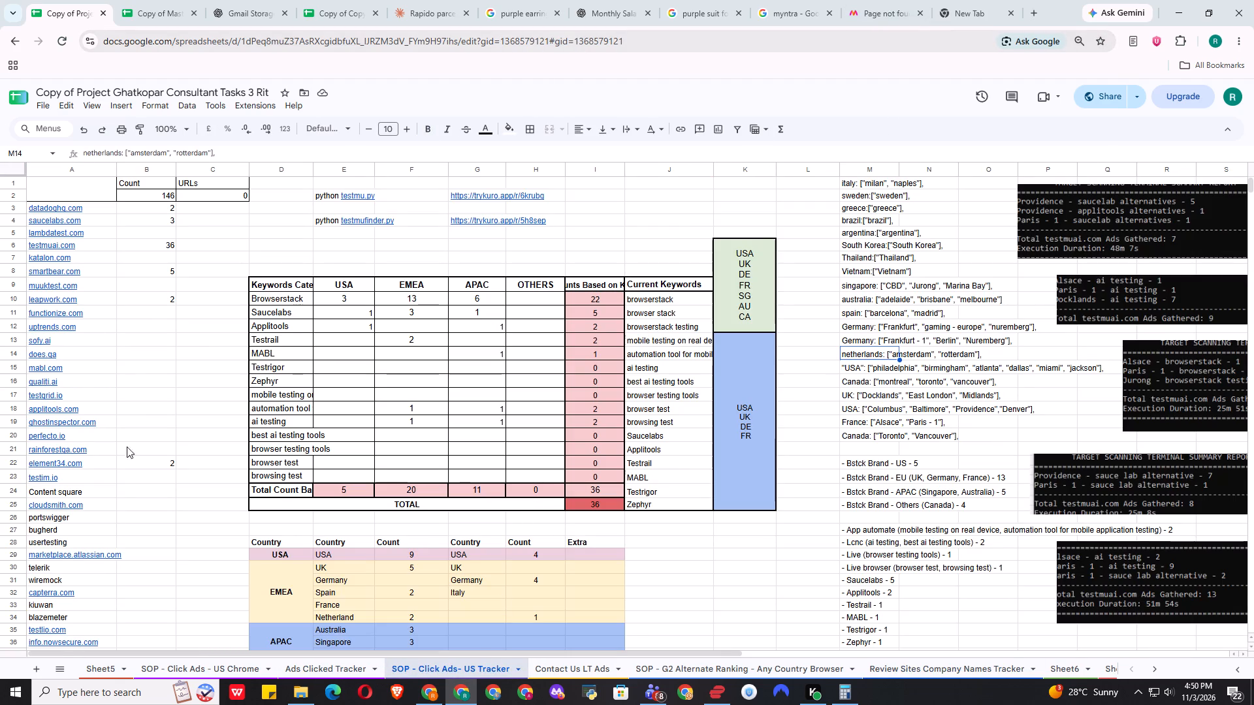
click(331, 0)
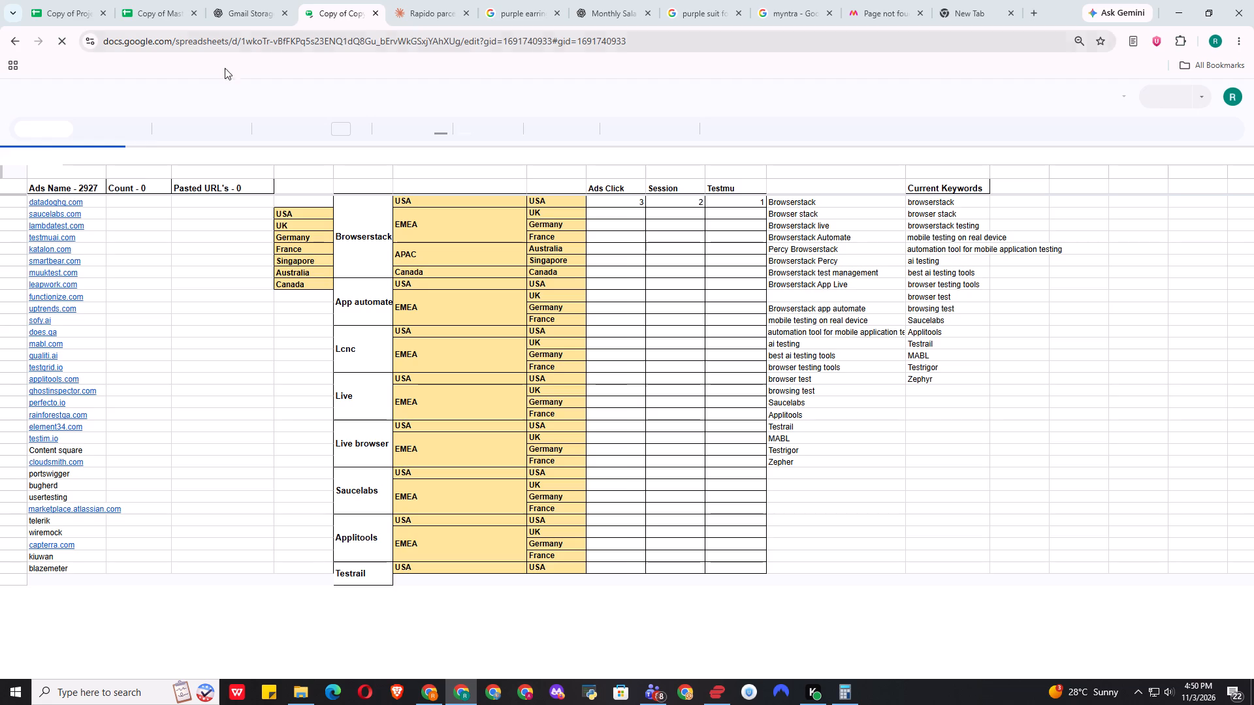
click(160, 16)
scroll(416, 311, up, 2)
Close unneeded browser tabs, including the extra Copy of Copy spreadsheet and the Rapido parcel tab.
click(374, 11)
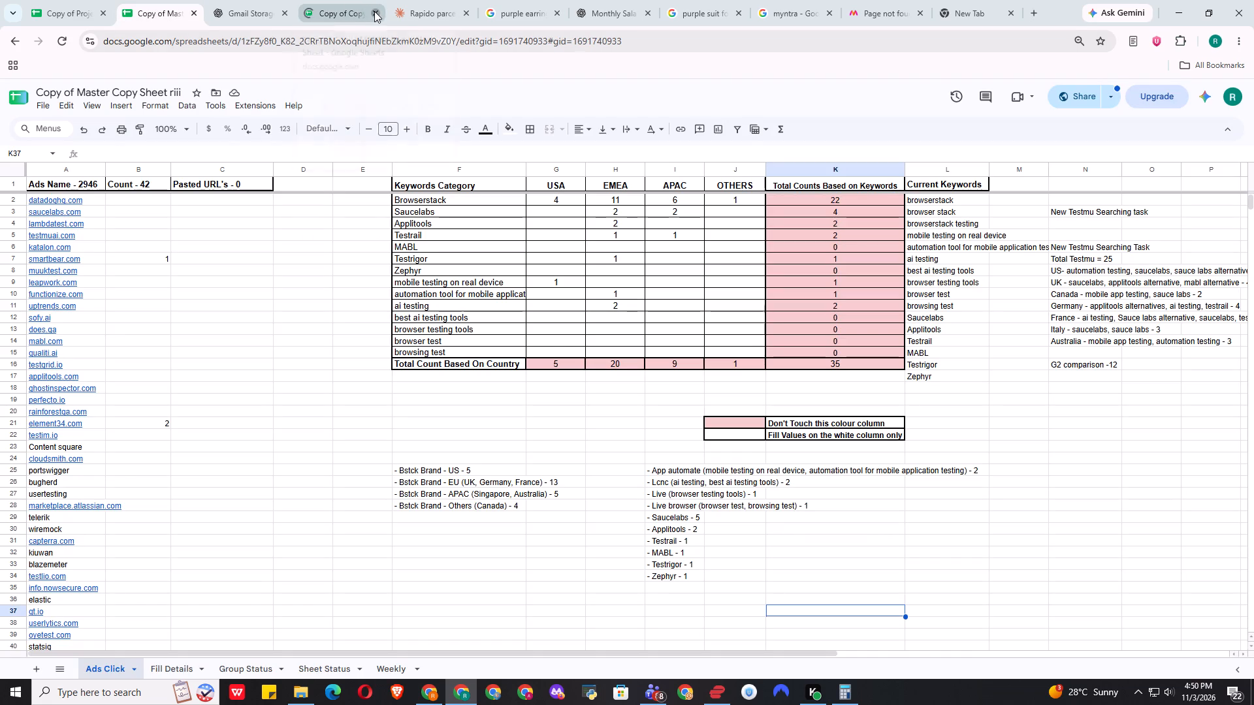
click(374, 11)
triple_click(376, 14)
triple_click(376, 14)
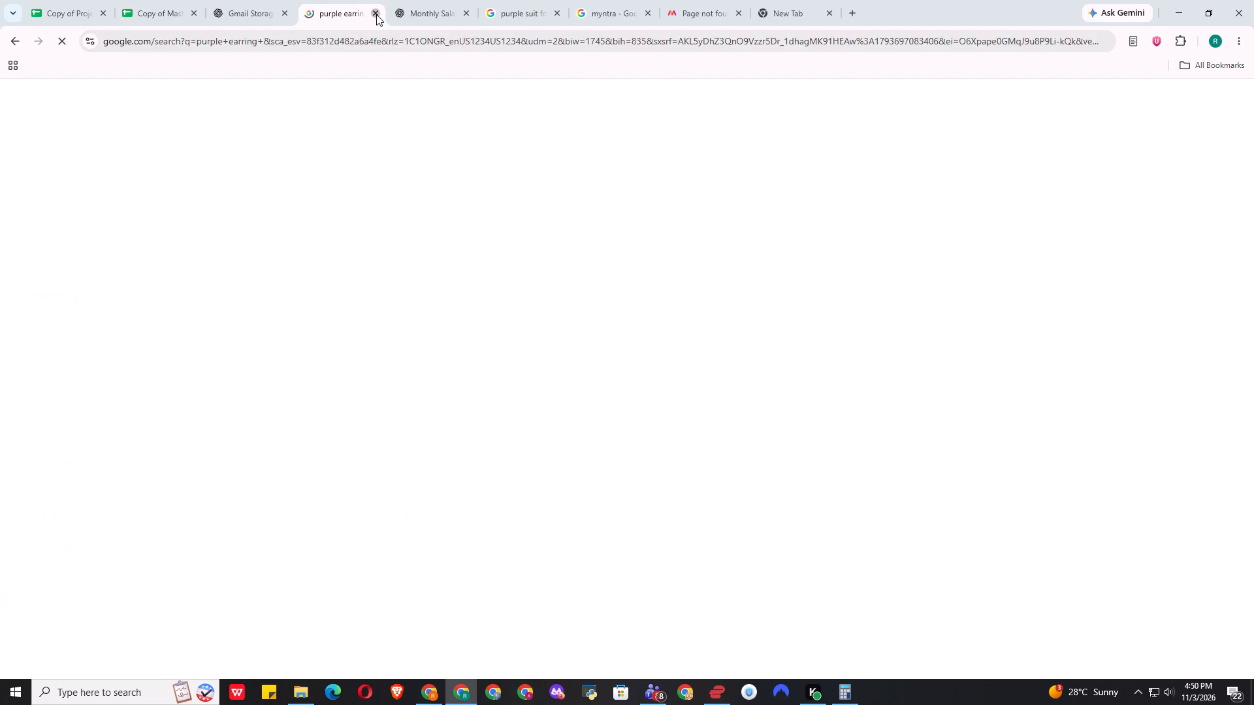
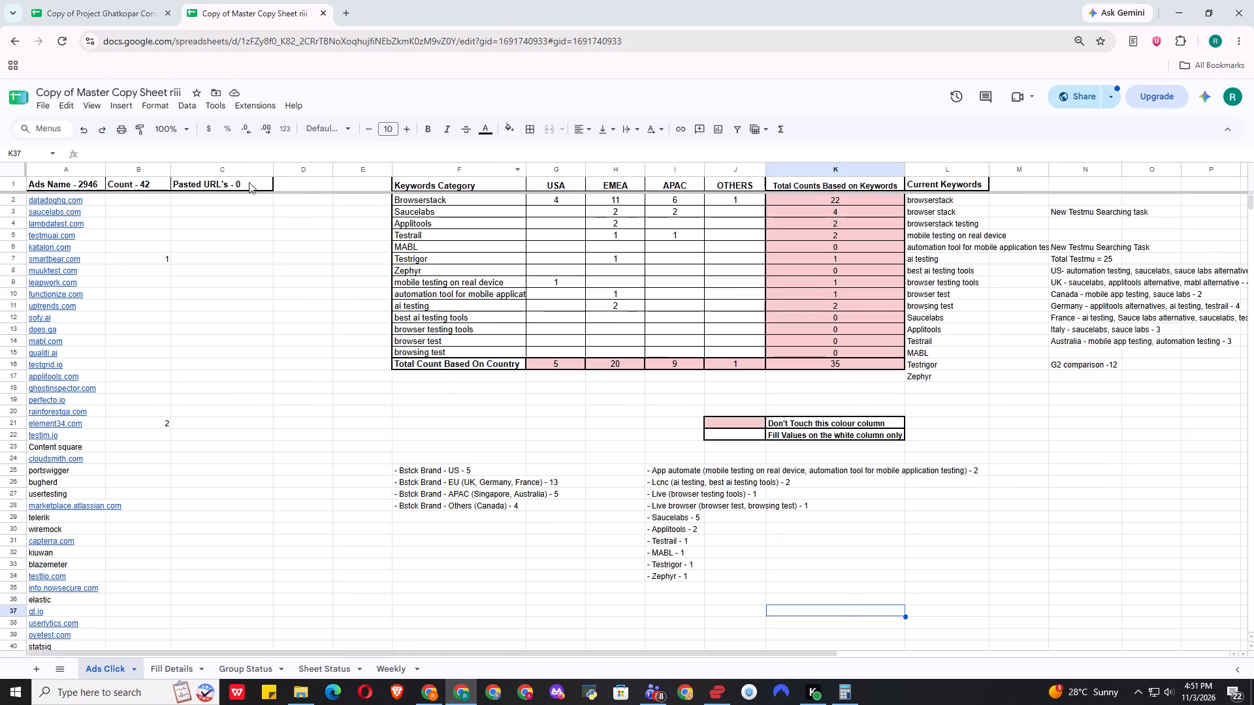
click(101, 0)
drag(280, 284, 287, 285)
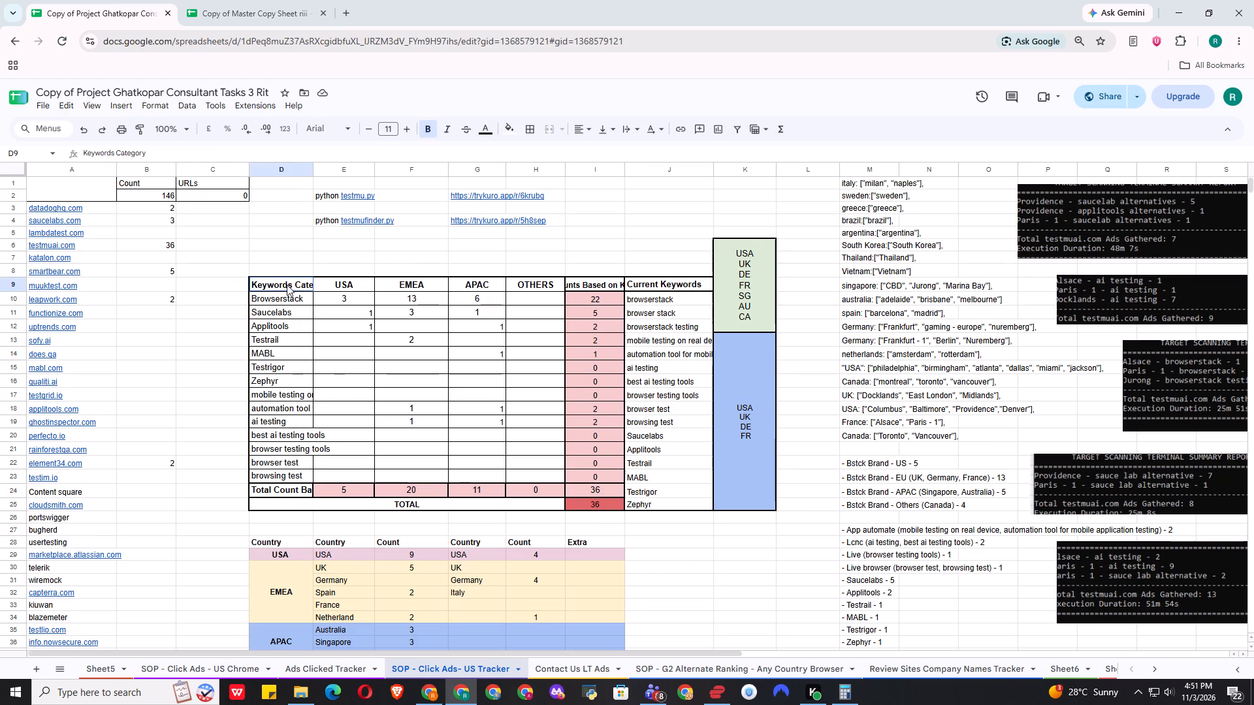
drag(287, 285, 692, 503)
click(837, 480)
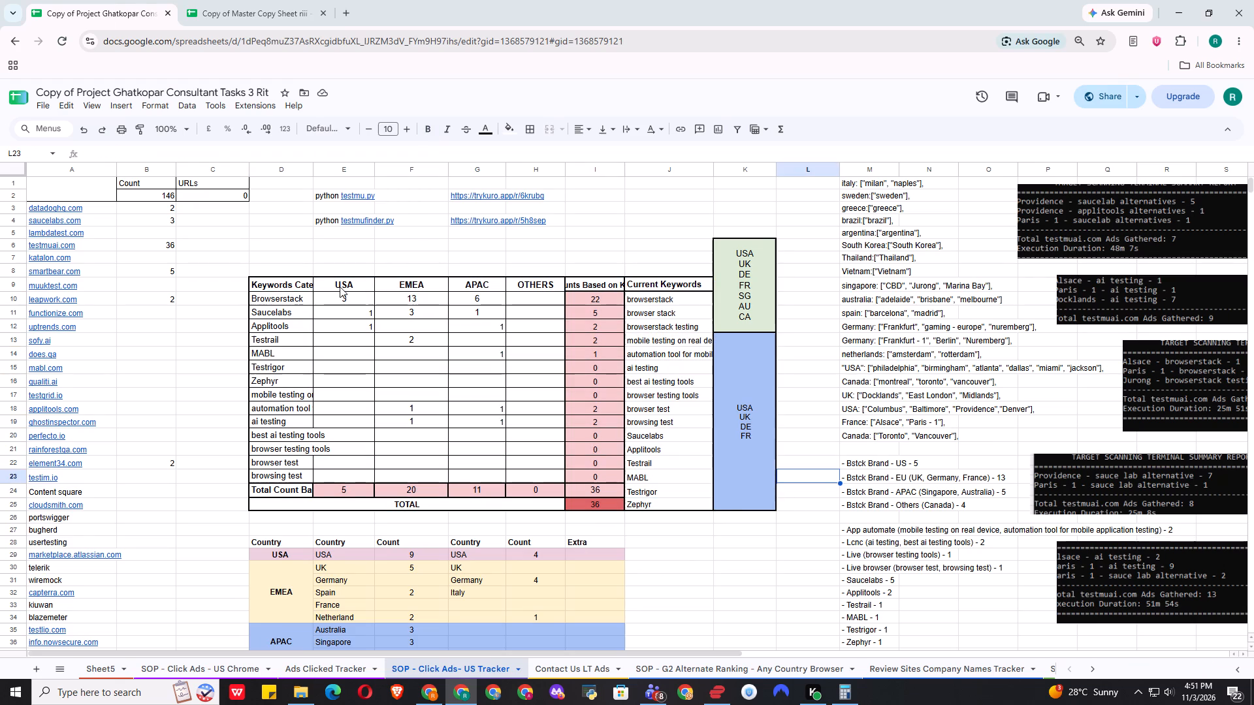
click(253, 0)
click(561, 208)
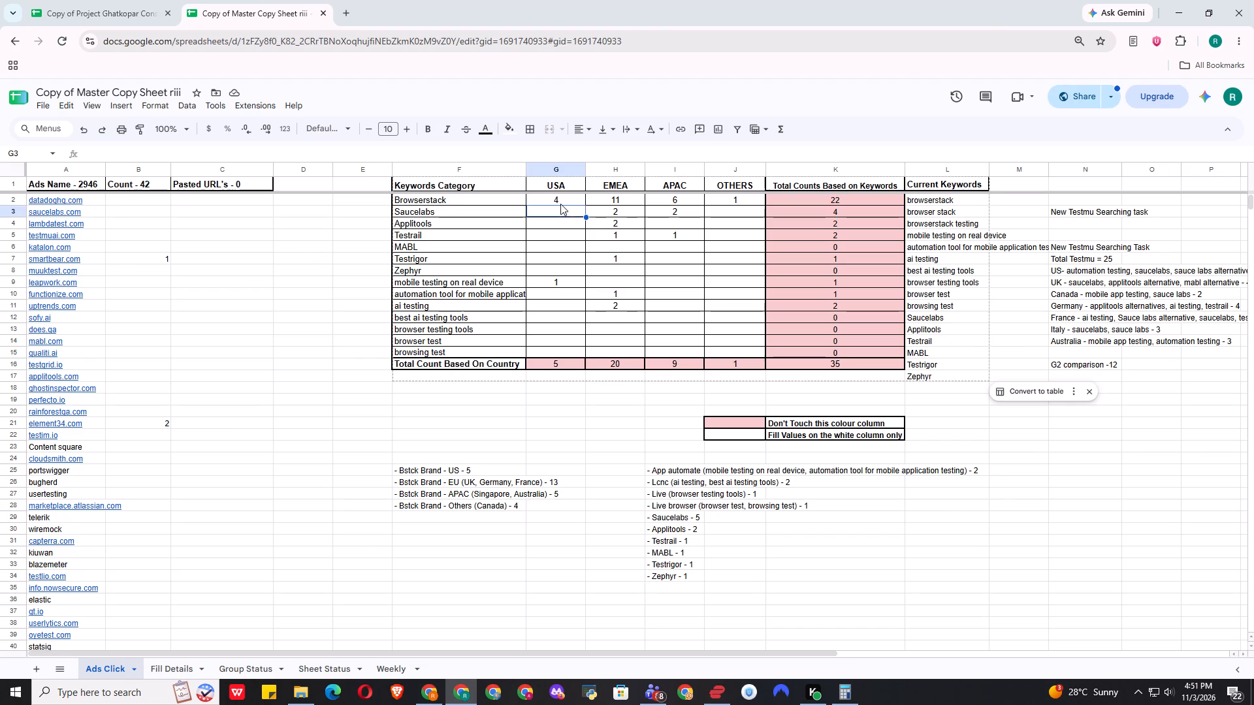
click(559, 202)
key(3)
click(640, 198)
key(1)
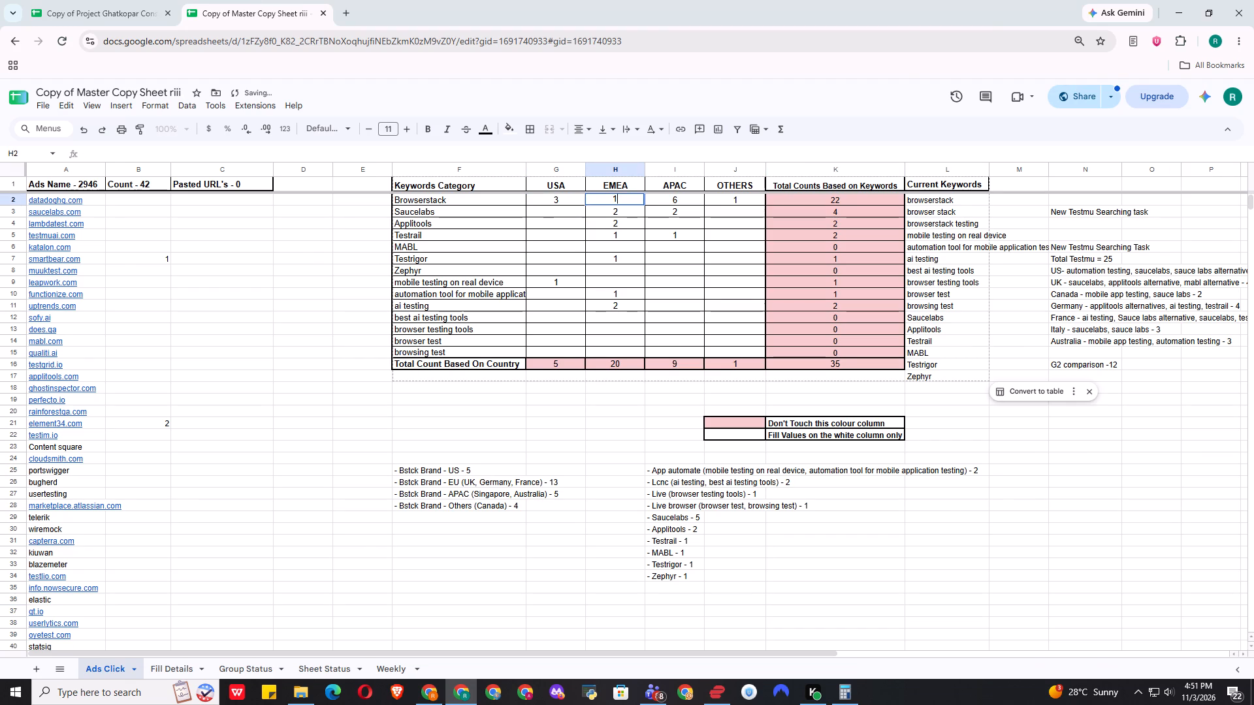
key(3)
click(672, 207)
click(729, 200)
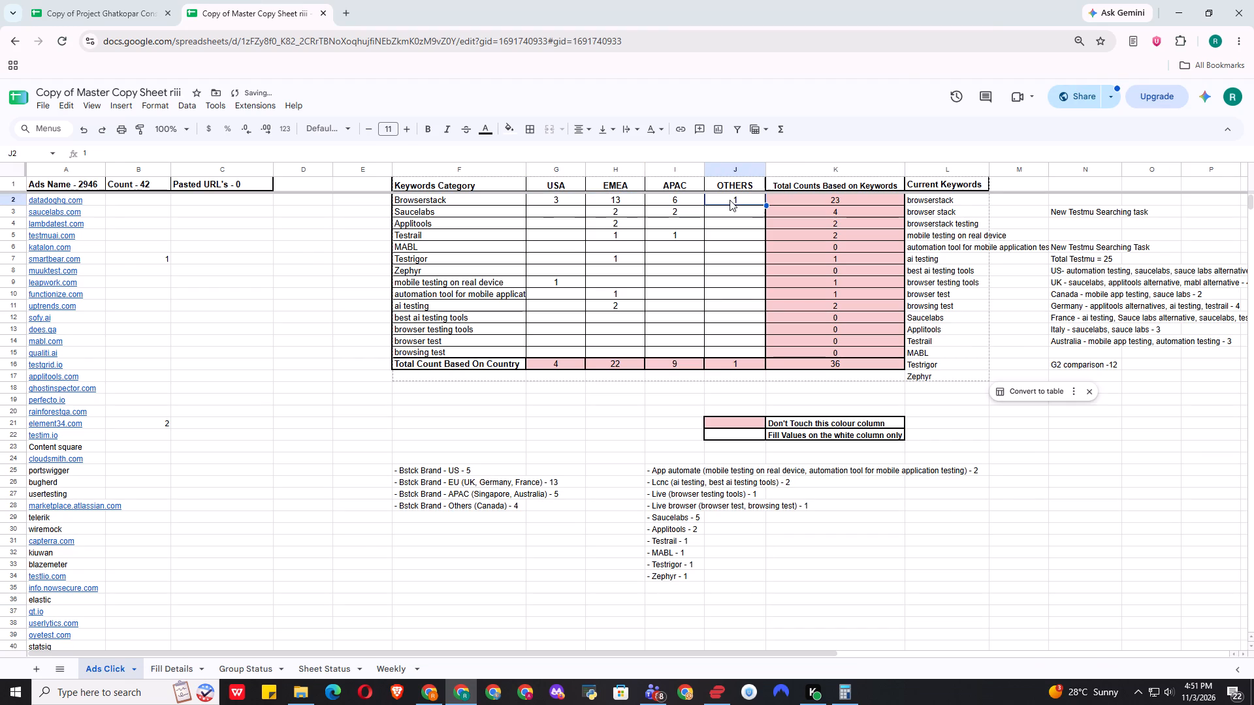
key(BackSpace)
Copy the US Tracker's country counts for Saucelabs through browsing test into the matching rows of the Ads Click sheet.
click(69, 3)
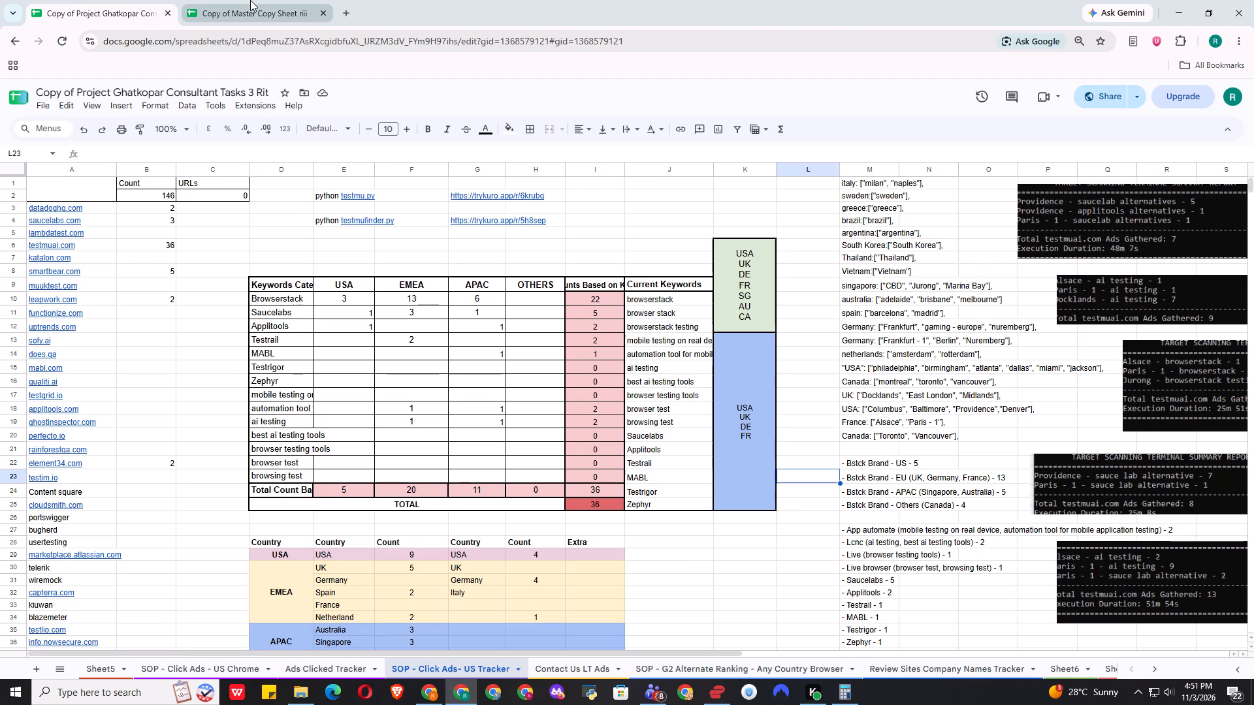
drag(360, 313, 526, 471)
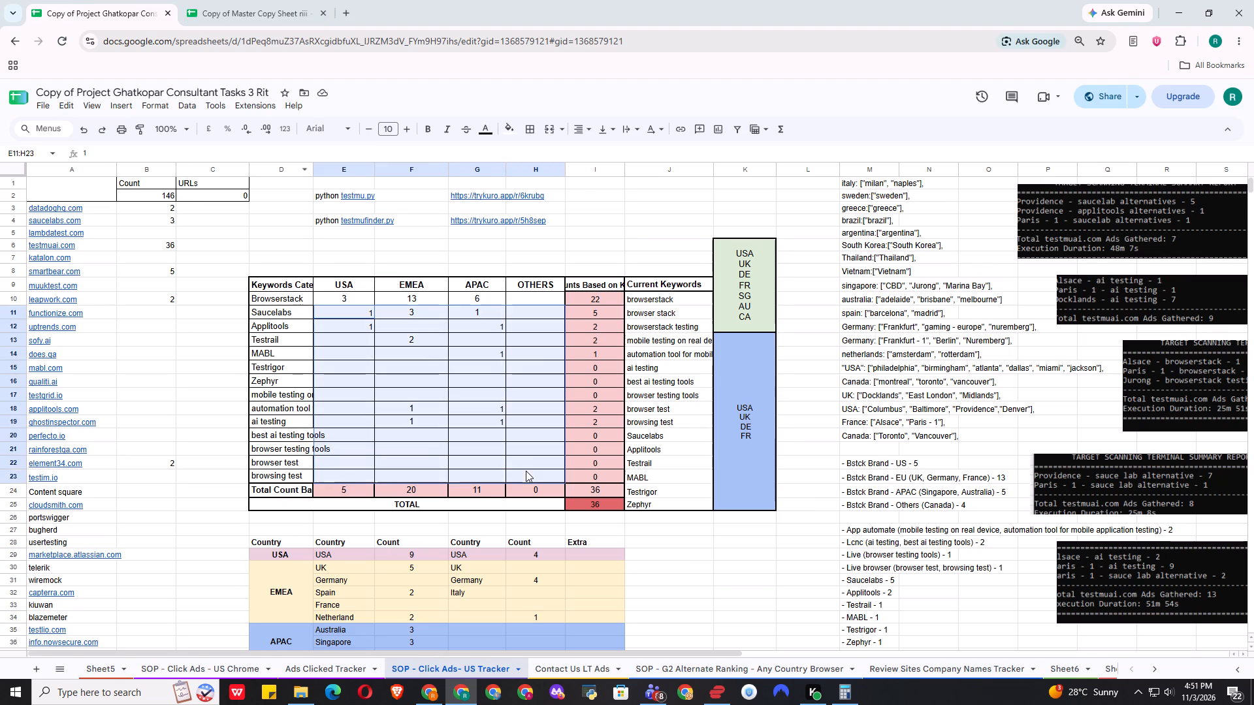
drag(526, 471, 528, 471)
key(ctrl+c)
click(216, 1)
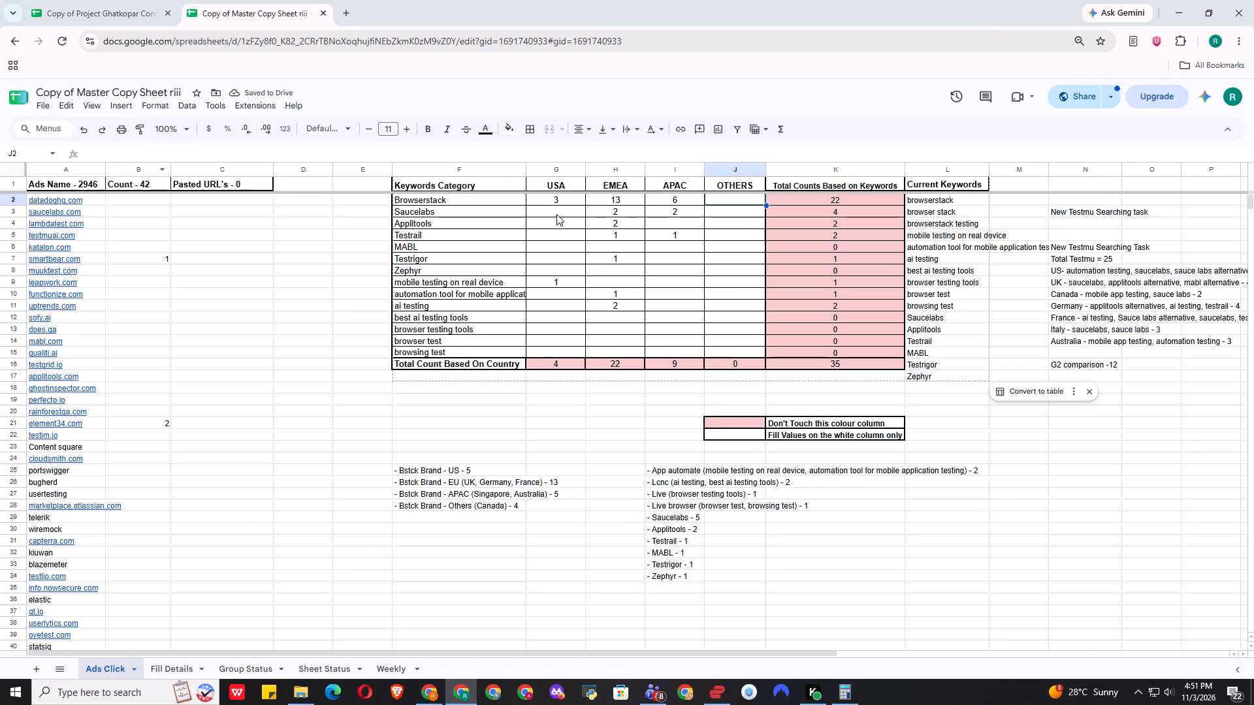
click(556, 214)
key(ctrl+v)
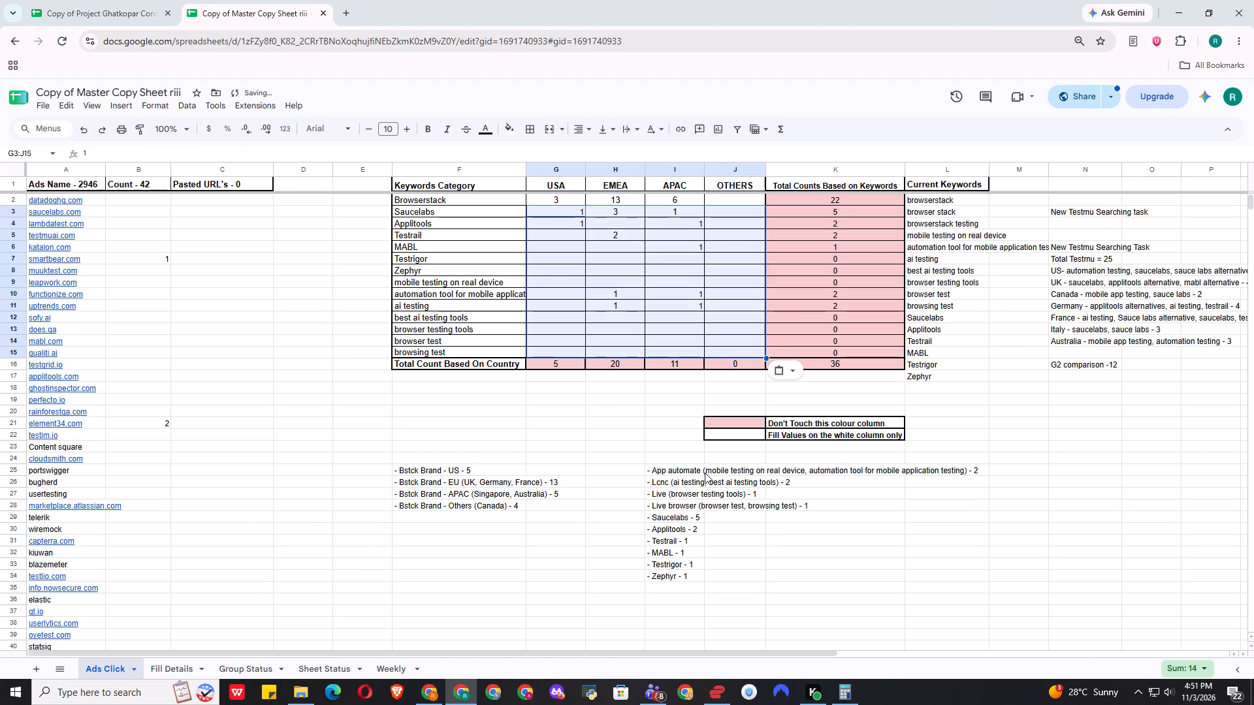
click(705, 473)
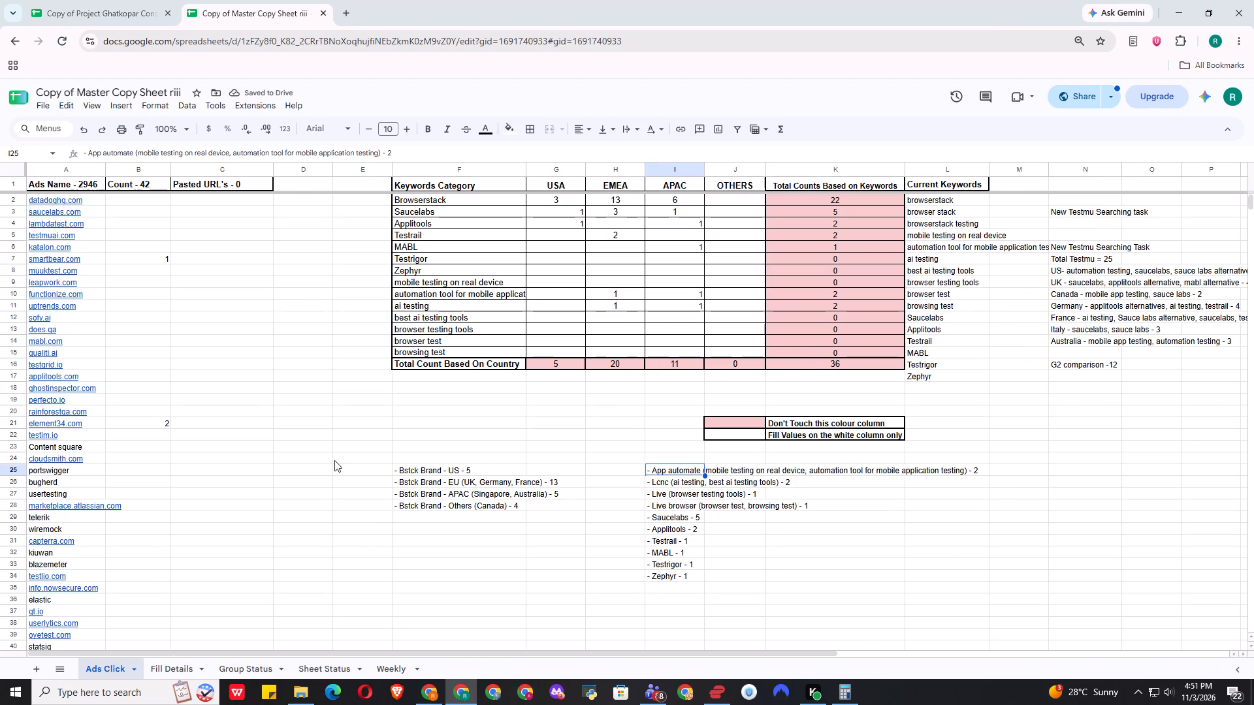
Compare the US Tracker with the Ads Click sheet, checking the keyword tables and the ads lists.
click(108, 0)
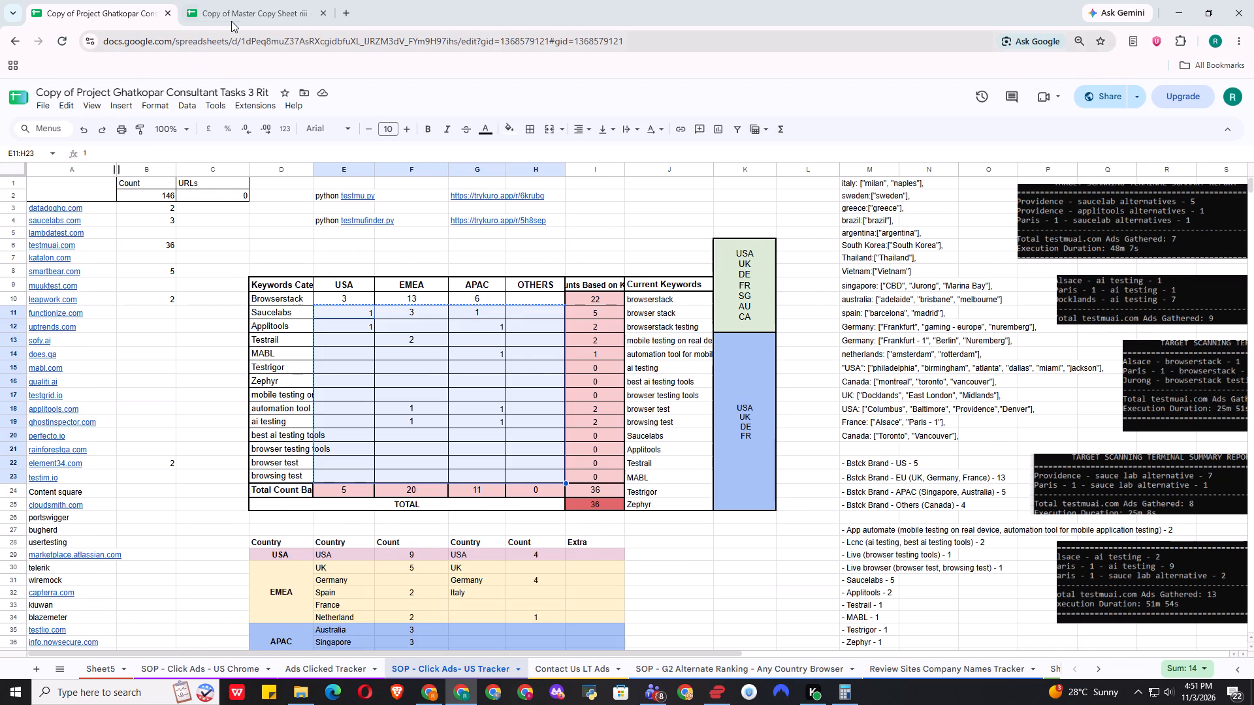
click(231, 21)
scroll(290, 448, down, 2)
scroll(274, 489, up, 3)
click(73, 0)
scroll(617, 396, down, 1)
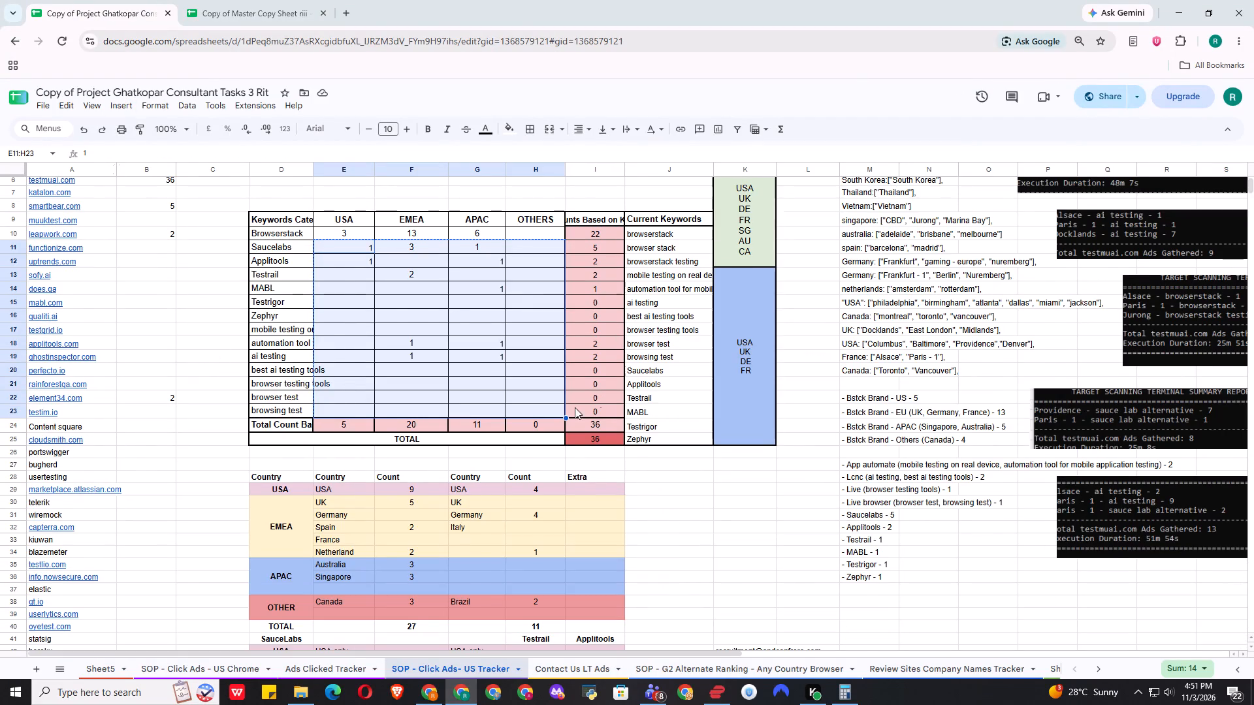
scroll(165, 471, up, 2)
scroll(328, 407, down, 4)
Check the last entries of the US Tracker's ads list for duplicates by searching the sheet for pirxey and qafactory.
click(67, 454)
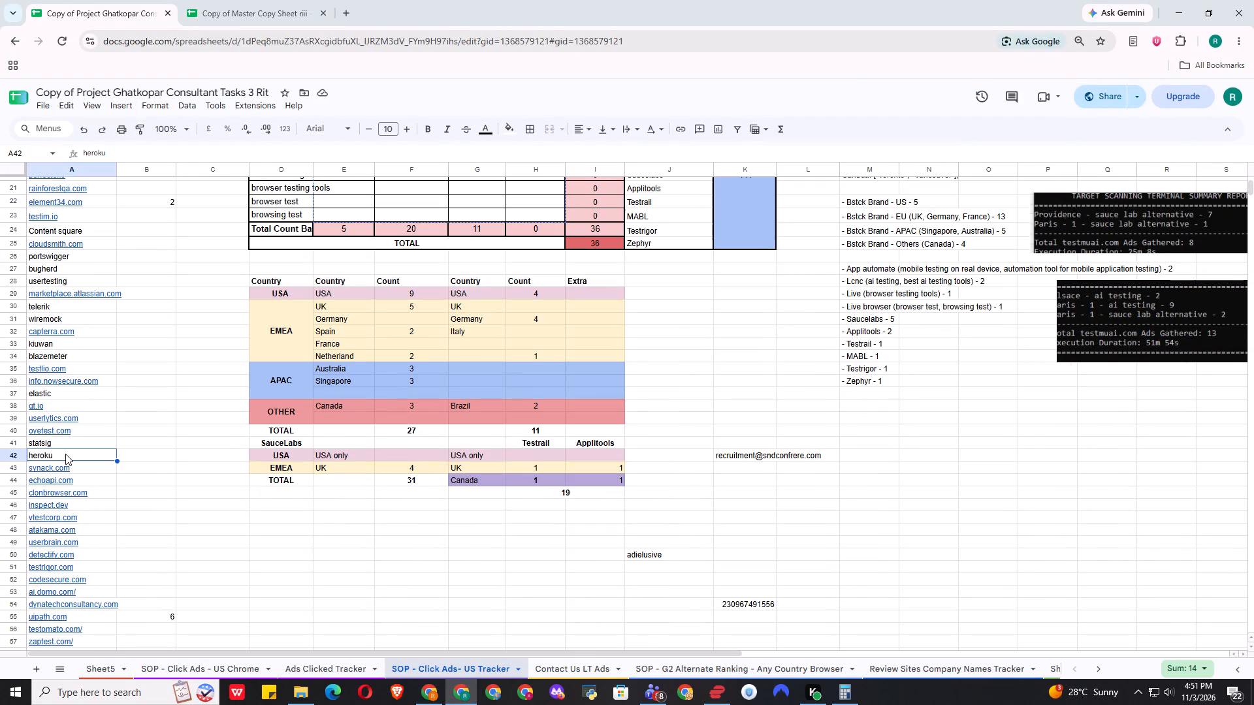
key(ctrl+Down)
scroll(77, 456, down, 3)
click(280, 423)
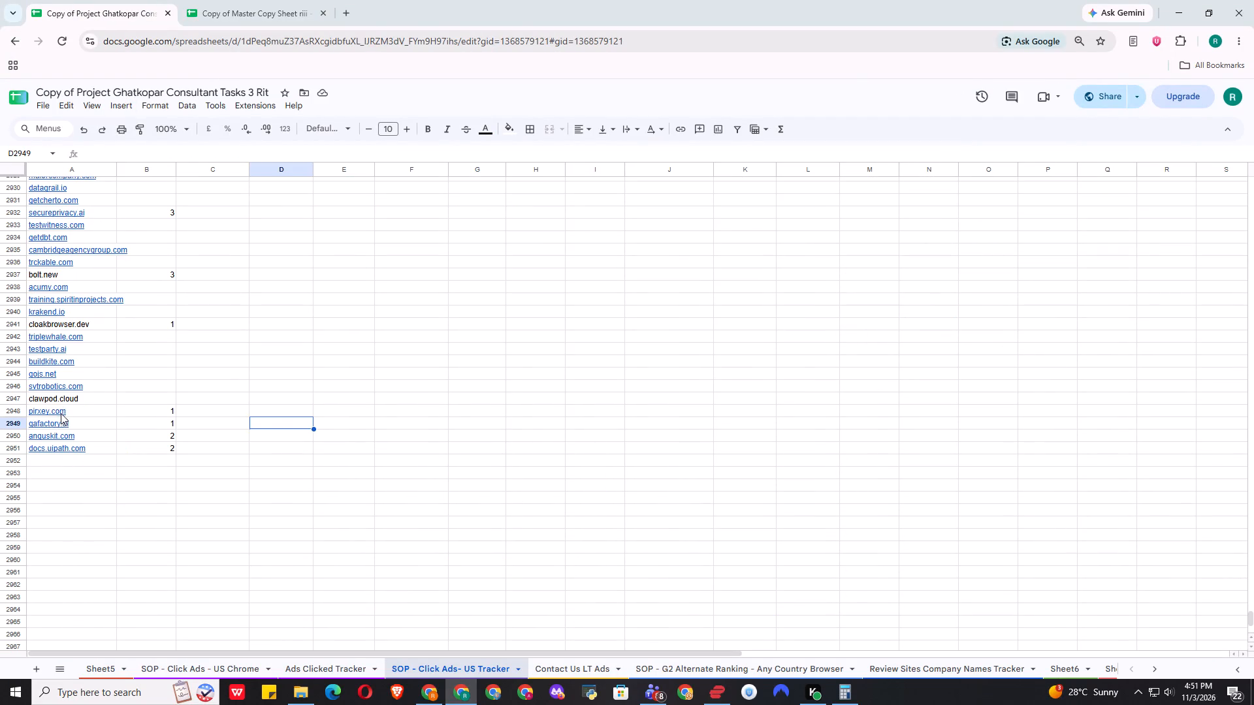
double_click(61, 413)
double_click(37, 411)
key(ctrl+c)
click(556, 348)
key(ctrl+f)
key(ctrl+v)
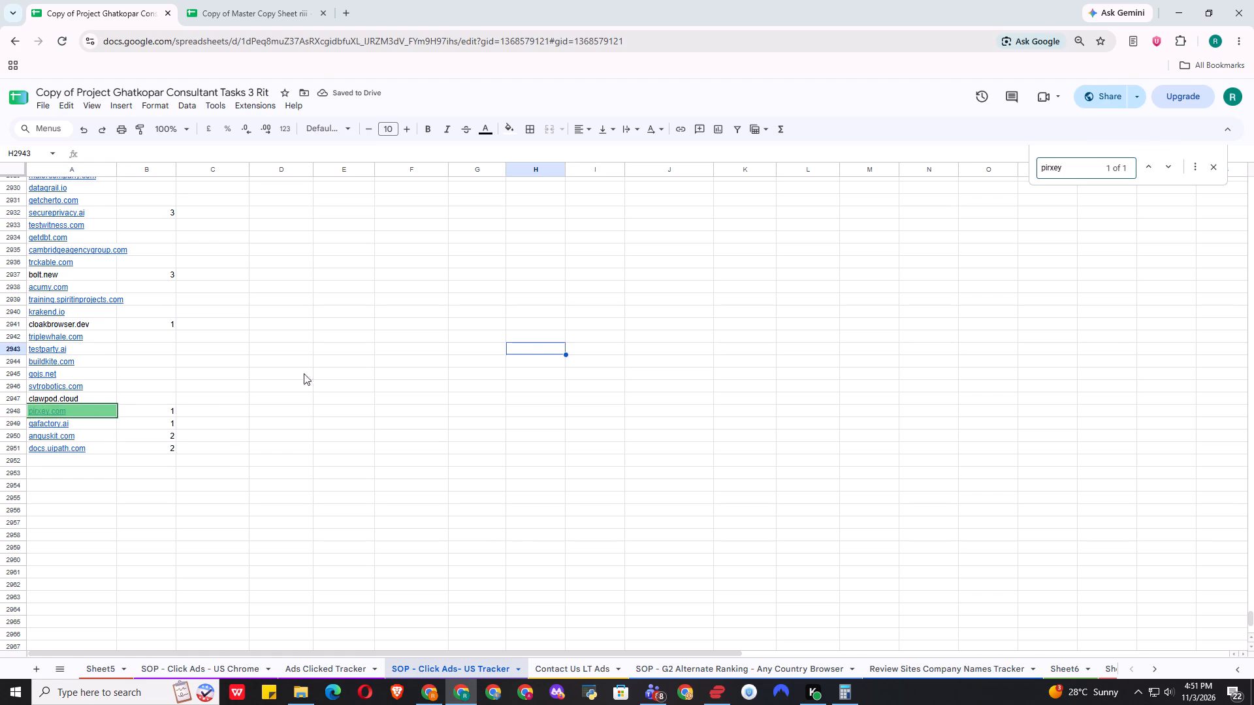
double_click(56, 428)
double_click(50, 422)
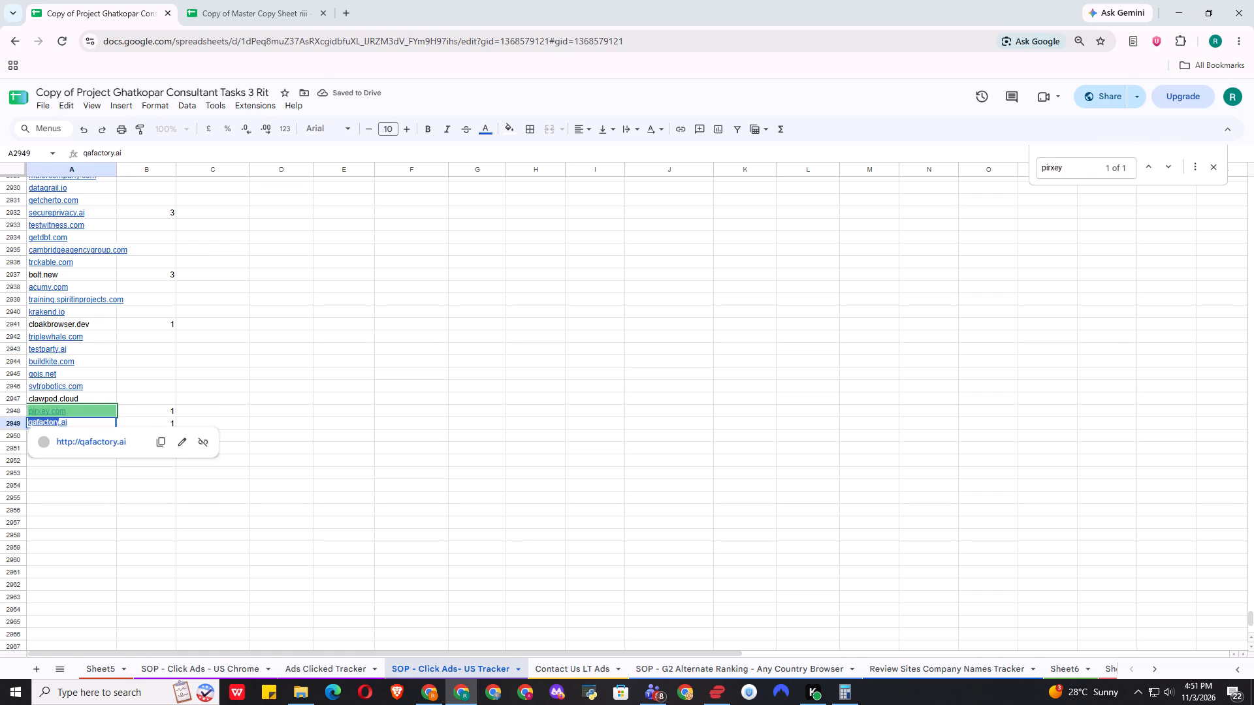
key(ctrl+c)
ctrl+click(431, 330)
key(ctrl+f)
key(ctrl+v)
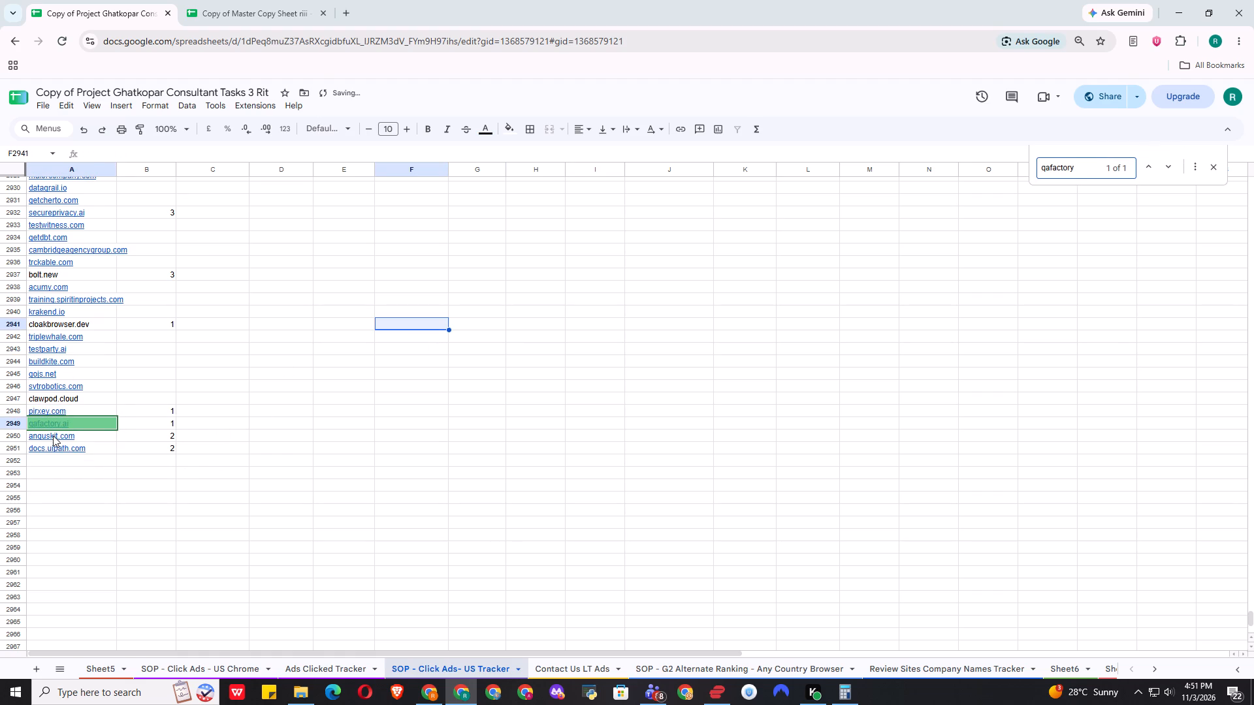
double_click(53, 435)
double_click(44, 432)
key(ctrl+c)
click(404, 402)
key(ctrl+f)
key(ctrl+v)
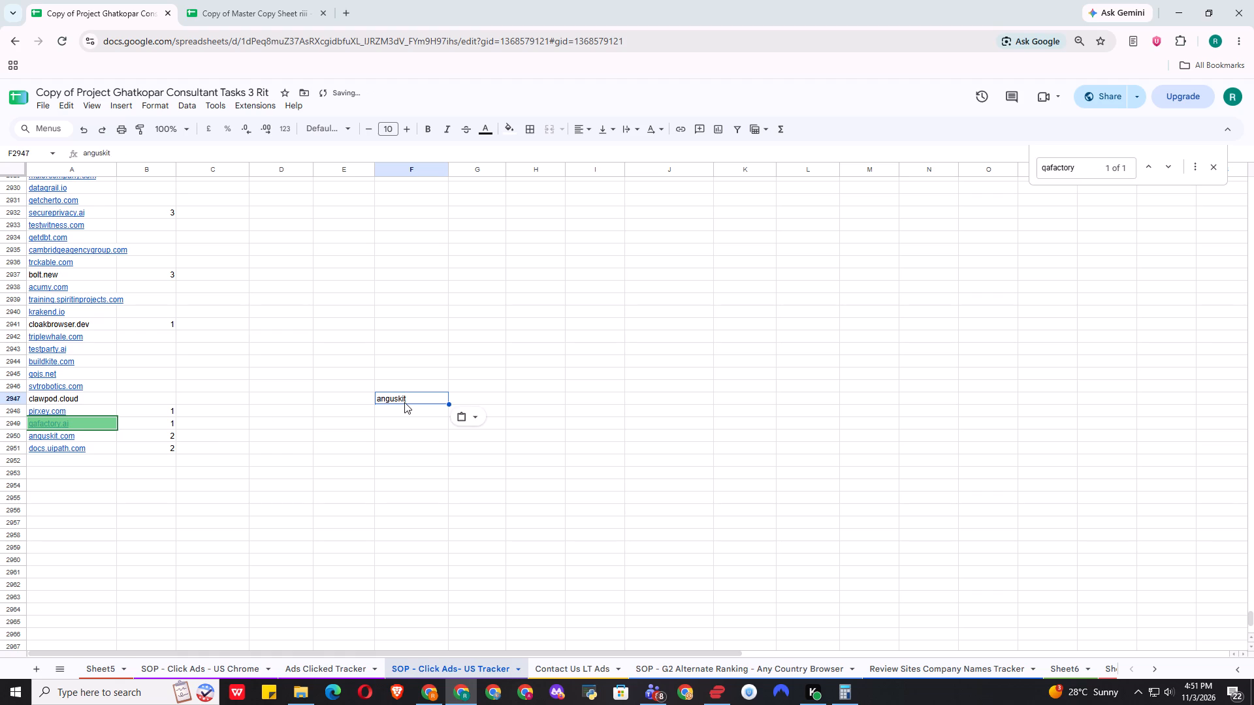
drag(402, 372, 403, 450)
key(BackSpace)
click(527, 429)
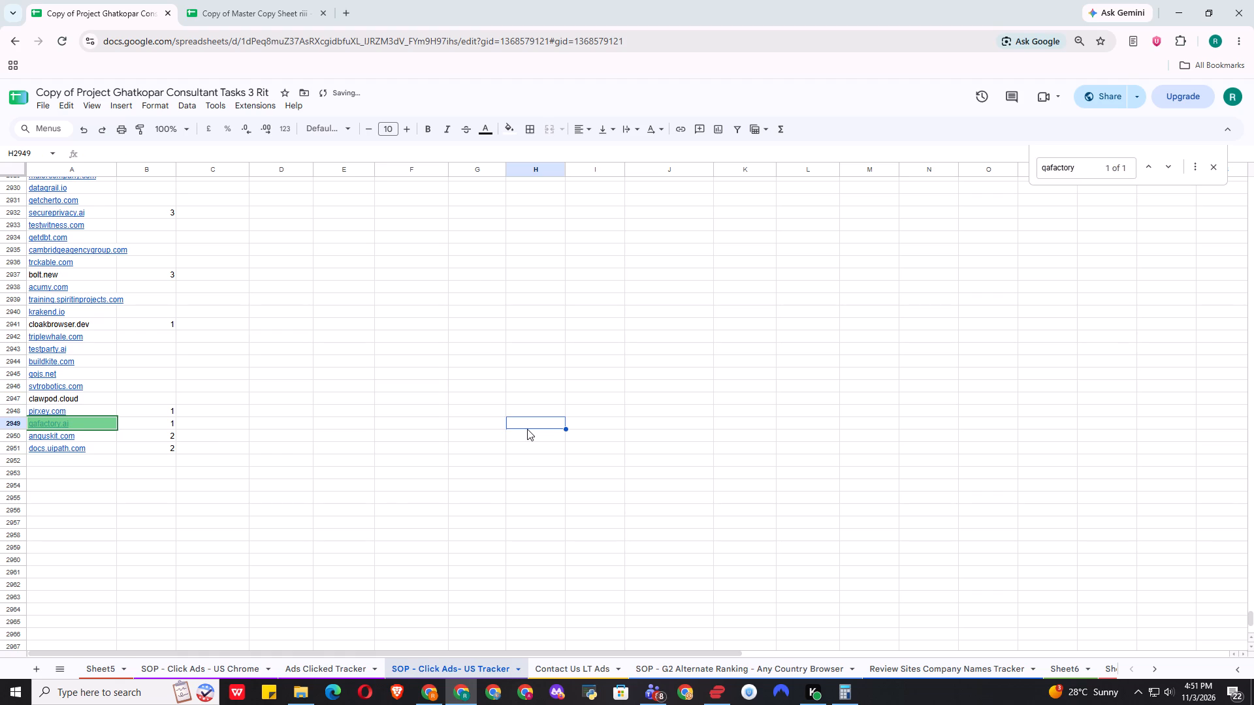
key(ctrl+f)
key(ctrl+v)
Search the US Tracker for uipath and delete the duplicate docs.uipath.com entry with its count at the end of the list.
double_click(68, 450)
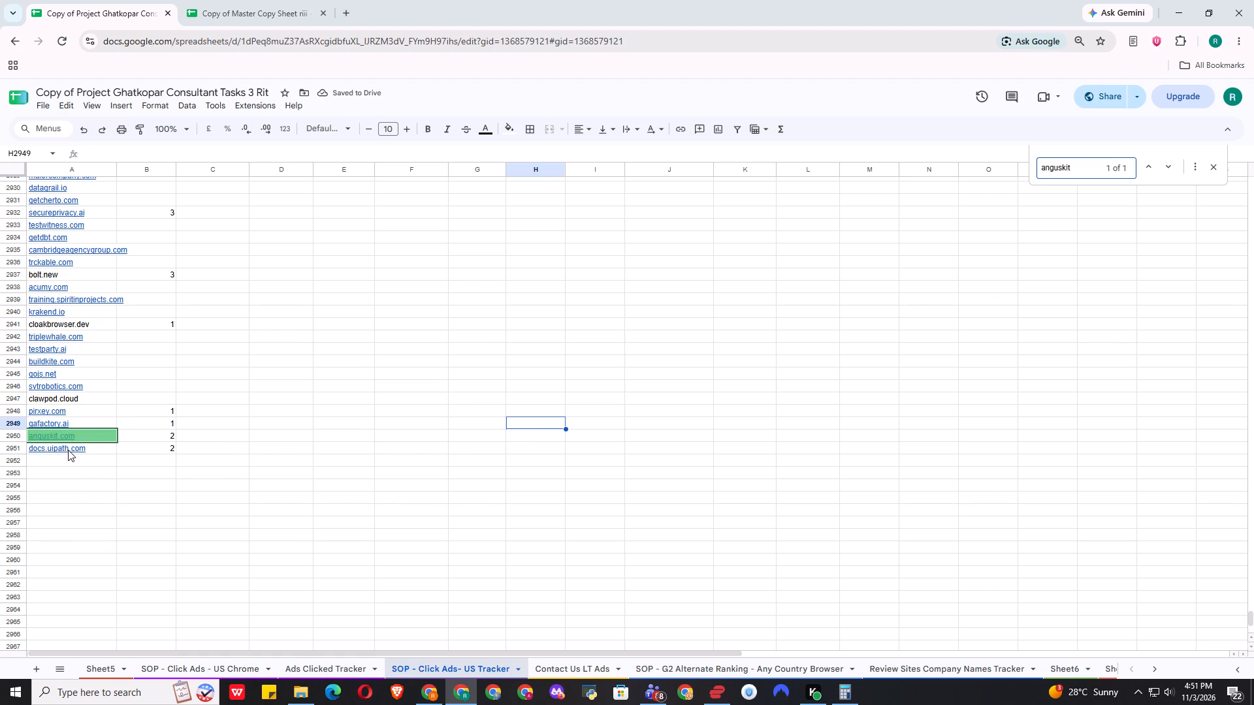
double_click(59, 448)
key(ctrl+c)
ctrl+click(588, 314)
key(ctrl+f)
key(ctrl+v)
drag(76, 446, 217, 452)
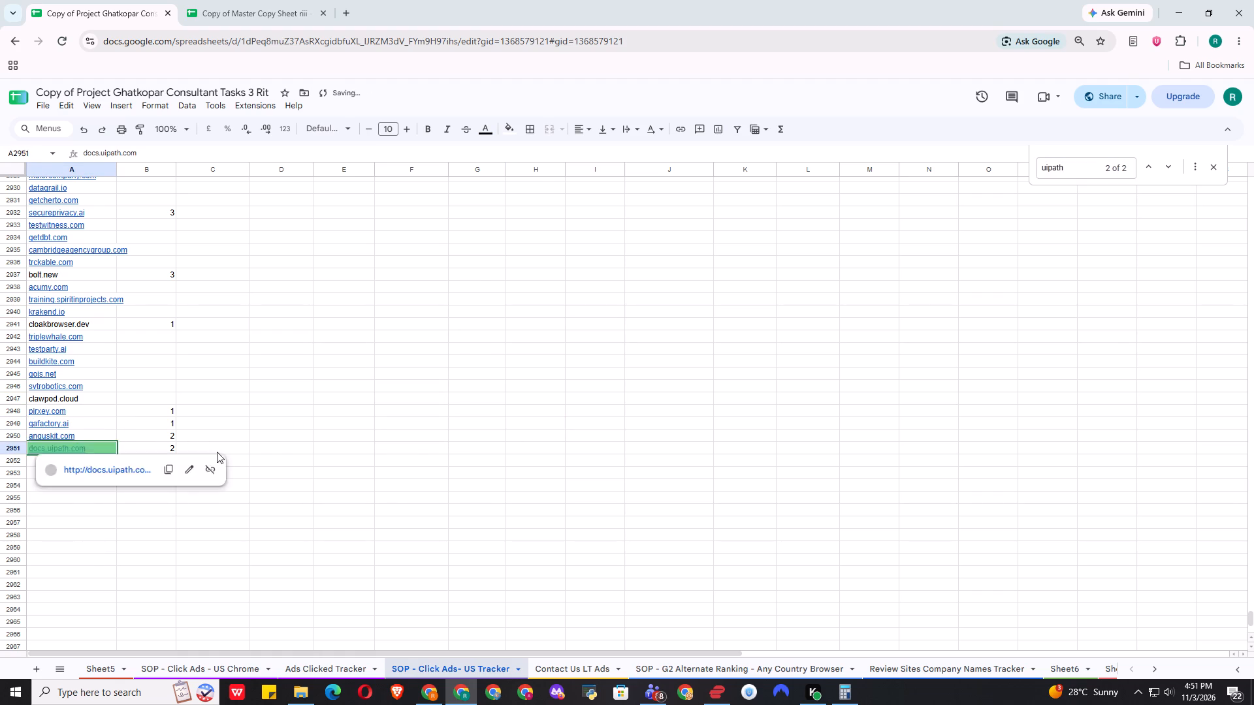
drag(217, 452, 306, 454)
key(BackSpace)
click(542, 421)
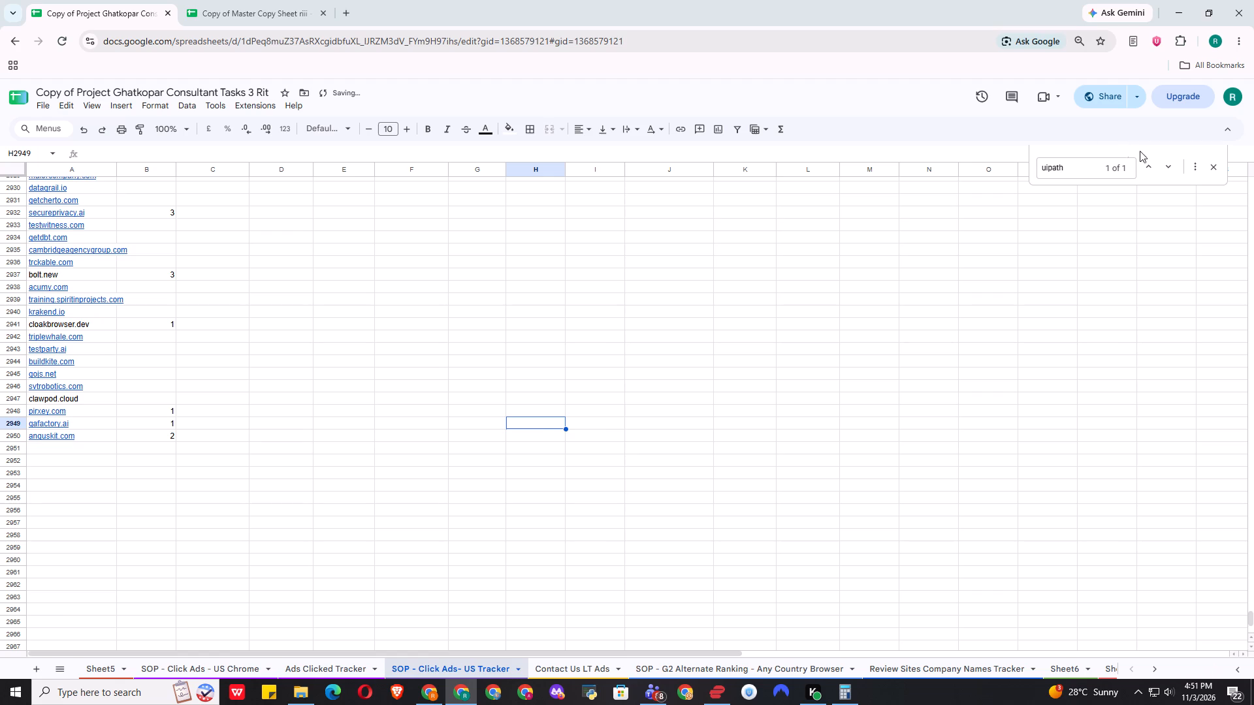
Set the count of the existing uipath.com entry in the US Tracker to 8.
click(1151, 161)
click(167, 186)
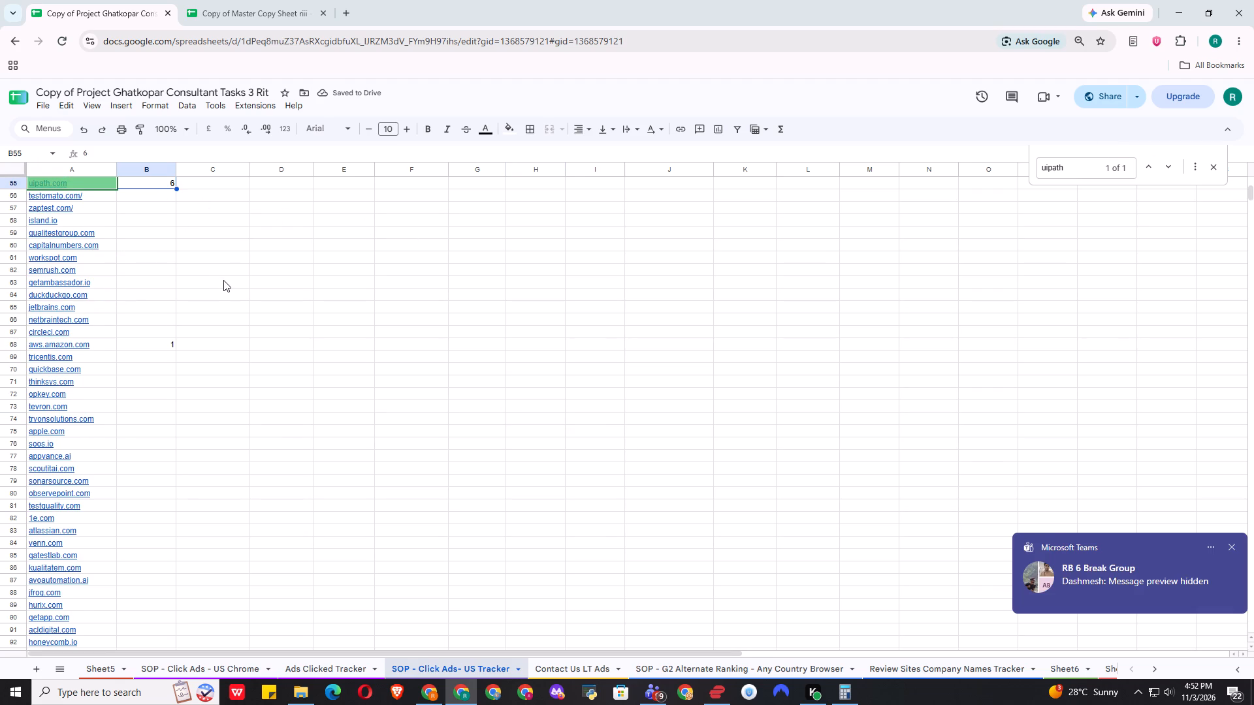
key(8)
click(281, 332)
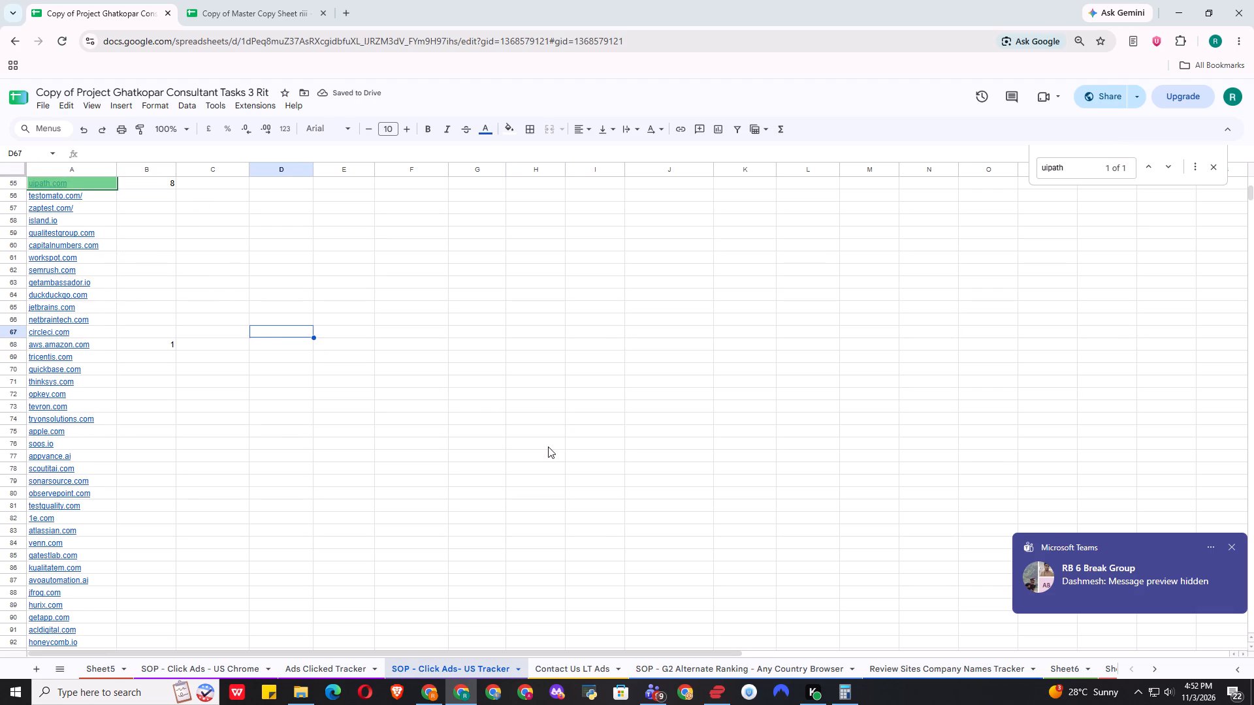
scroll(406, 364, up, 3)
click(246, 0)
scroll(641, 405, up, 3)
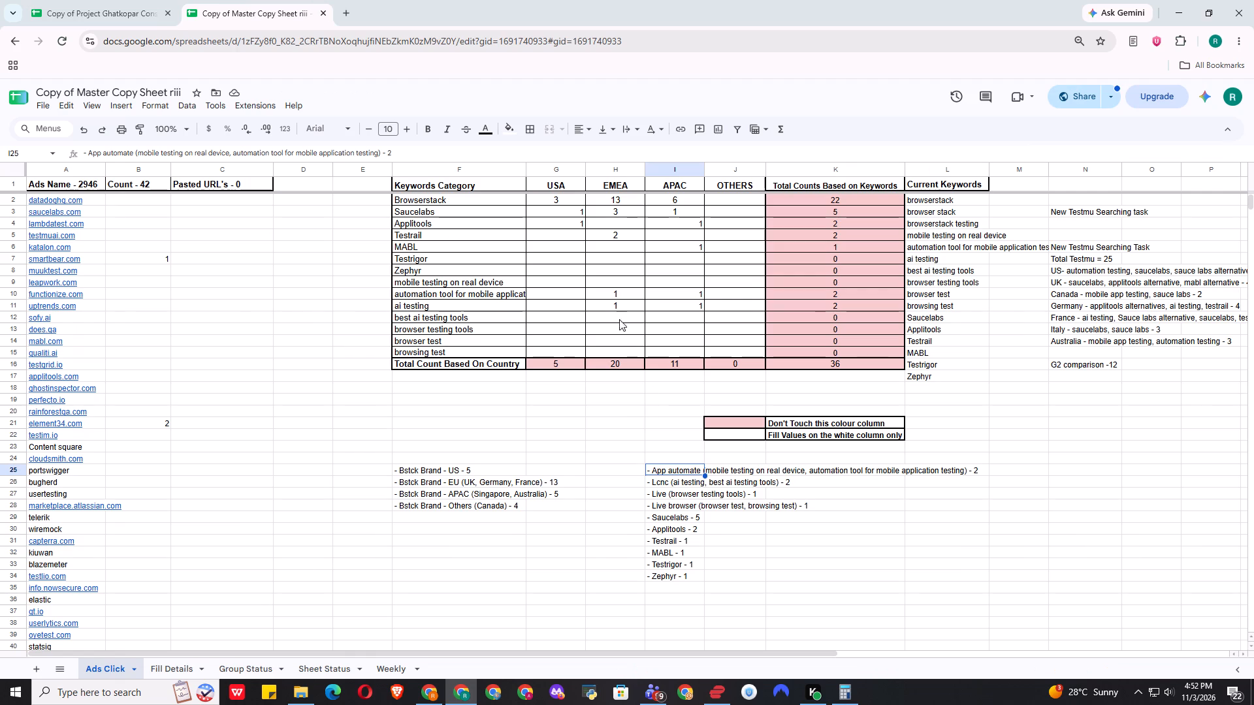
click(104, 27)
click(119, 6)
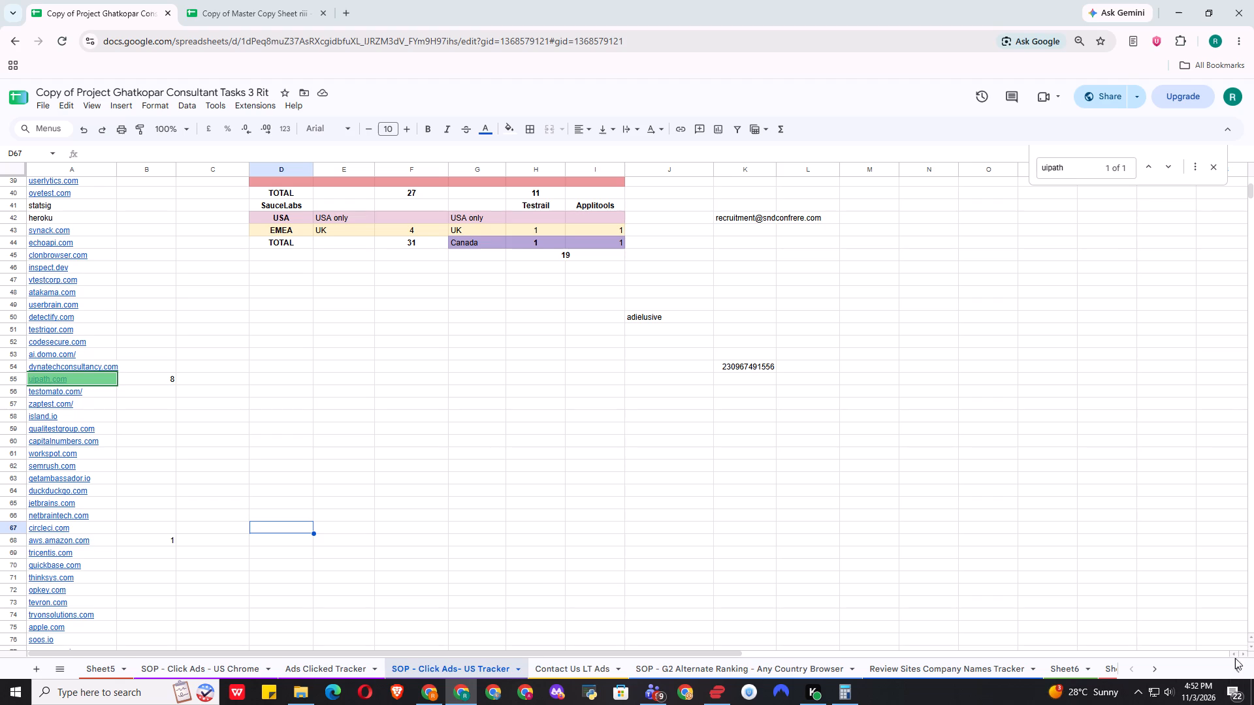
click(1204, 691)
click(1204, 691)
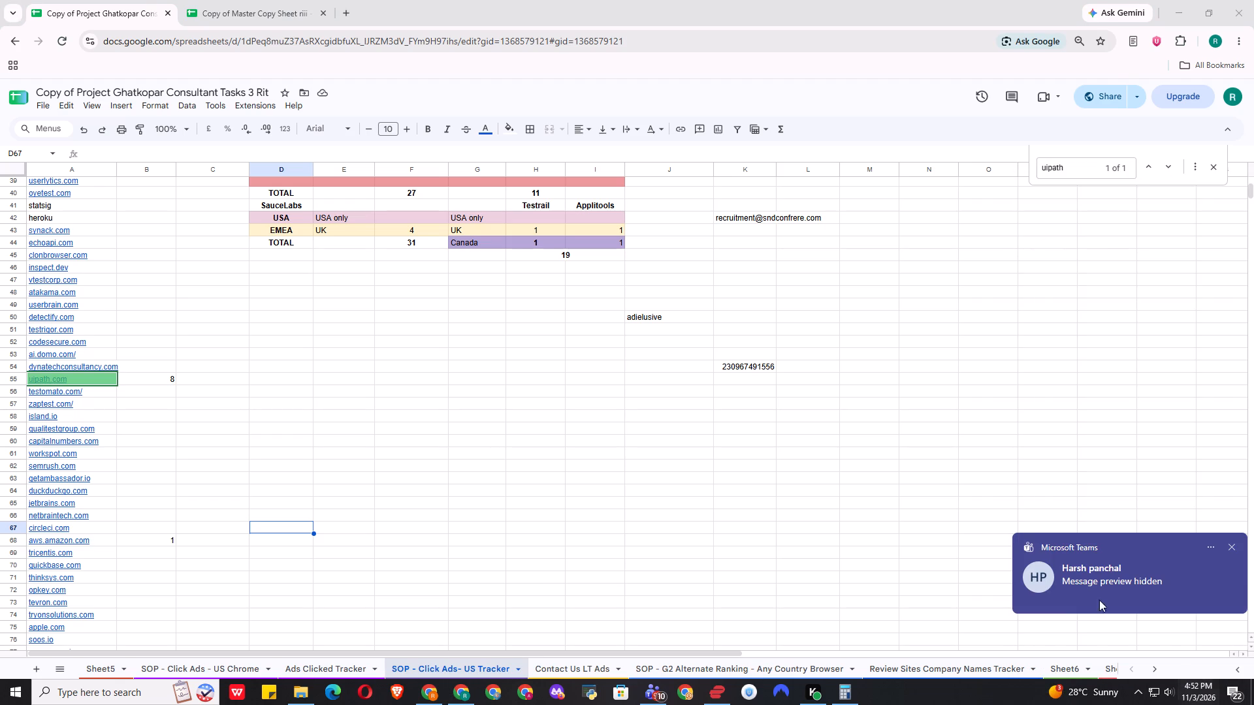
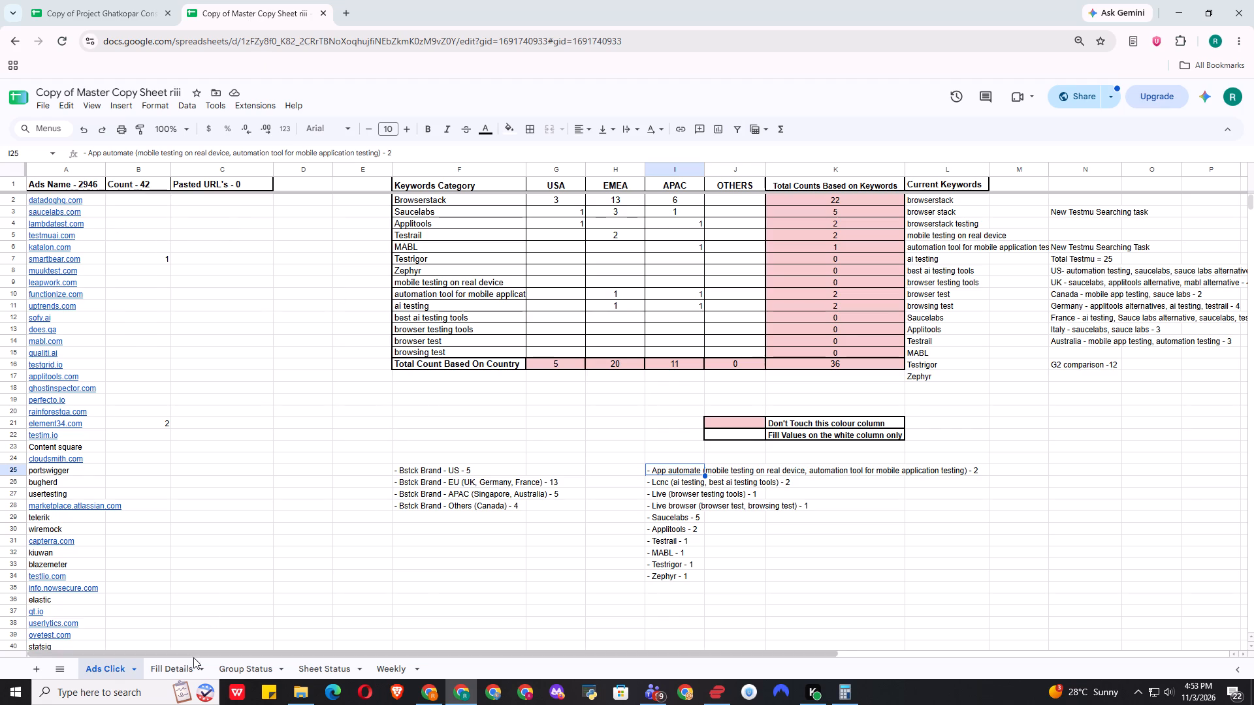
In the Master Copy's Fill Details sheet, set the Manual value of Browserstack Ads Click on US to 13.
click(170, 661)
scroll(411, 313, up, 3)
click(70, 0)
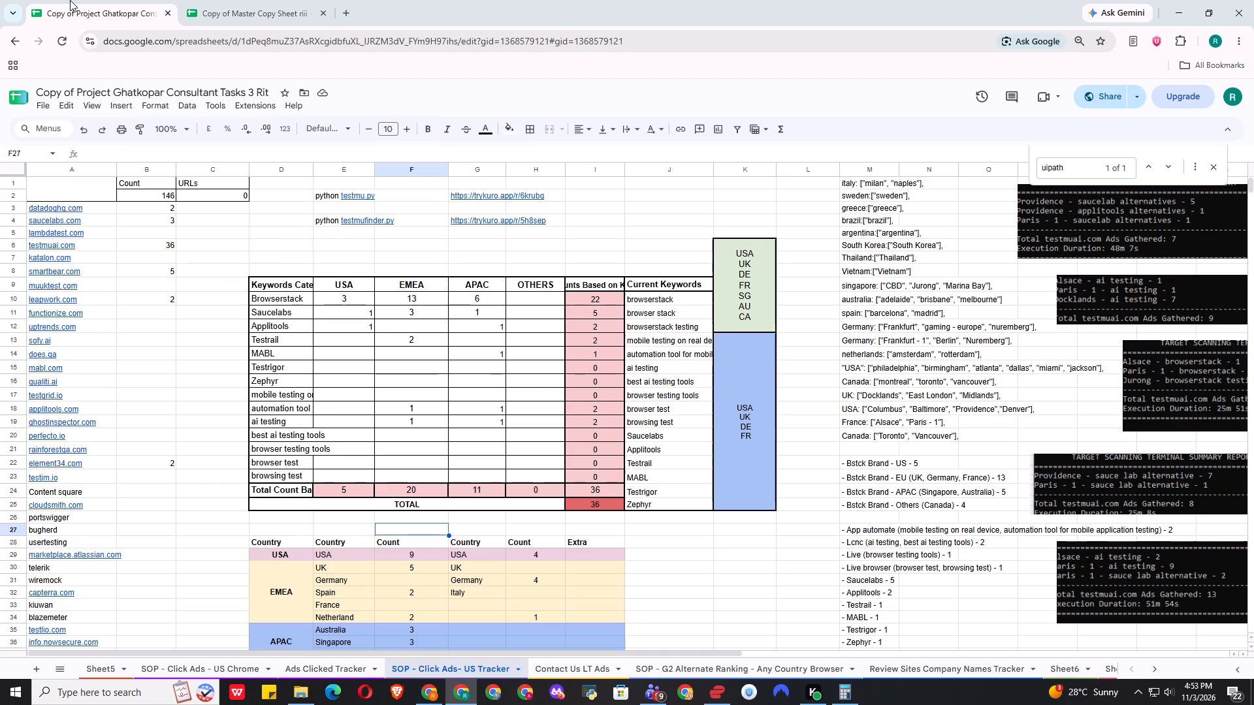
scroll(276, 334, up, 2)
click(230, 0)
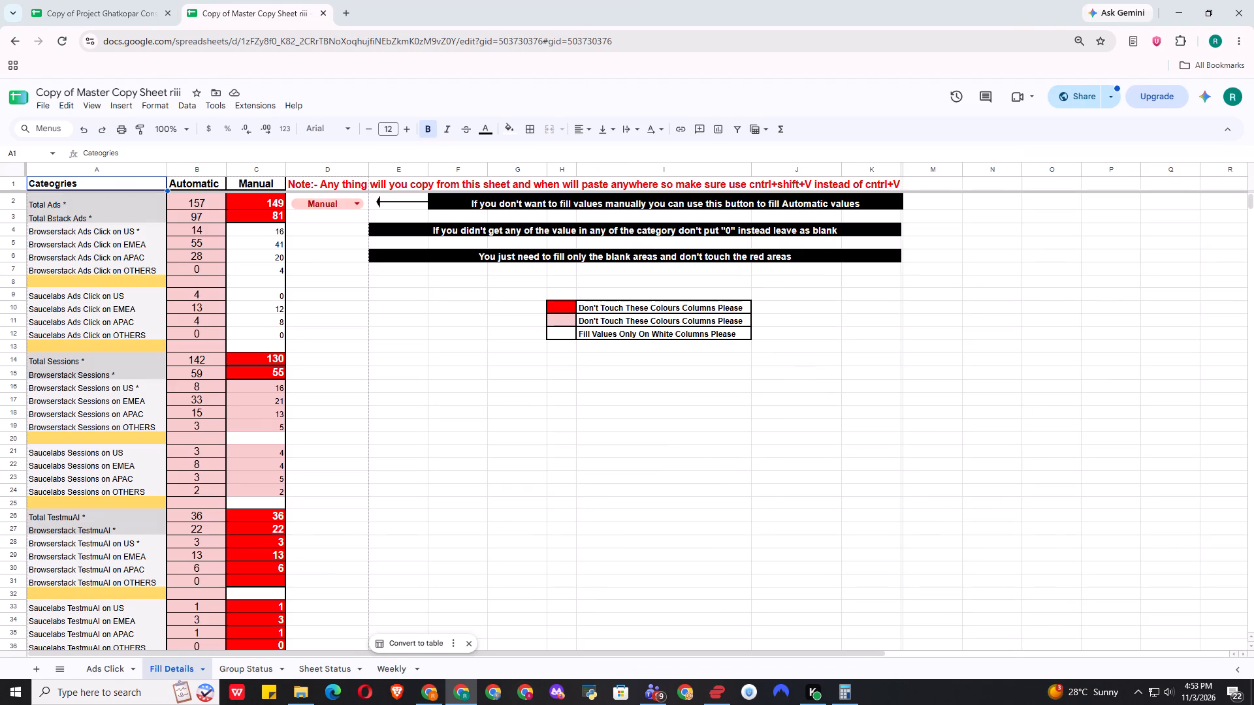
click(428, 337)
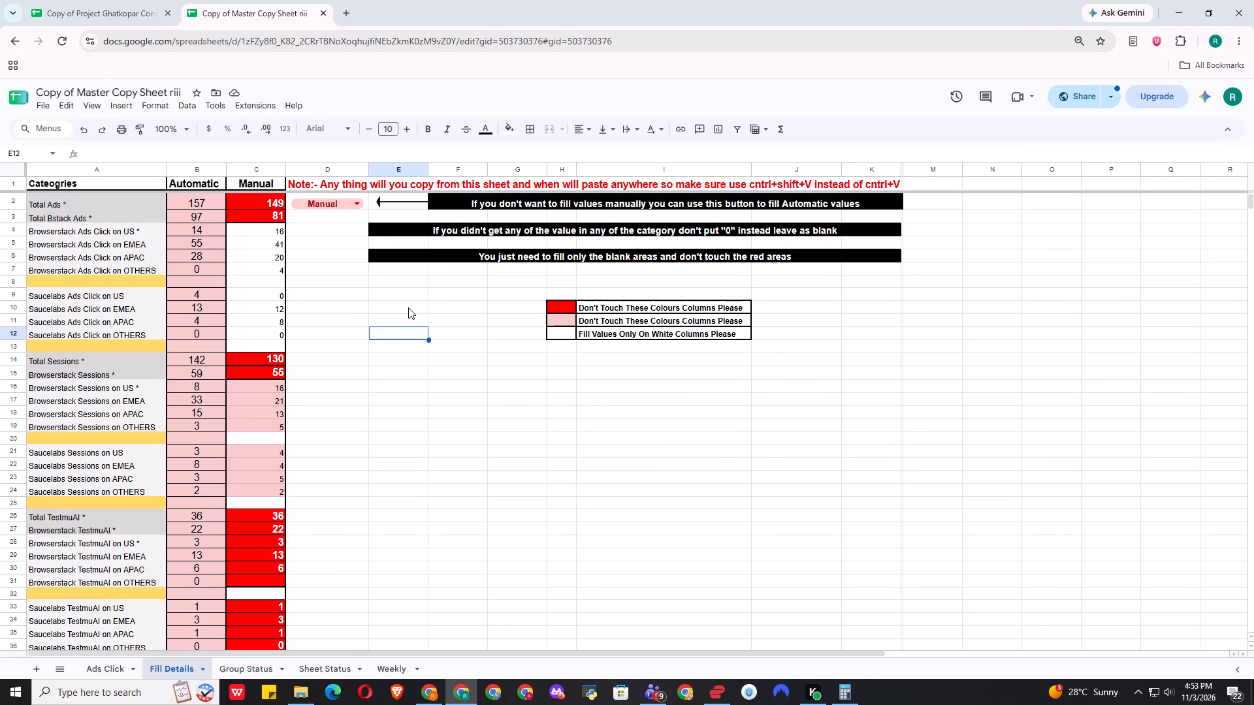
click(408, 307)
click(267, 238)
click(267, 228)
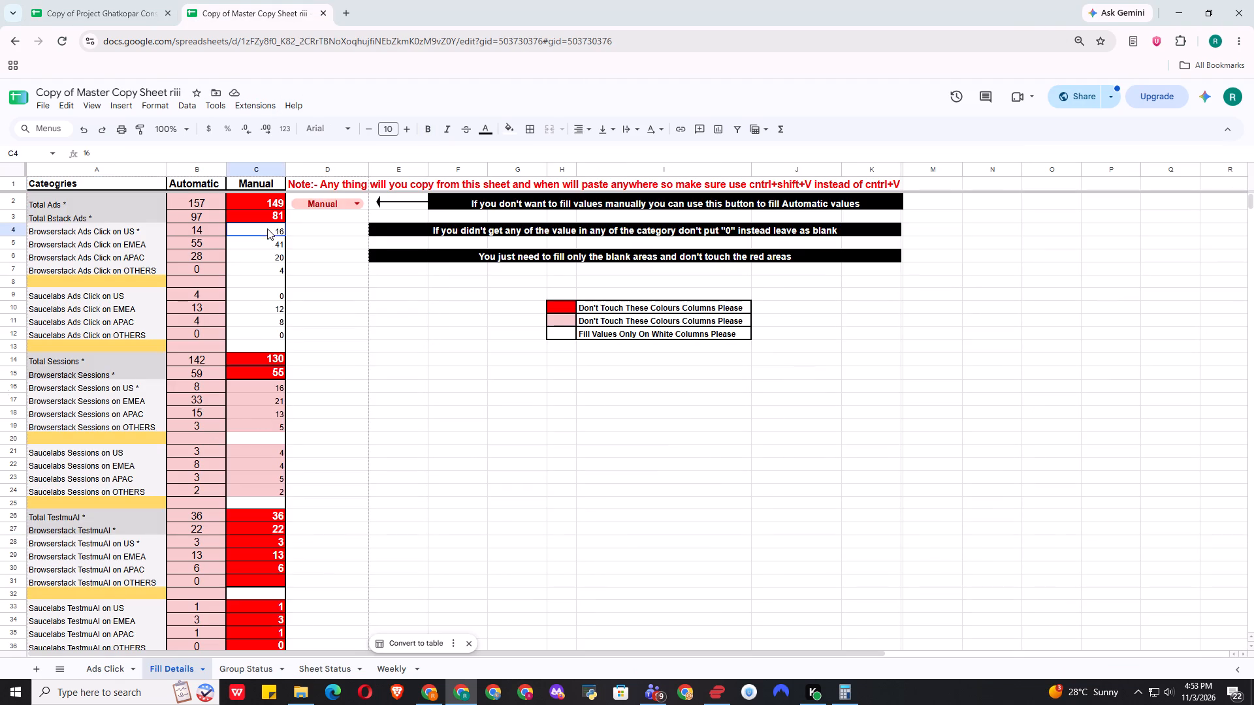
key(1)
key(2)
click(345, 307)
click(261, 246)
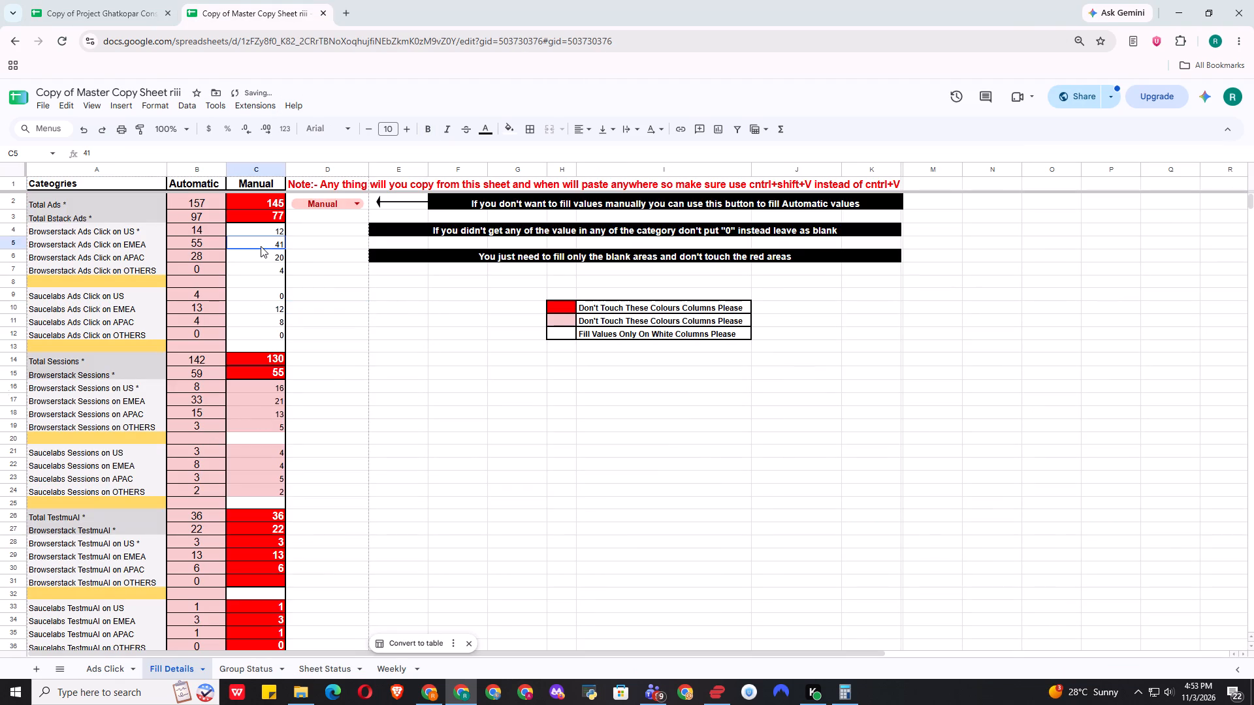
click(280, 231)
text(13)
click(357, 280)
Set the Manual Browserstack Ads Click values to 50 for EMEA, 22 for APAC and 0 for OTHERS.
click(255, 240)
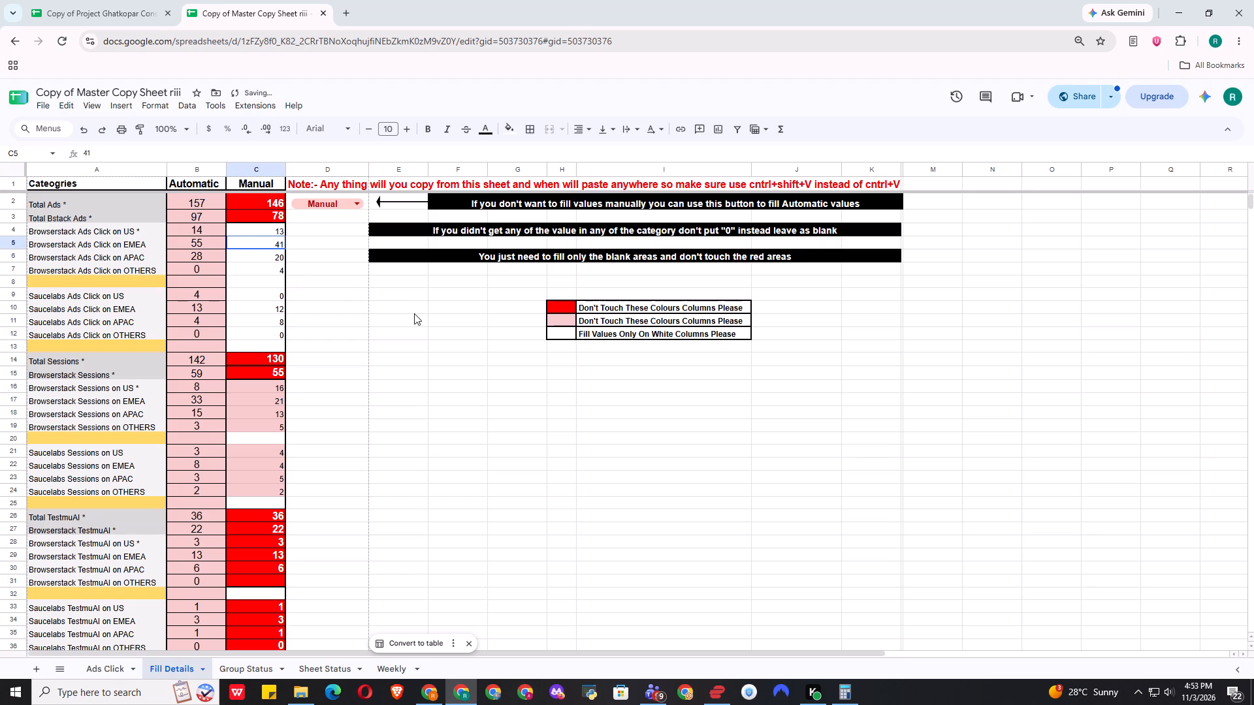
key(4)
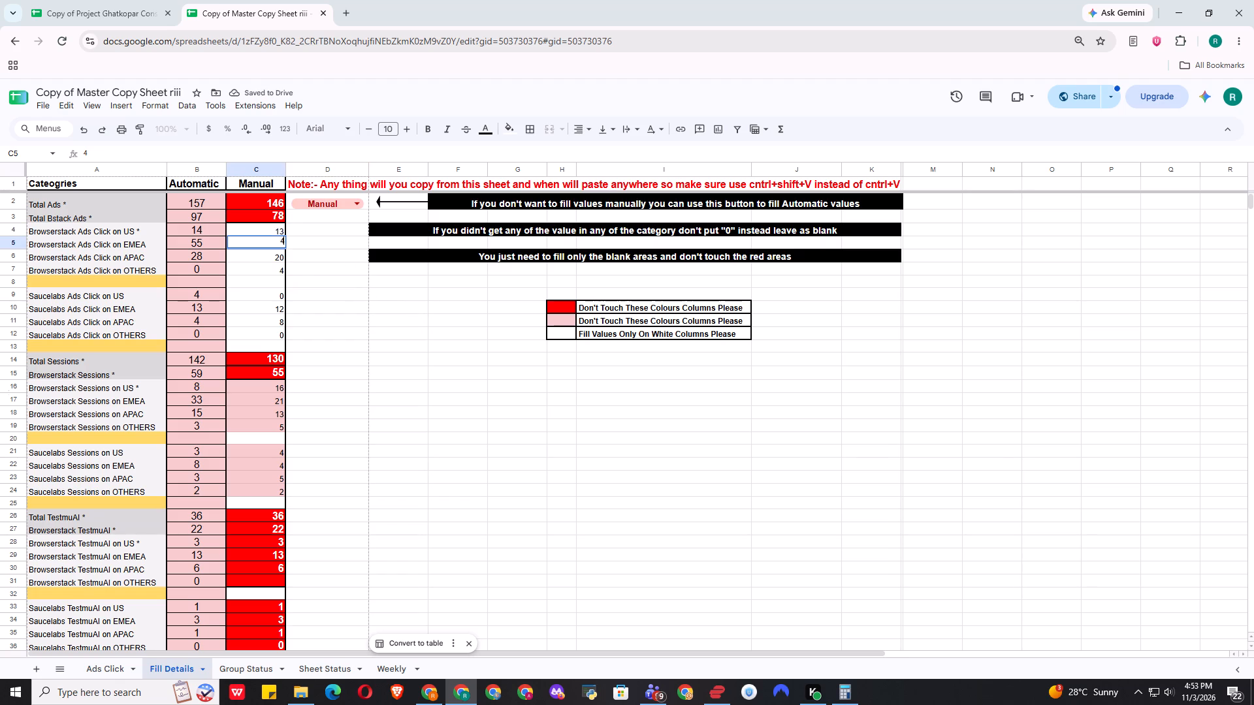
key(BackSpace)
text(50)
click(270, 255)
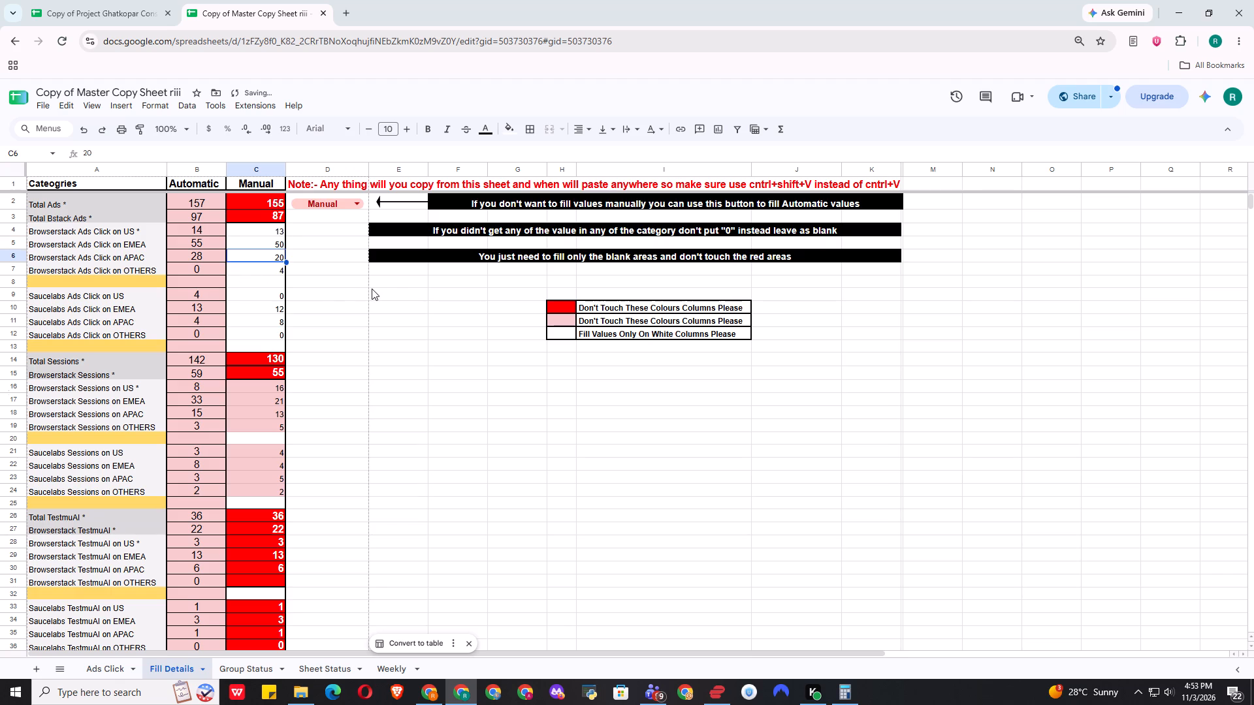
key(2)
key(2)
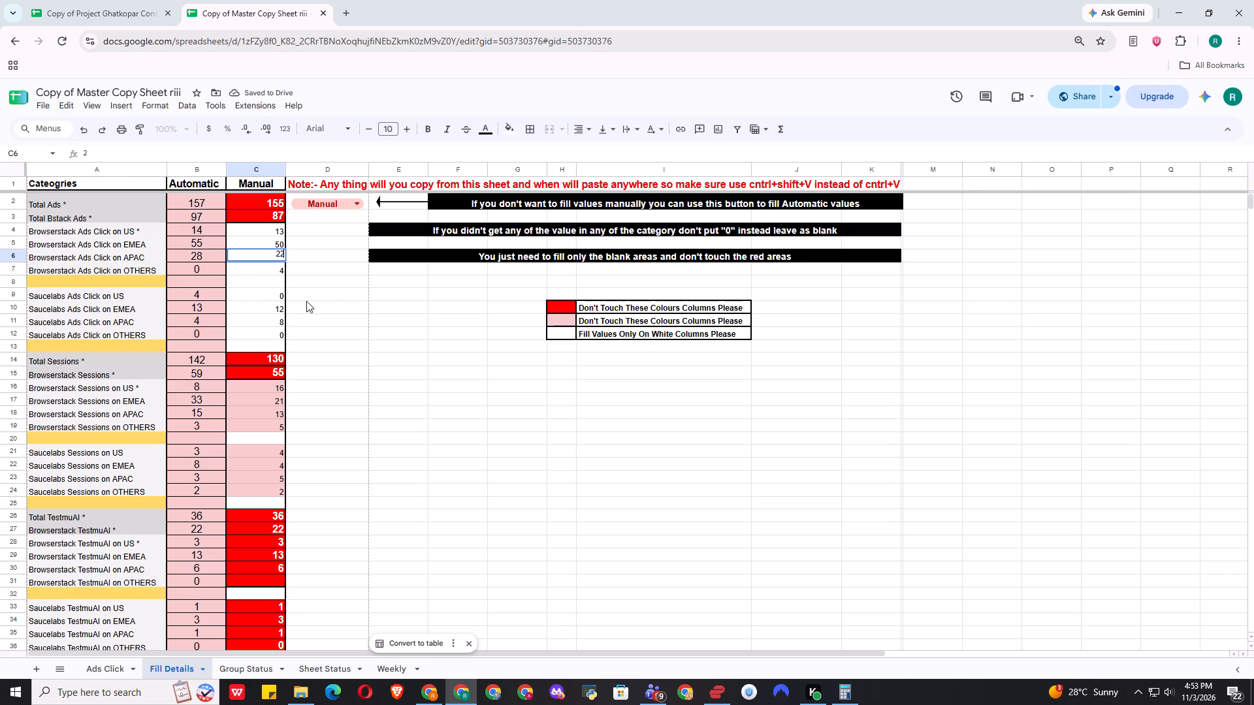
click(263, 276)
key(0)
click(365, 282)
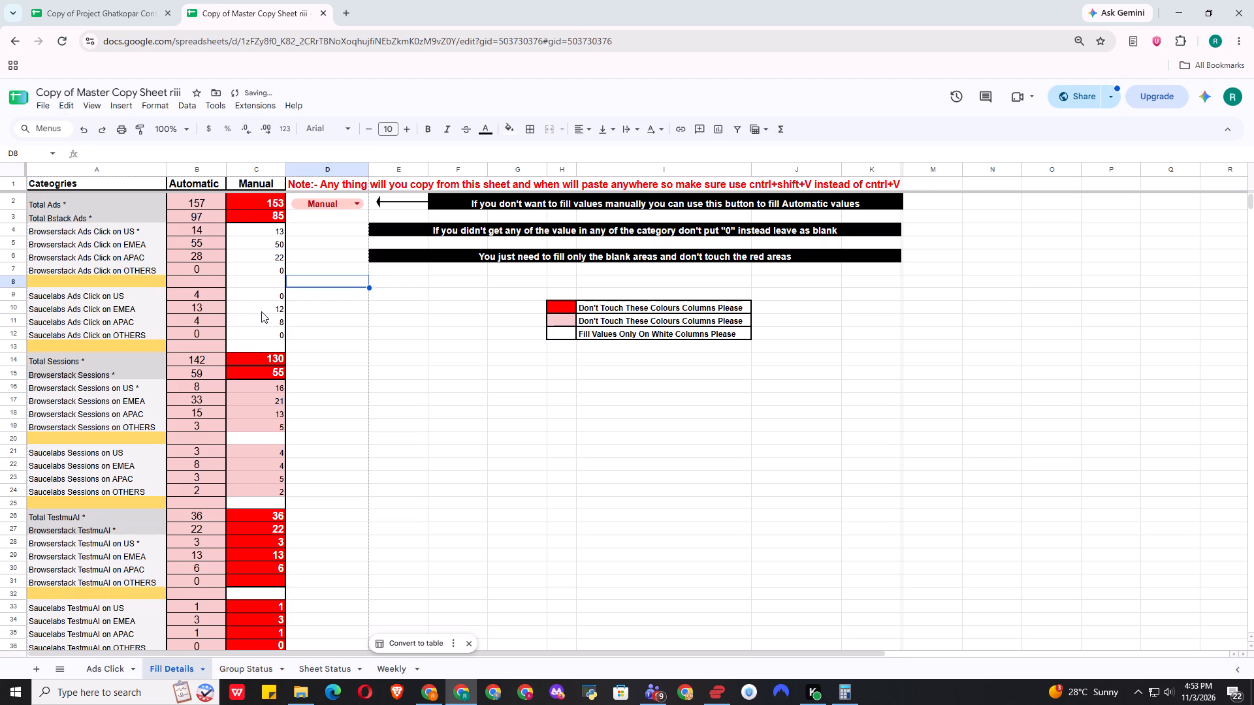
click(385, 318)
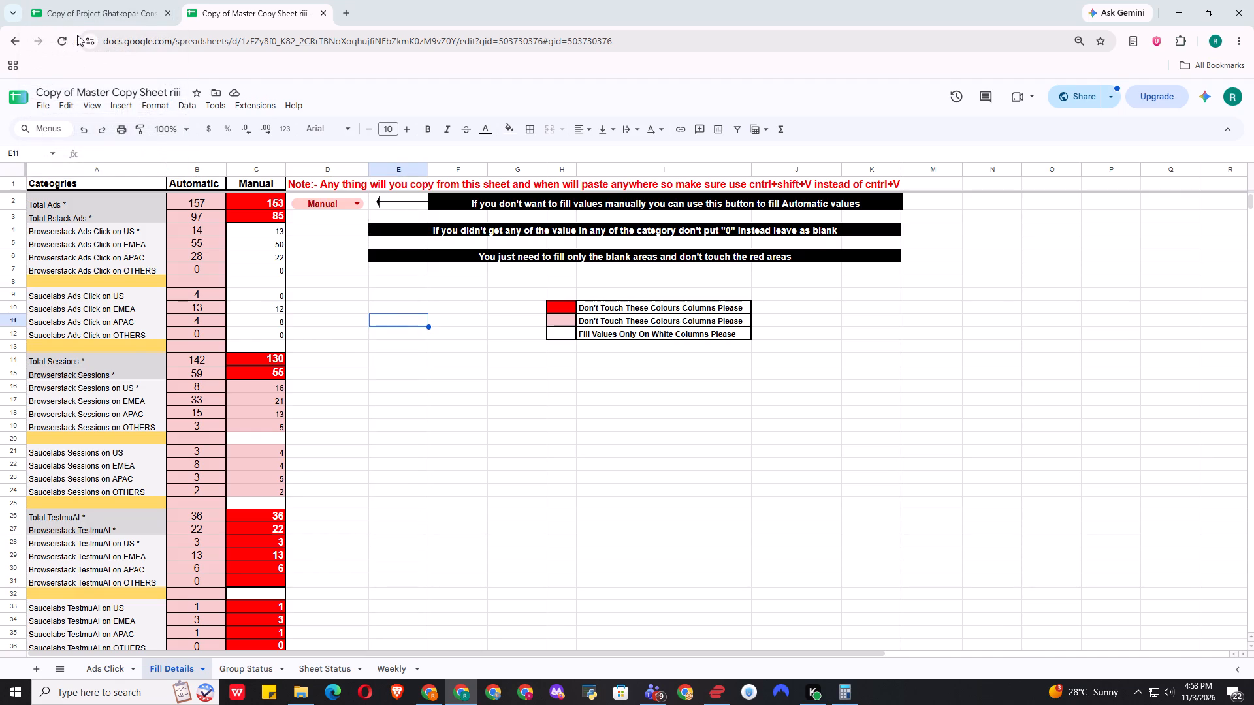
click(408, 351)
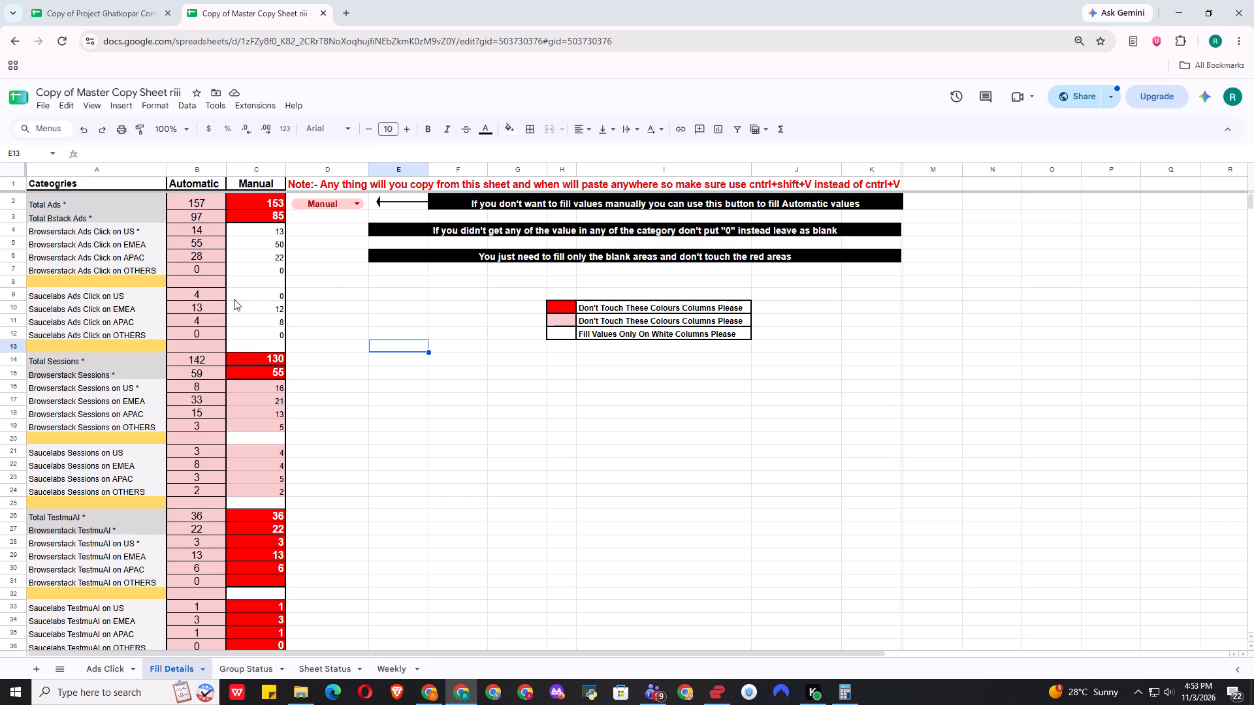
Set the Manual Saucelabs Ads Click values to 4 for US, 15 for EMEA and 5 for APAC.
click(262, 292)
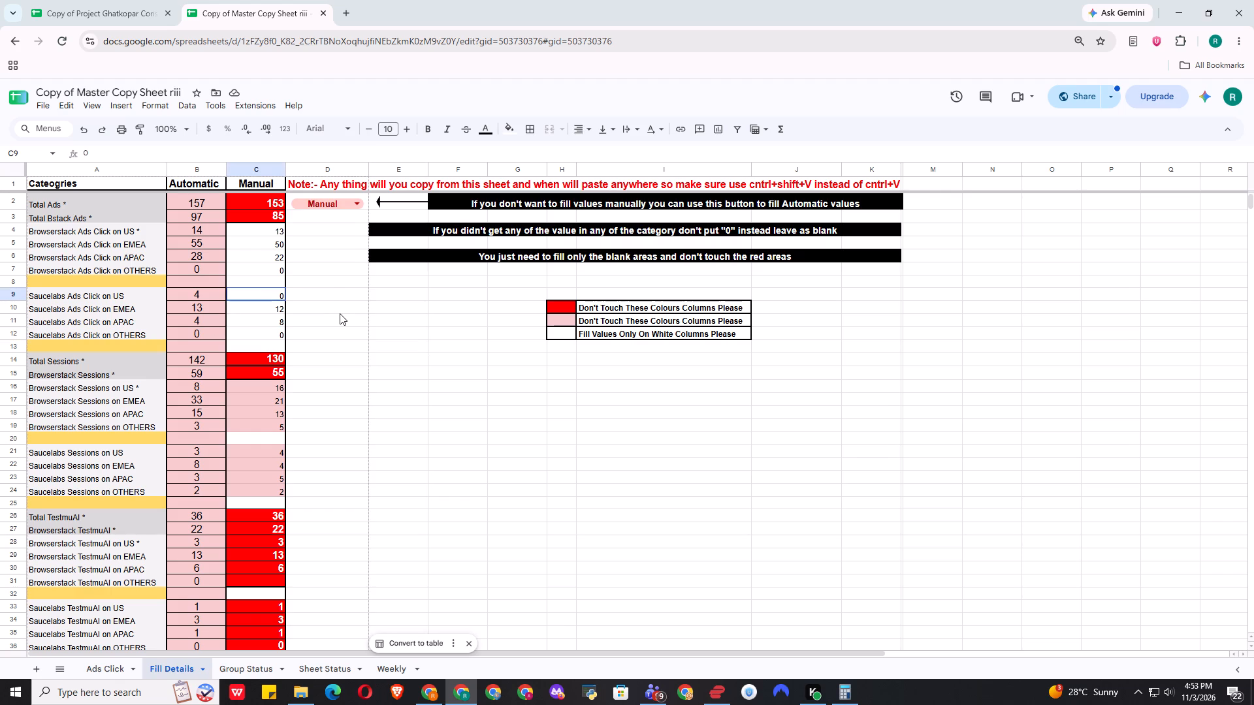
key(4)
click(266, 307)
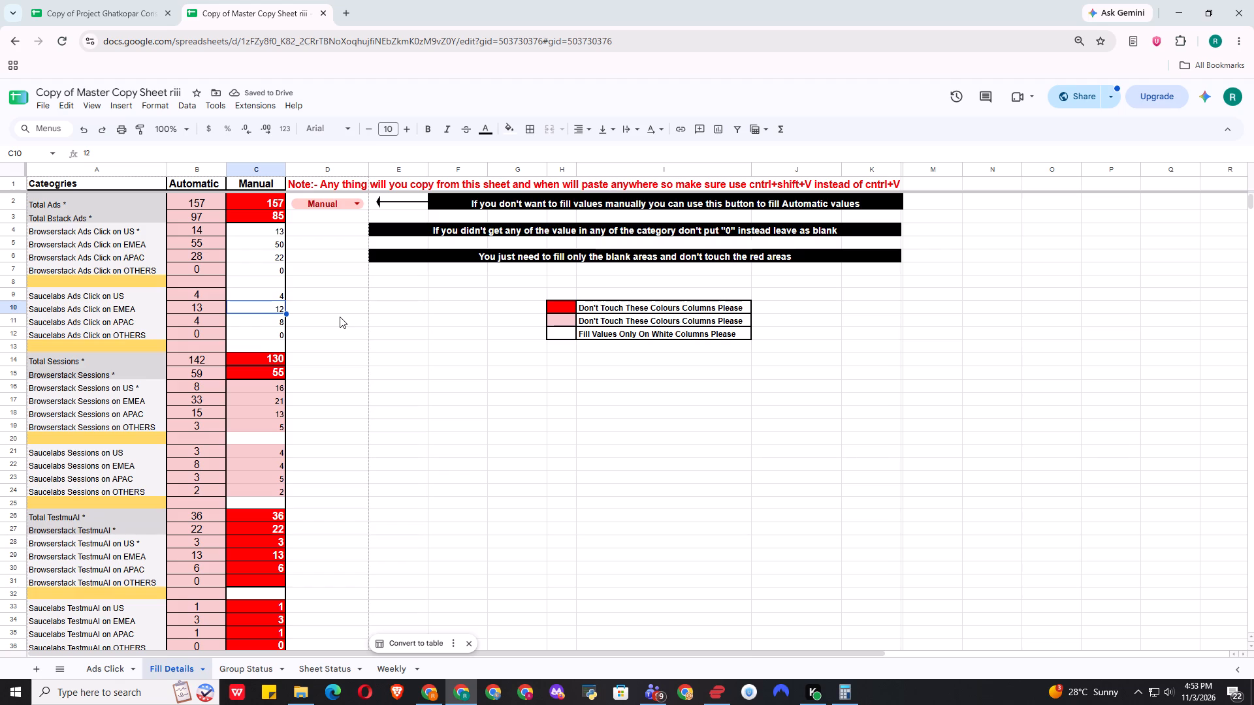
key(1)
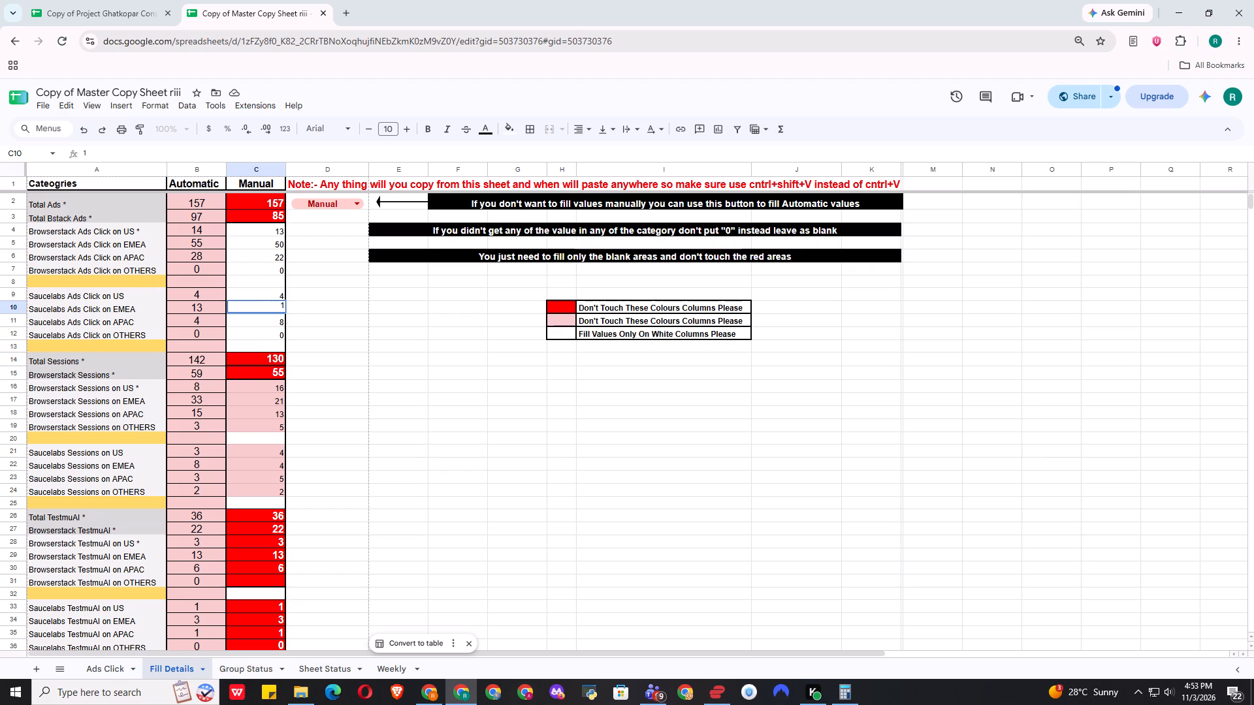
key(5)
click(263, 322)
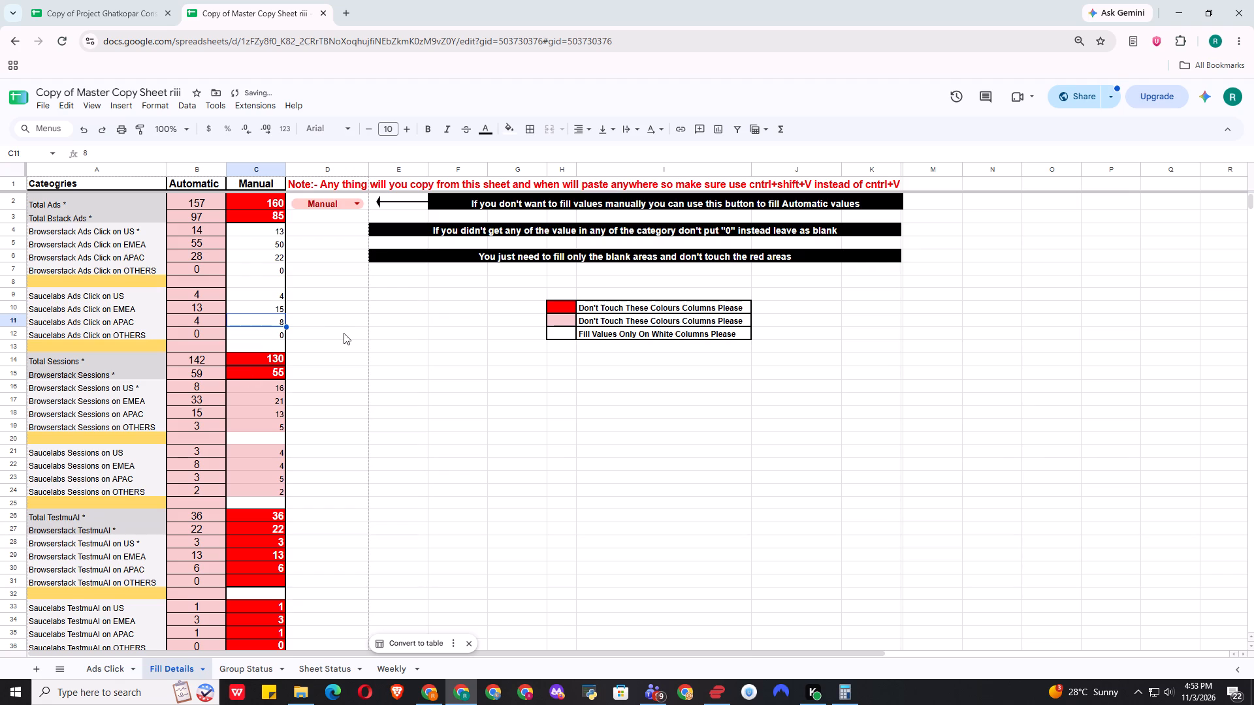
key(5)
click(344, 333)
click(263, 320)
click(263, 297)
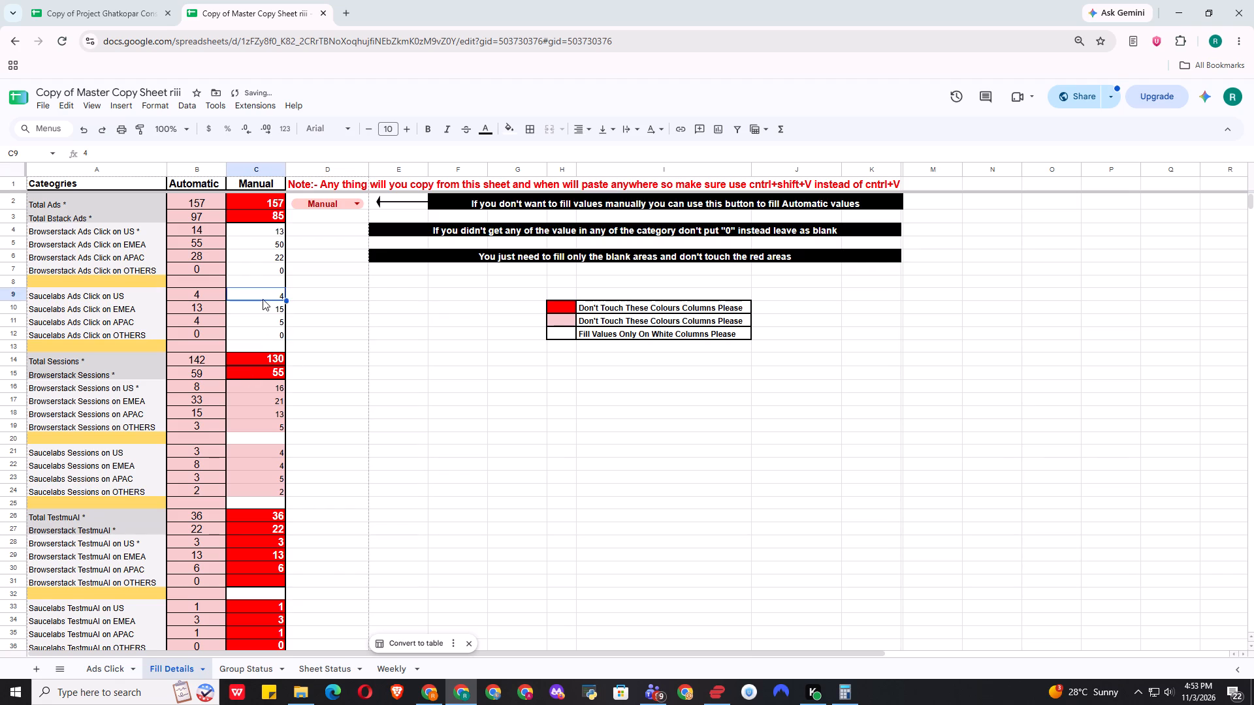
click(266, 307)
click(324, 330)
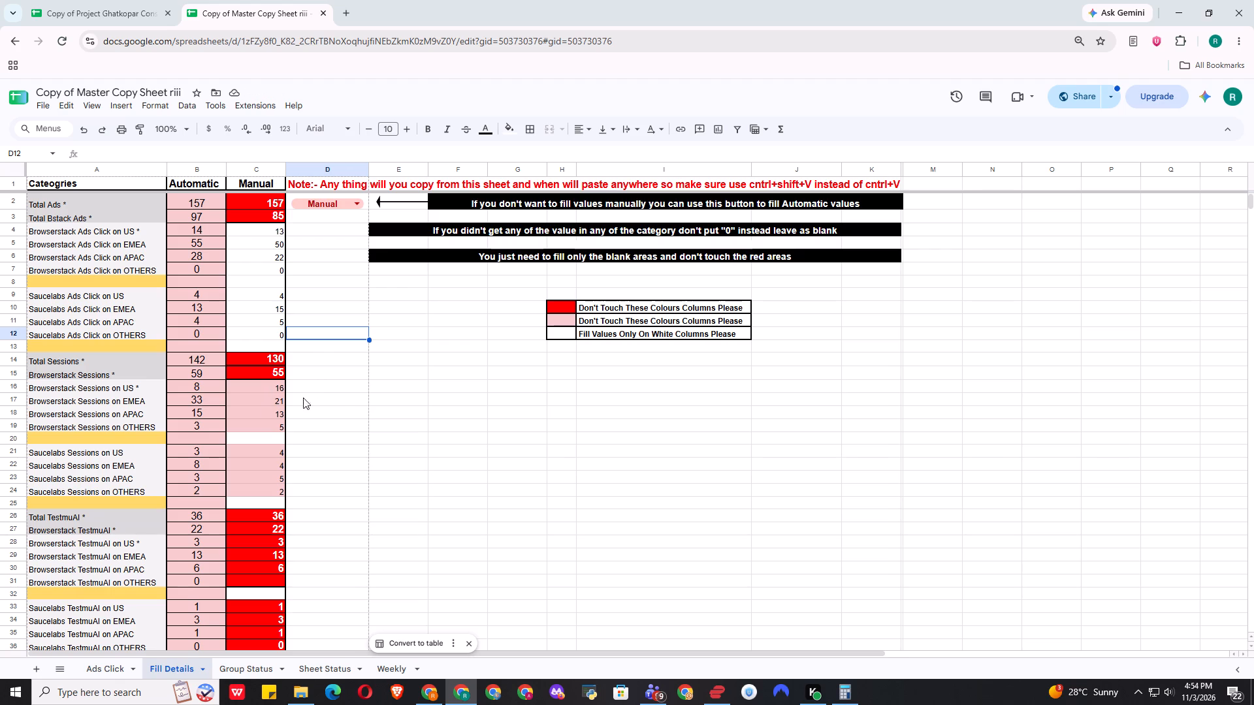
Set the Manual Browserstack Sessions values to 10 for US, 25 for EMEA, 15 for APAC and 3 for OTHERS.
click(438, 410)
click(257, 387)
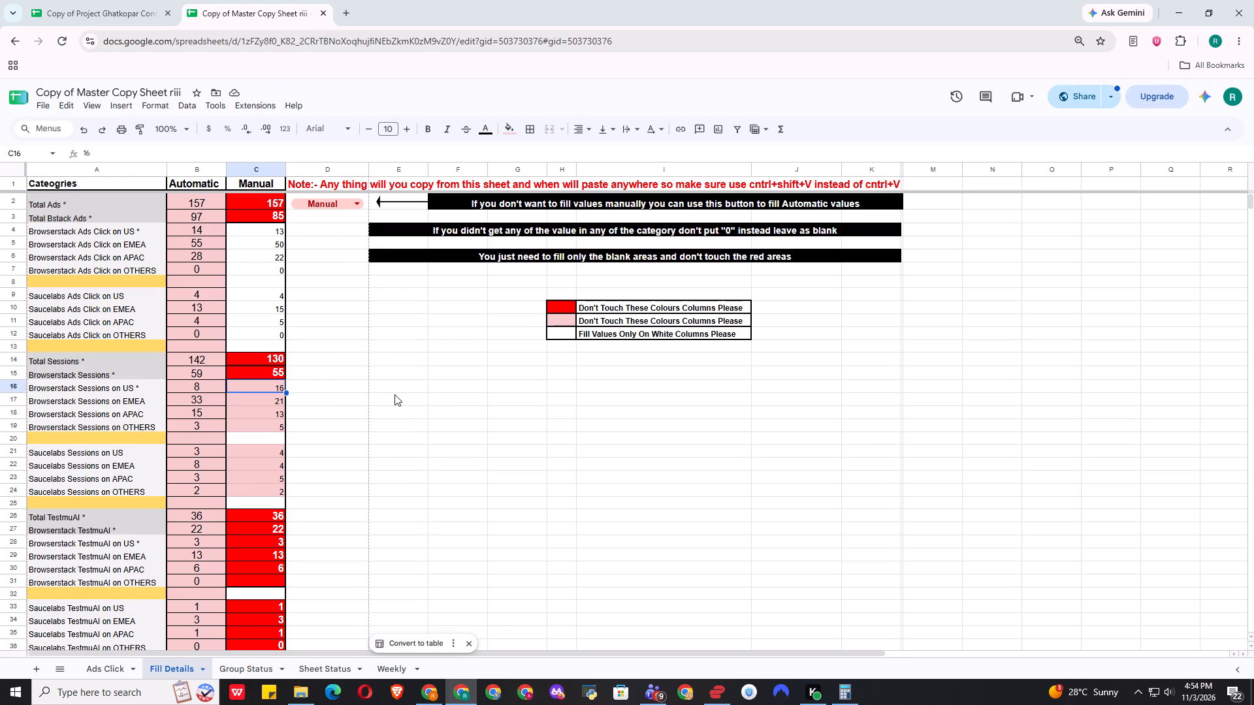
key(1)
key(0)
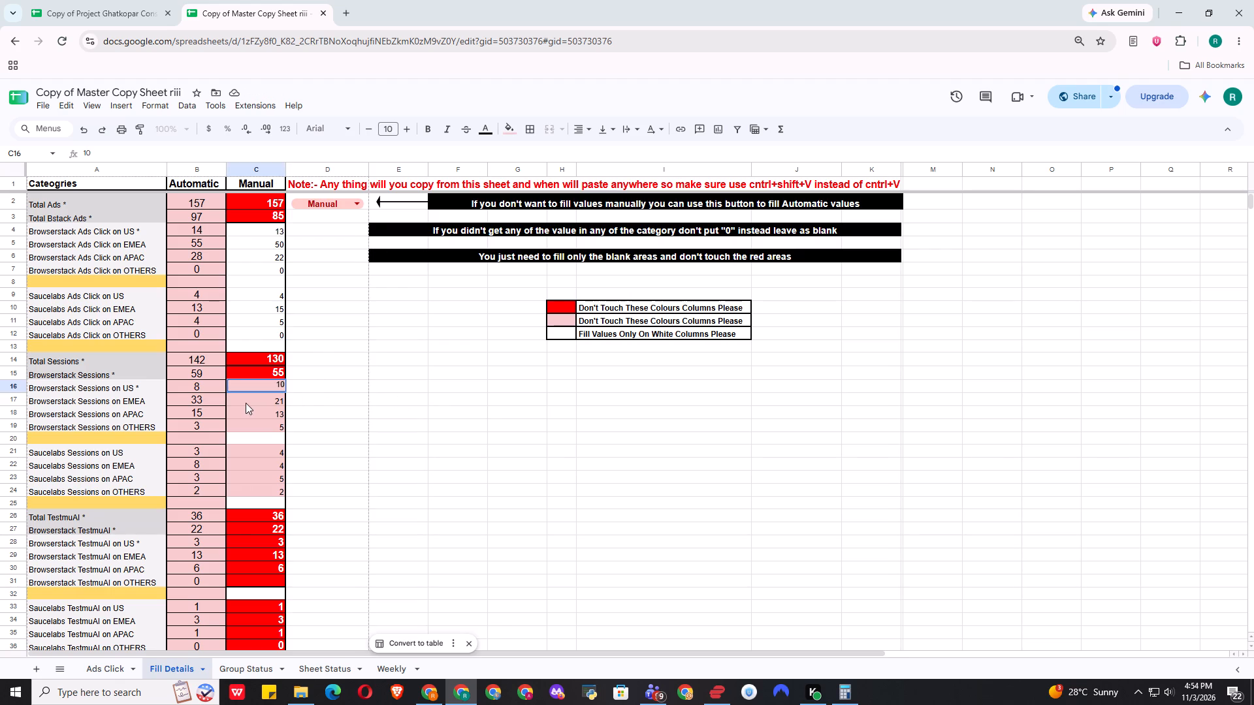
click(246, 403)
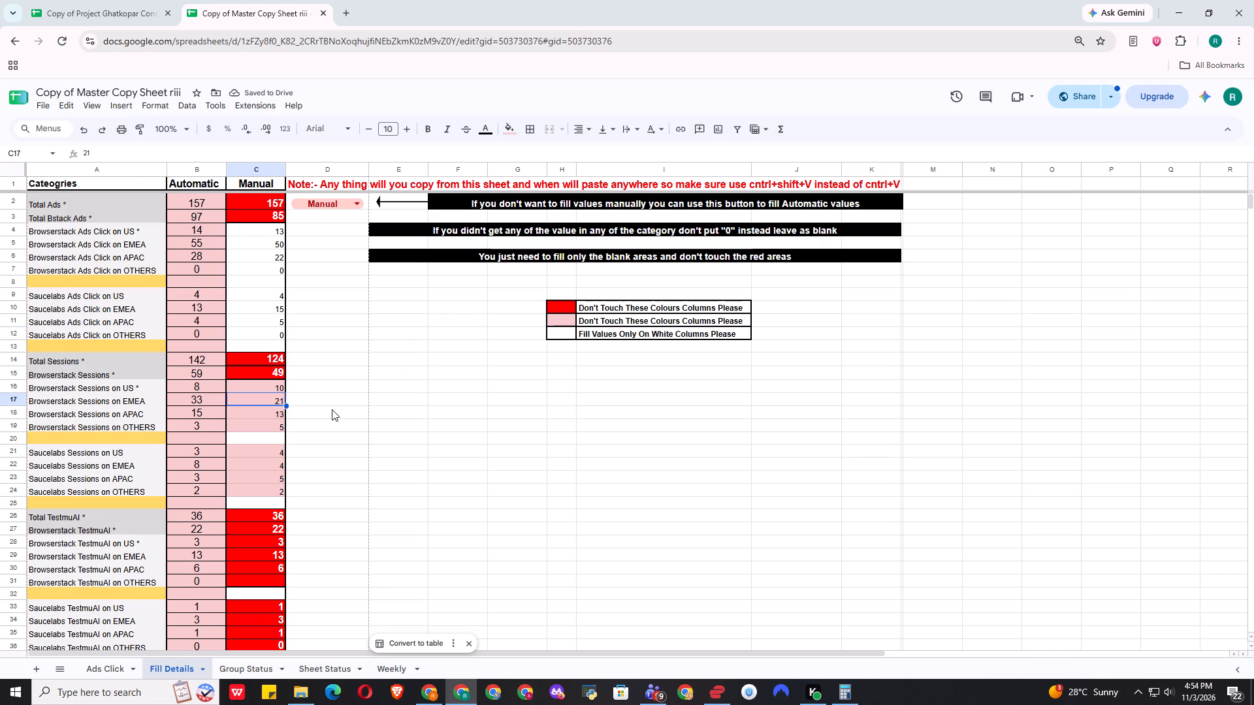
text(25)
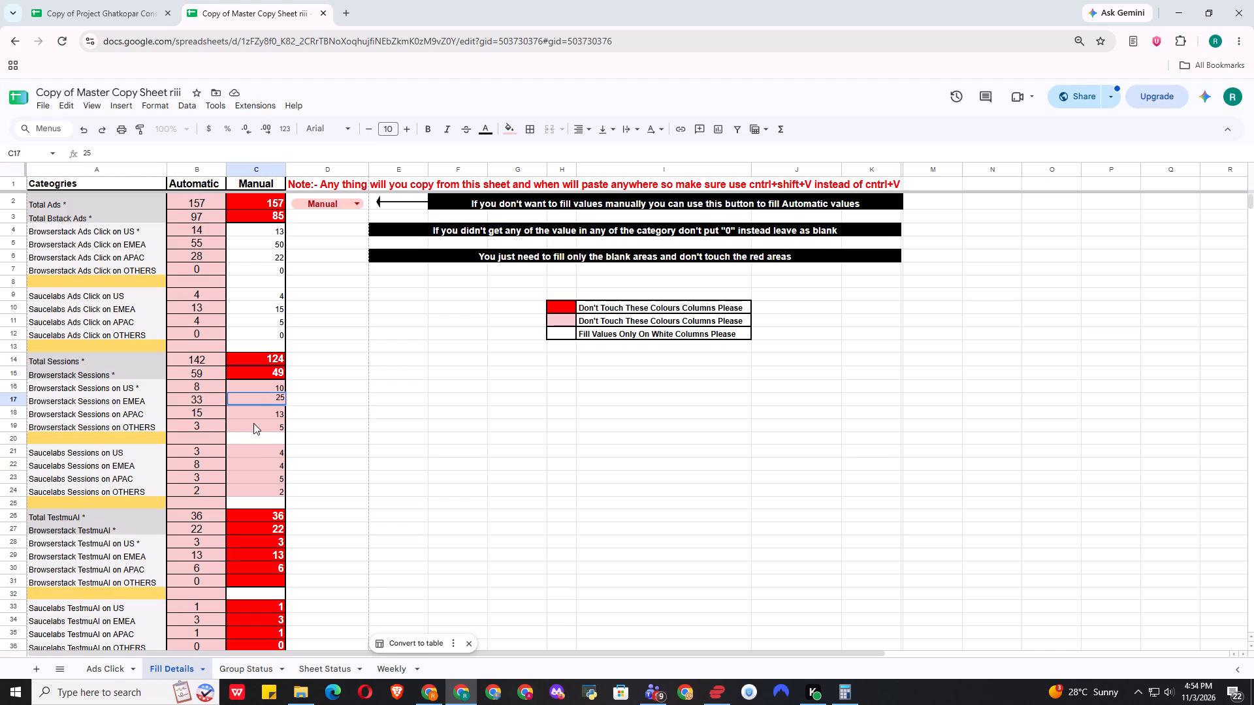
click(261, 412)
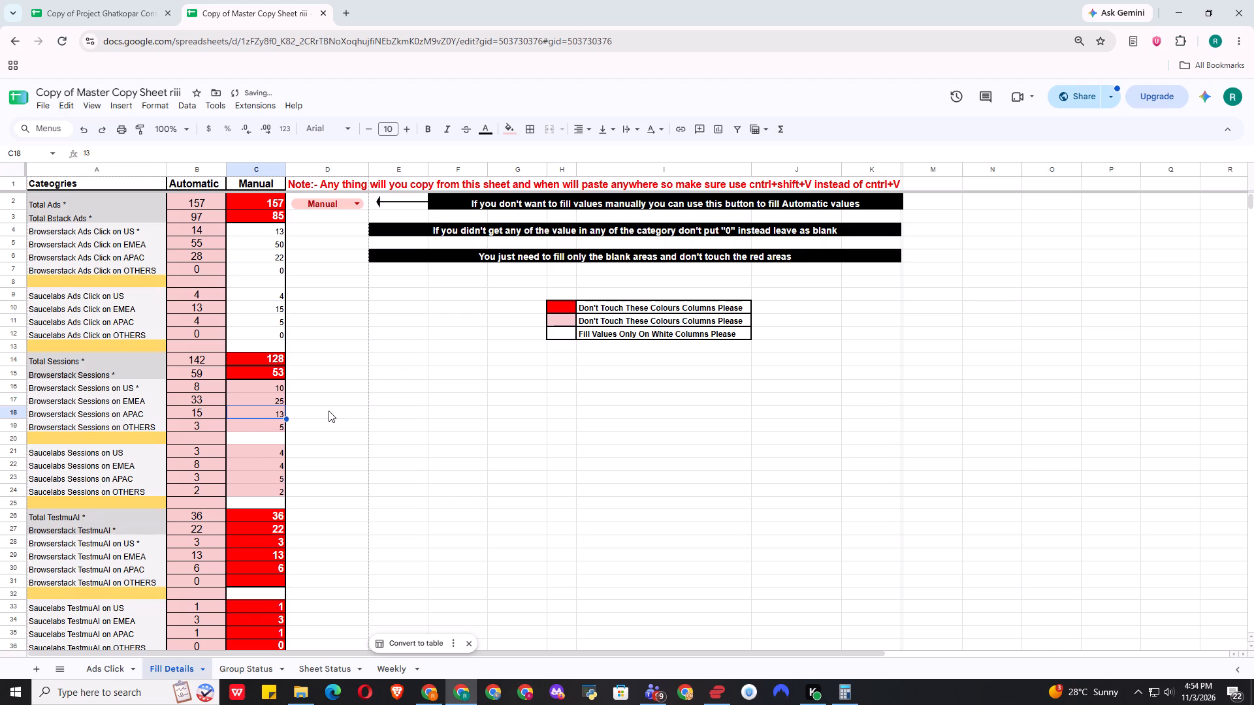
text(15)
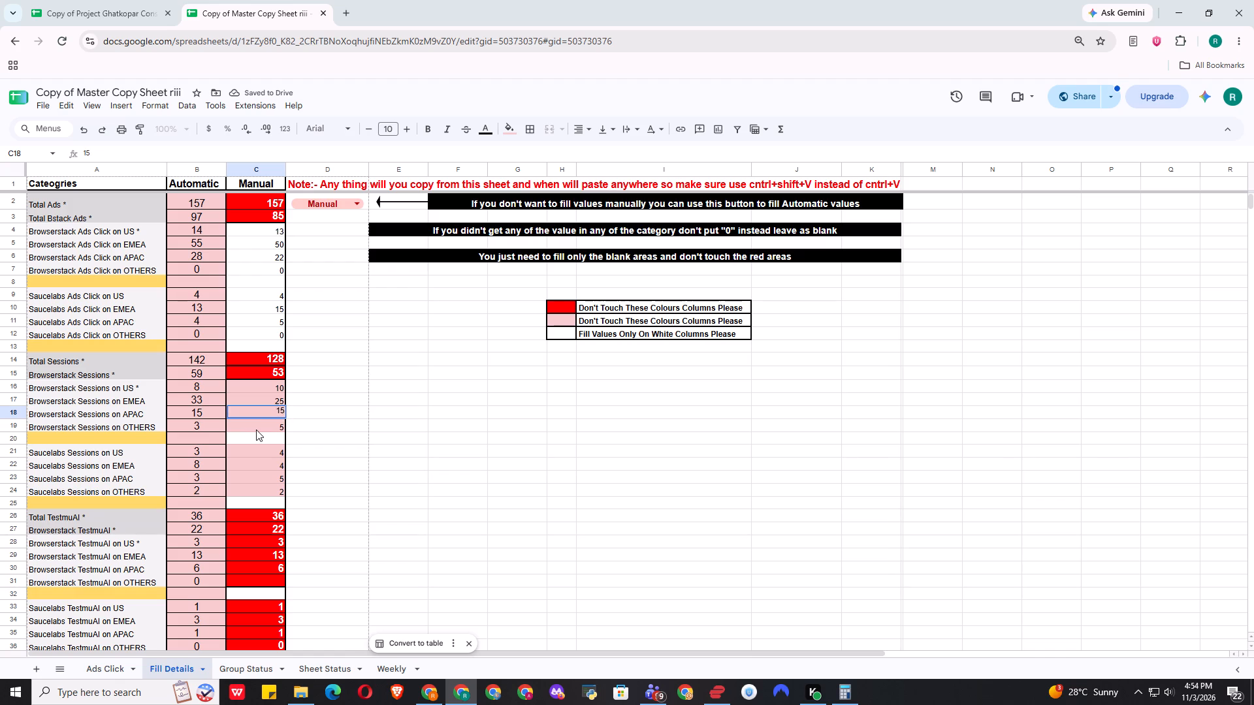
click(256, 430)
key(3)
click(342, 431)
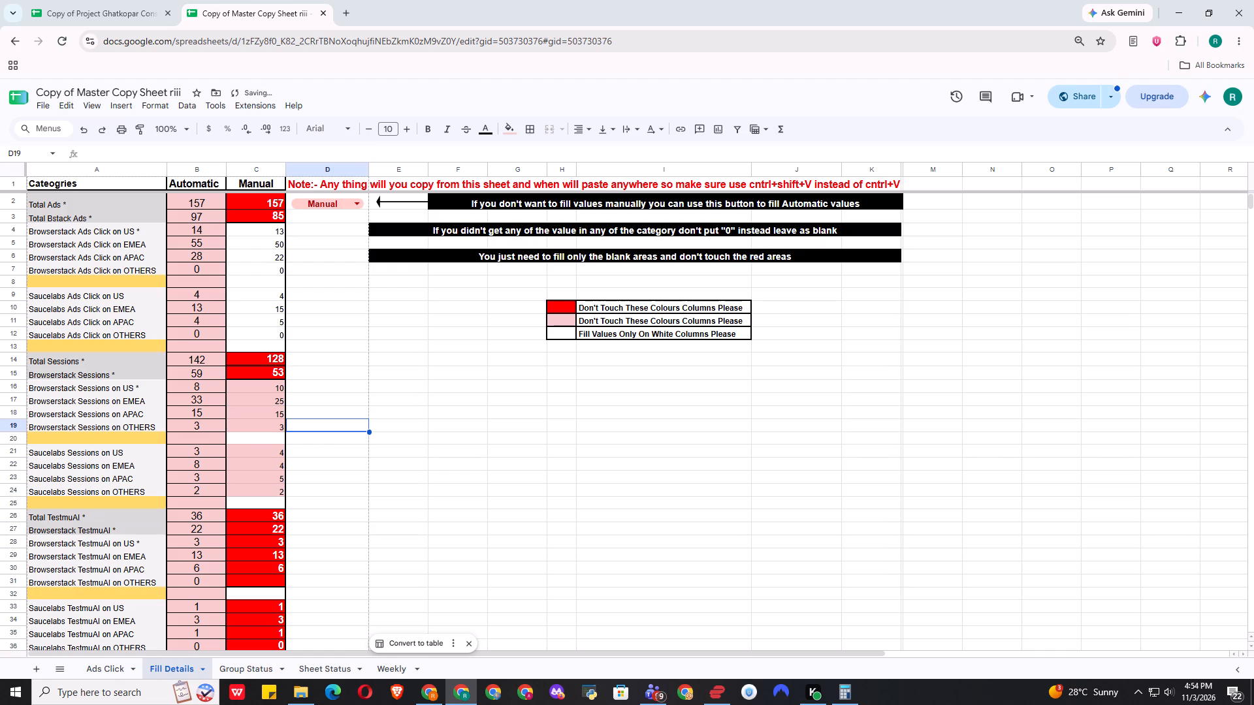
Set the Manual Saucelabs Sessions values to 3 for US, 6 for EMEA, 3 for APAC and 2 for OTHERS.
click(253, 452)
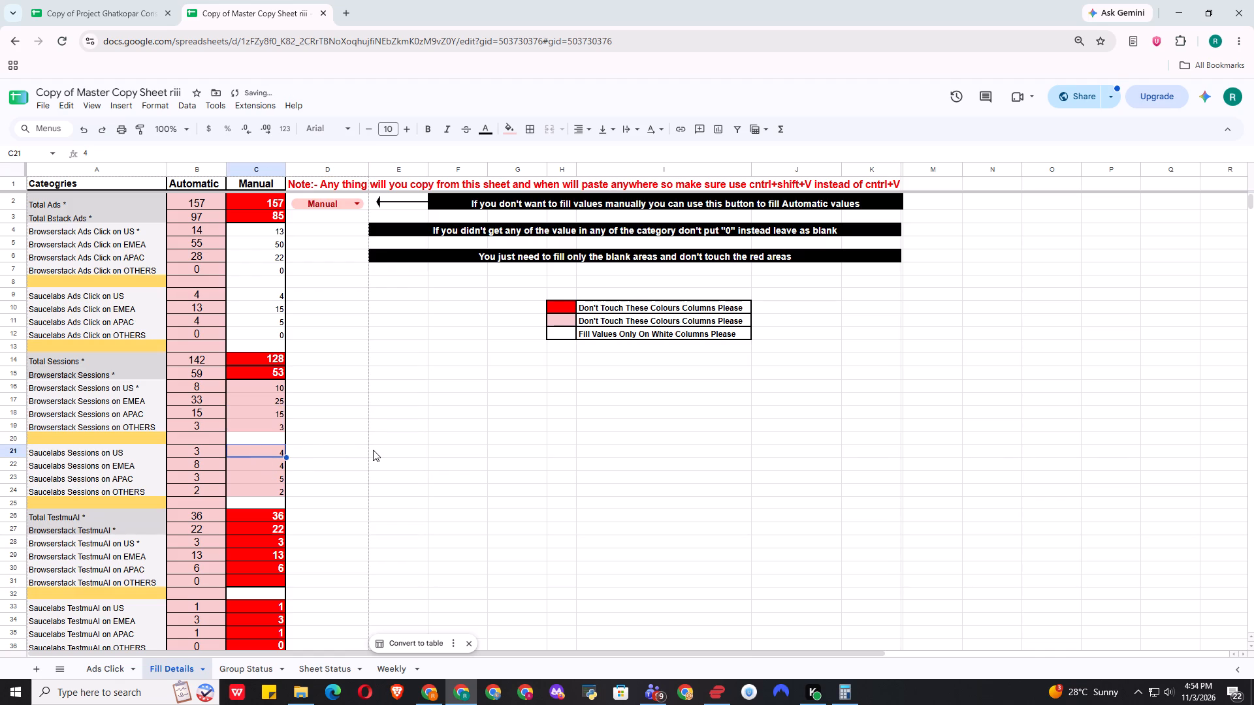
key(3)
click(259, 470)
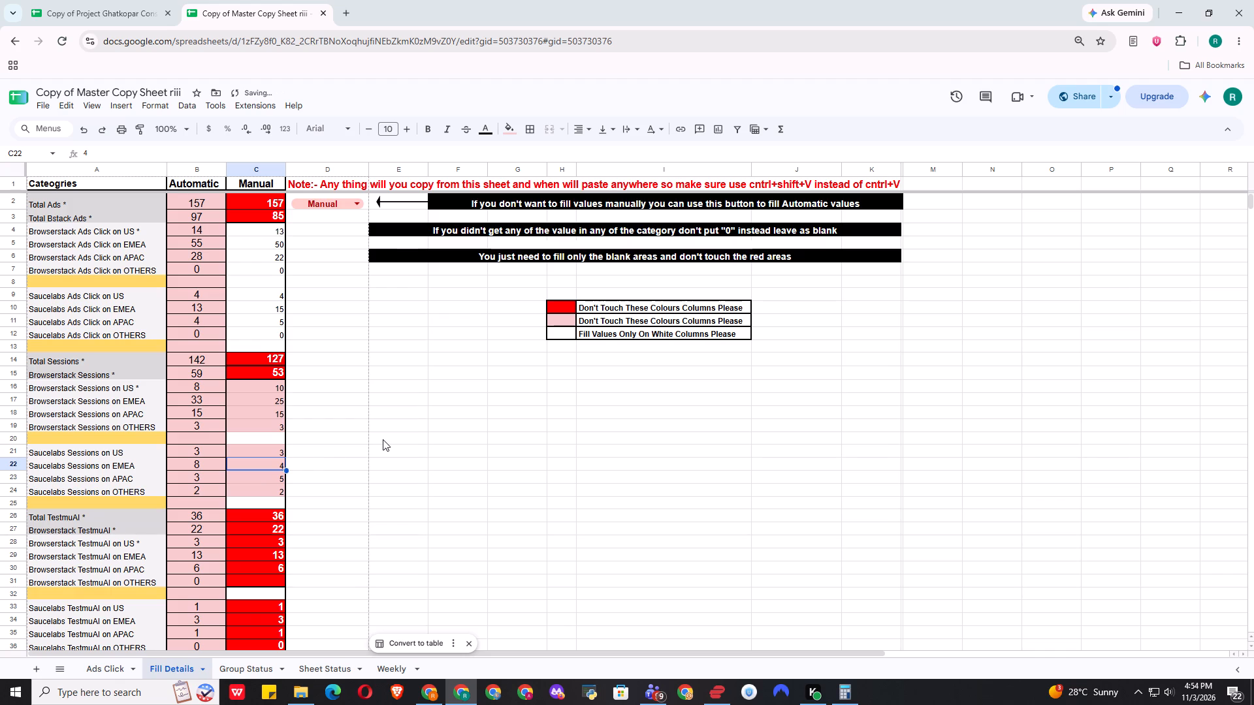
key(7)
key(BackSpace)
key(6)
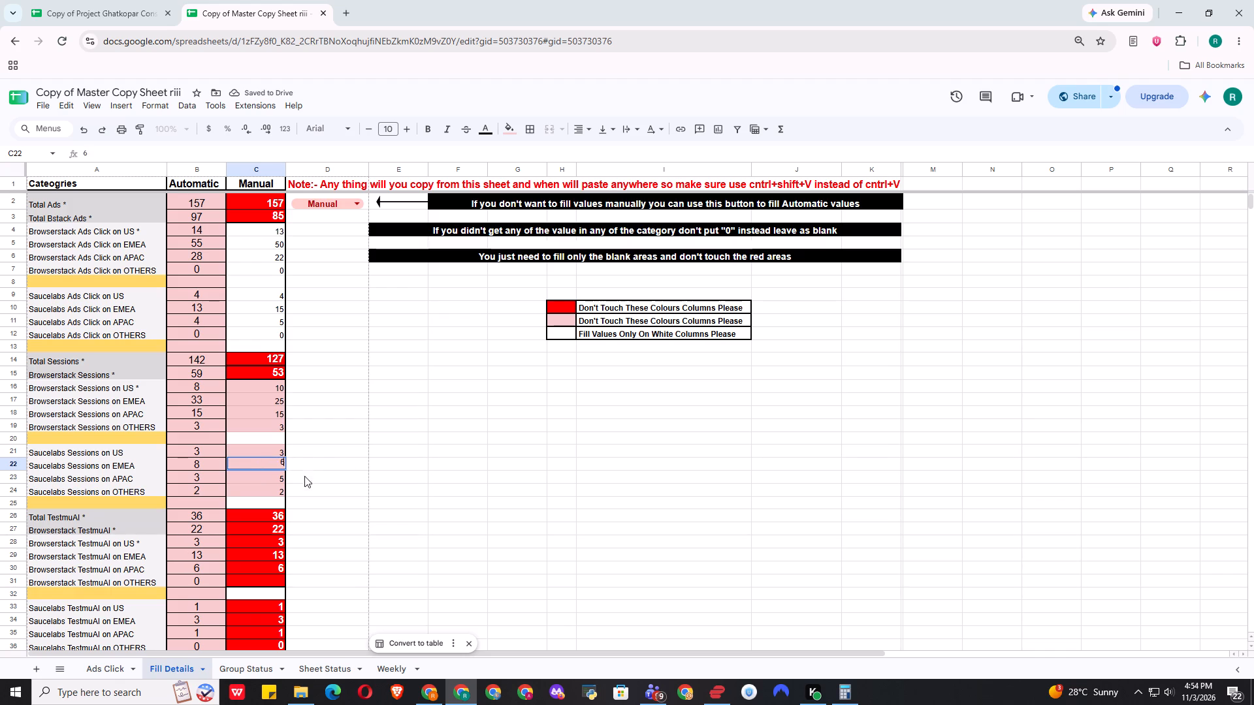
click(304, 476)
click(274, 475)
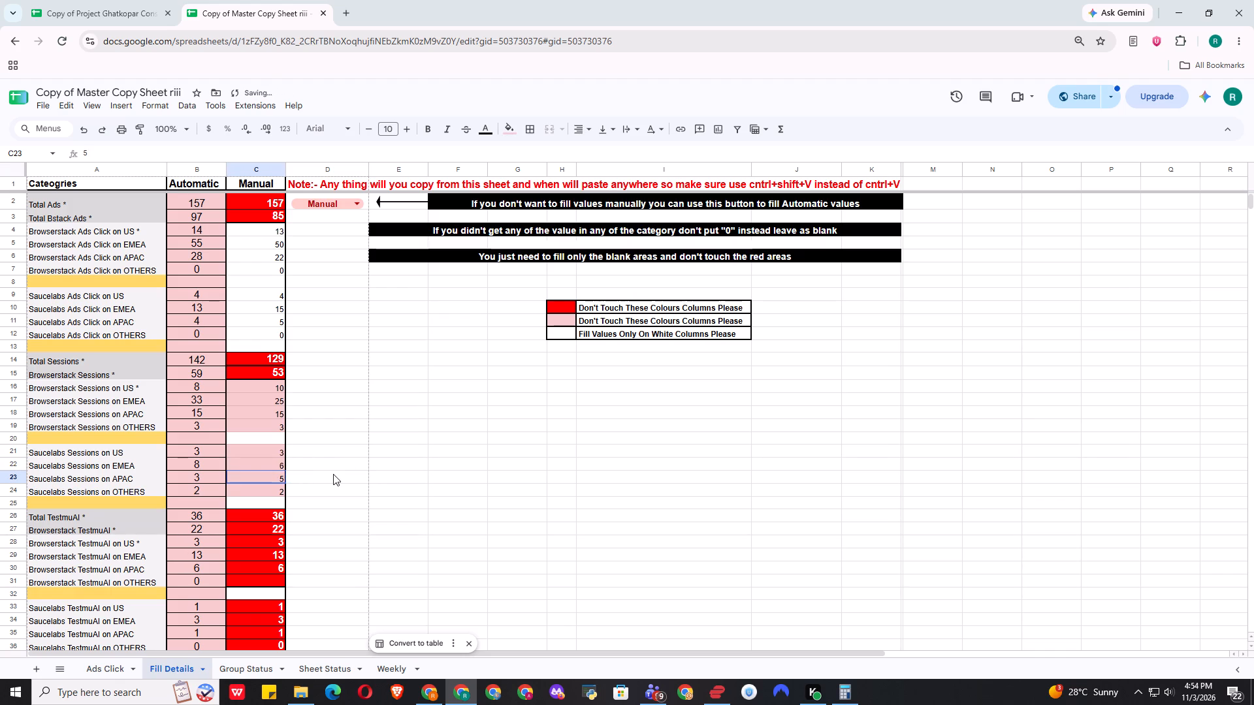
key(3)
click(265, 497)
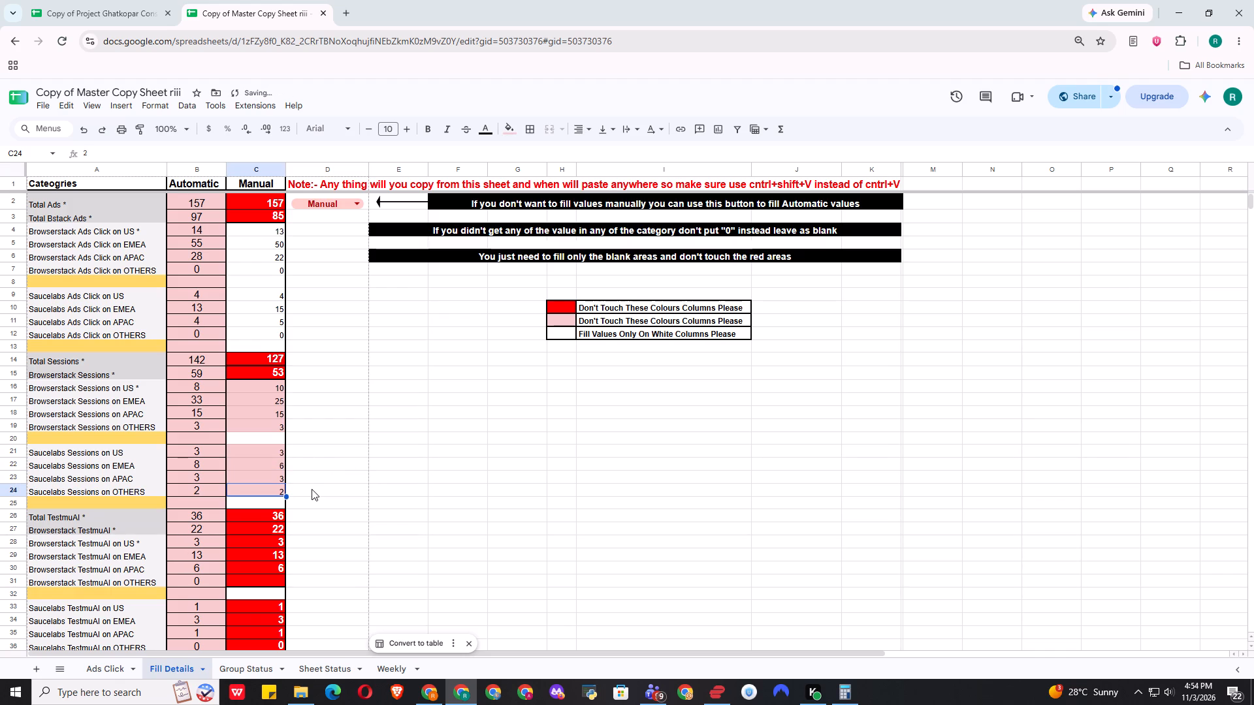
key(2)
click(312, 489)
Update the Manual Applitools Ads Click values in the Fill Details sheet.
scroll(322, 491, down, 2)
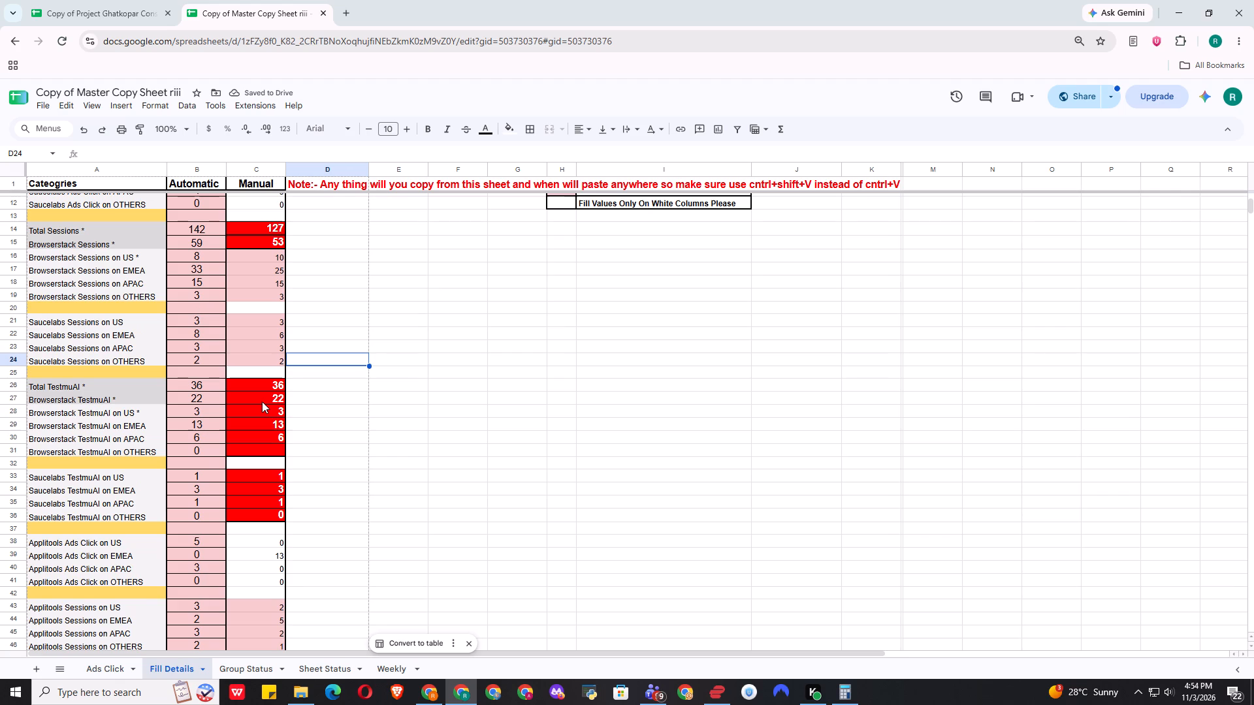
scroll(358, 450, down, 2)
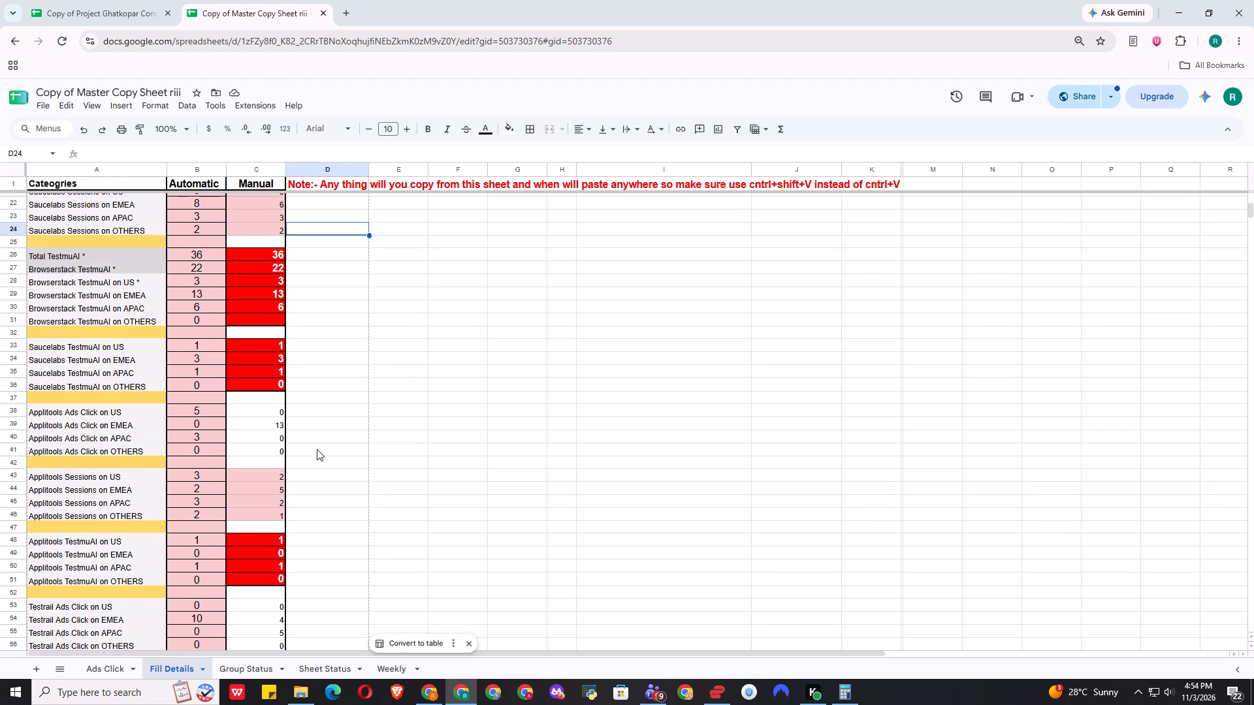
scroll(317, 449, up, 1)
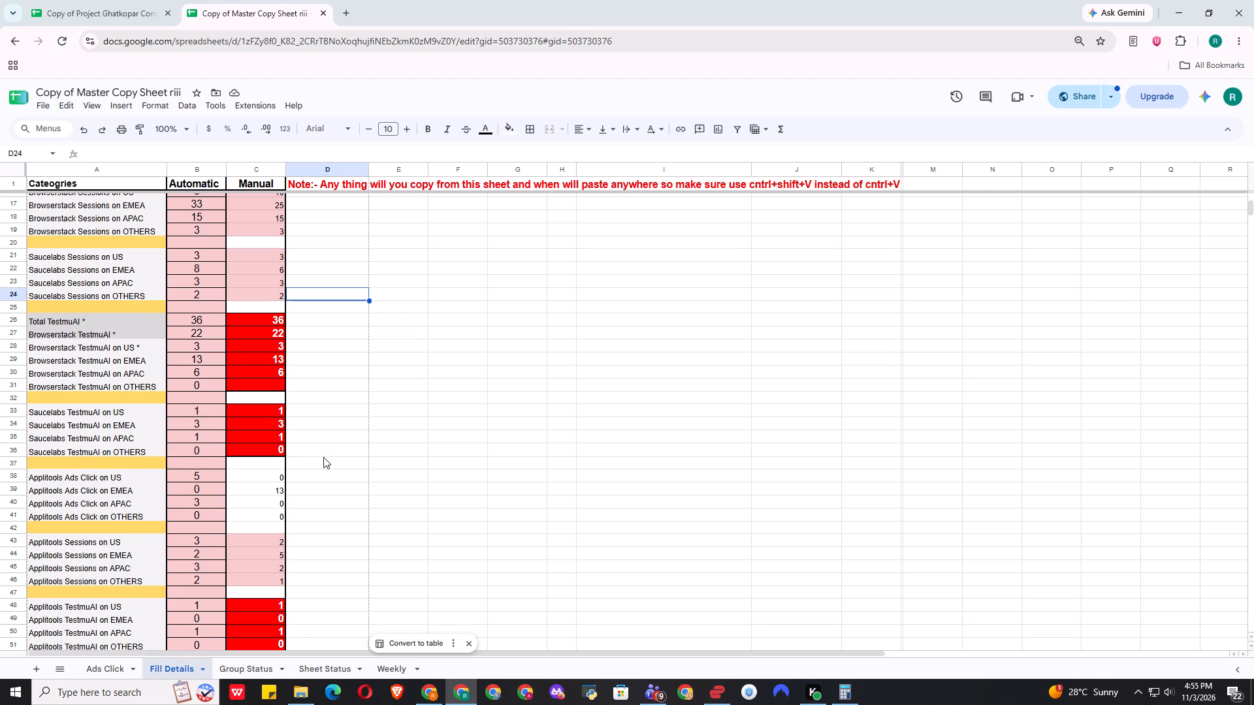
click(353, 467)
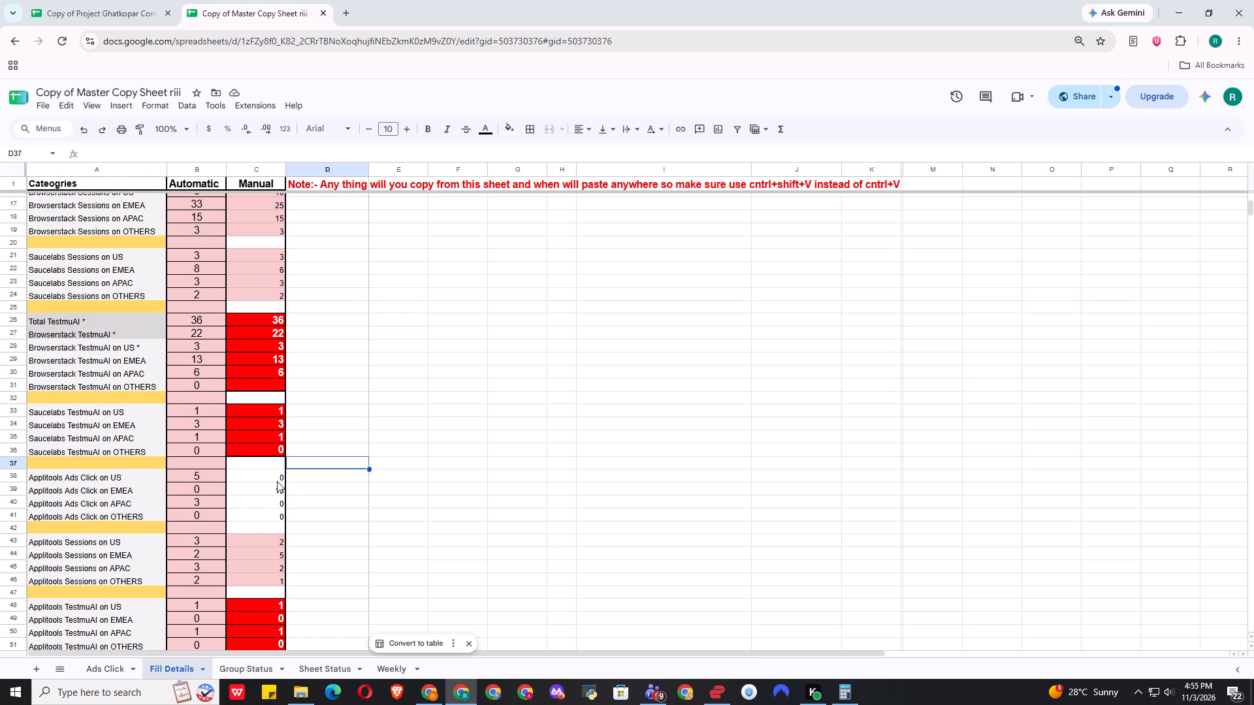
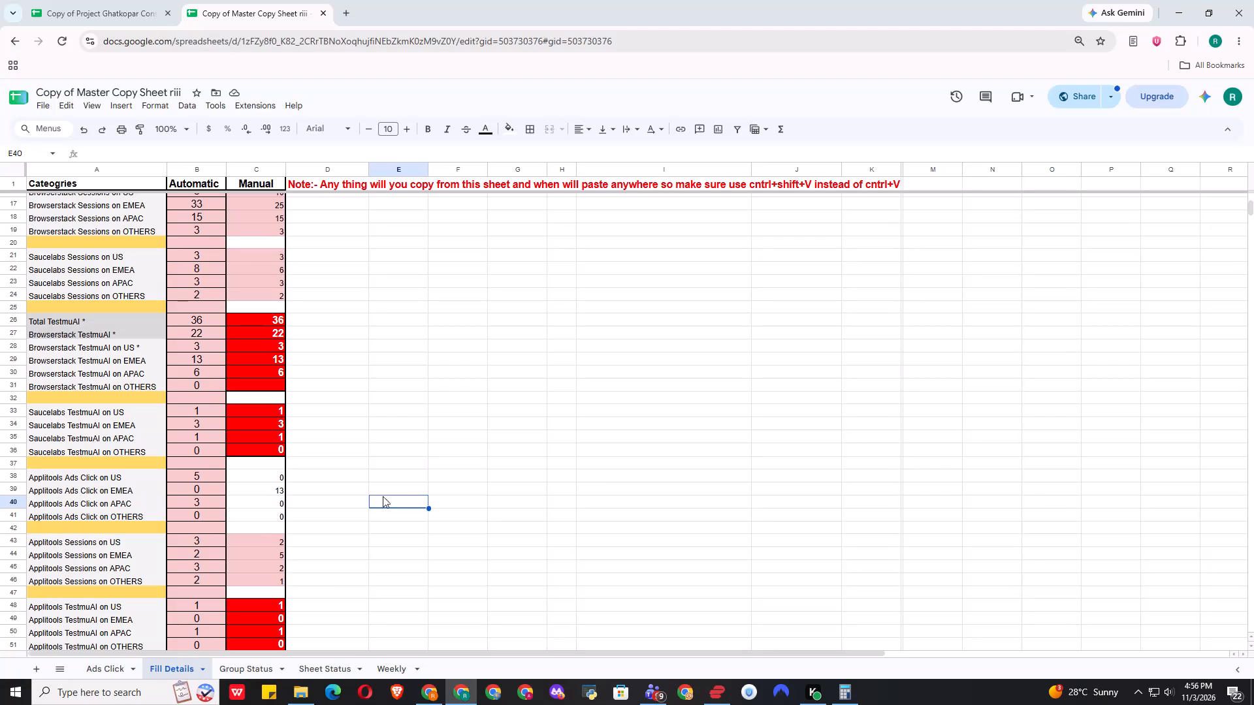
Review the Manual Sessions, TestmuAI and Applitools Ads Click entries in the Fill Details sheet, including the Browserstack TestmuAI on EMEA formula.
scroll(333, 501, up, 2)
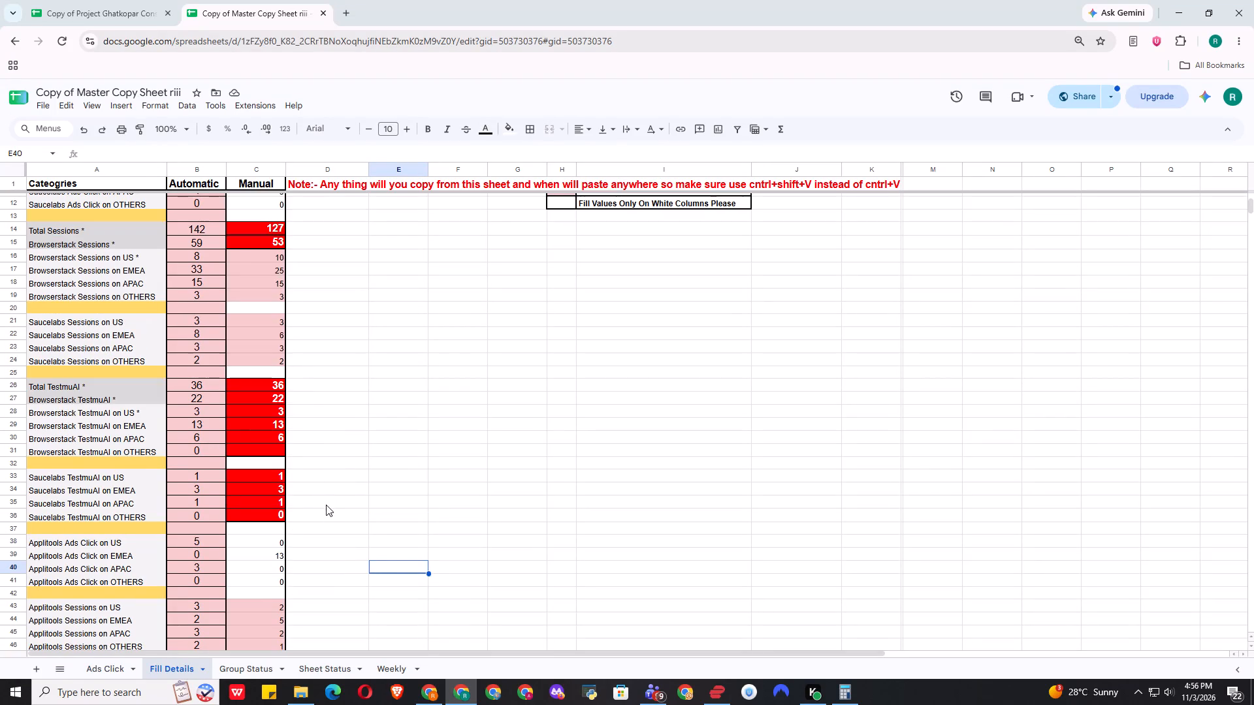
scroll(263, 281, up, 2)
scroll(289, 557, down, 3)
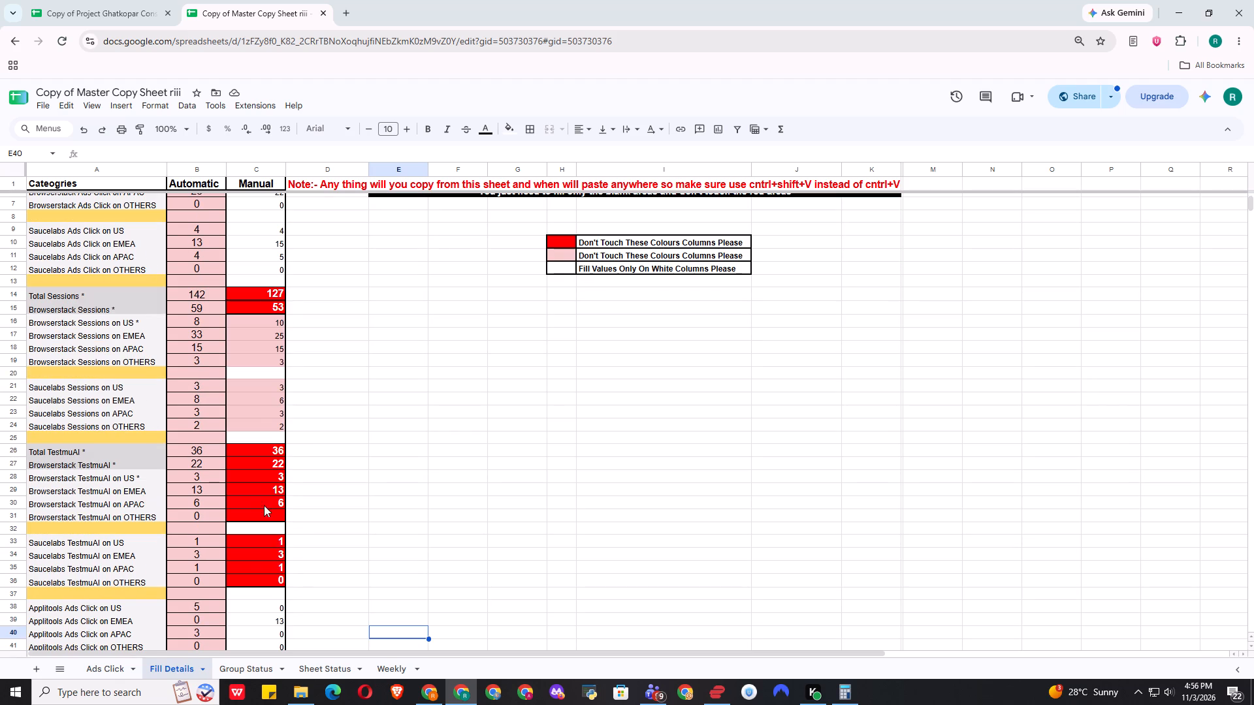
click(261, 482)
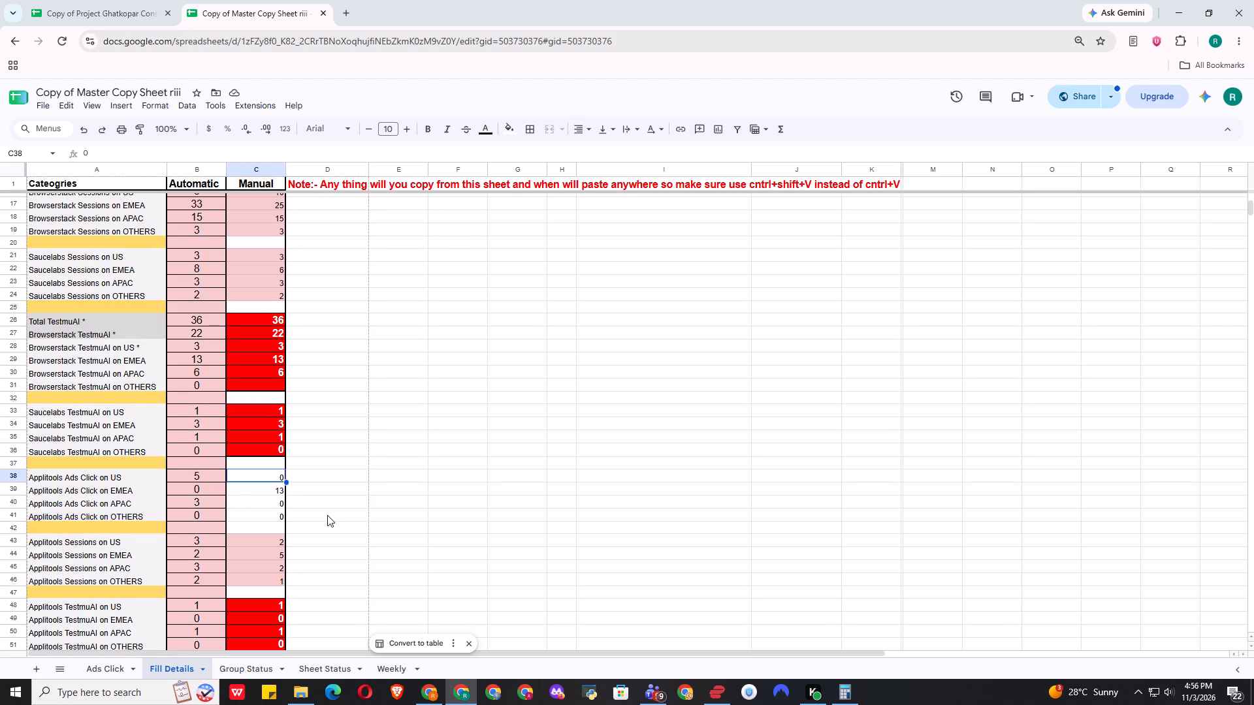
click(327, 515)
click(273, 333)
click(257, 279)
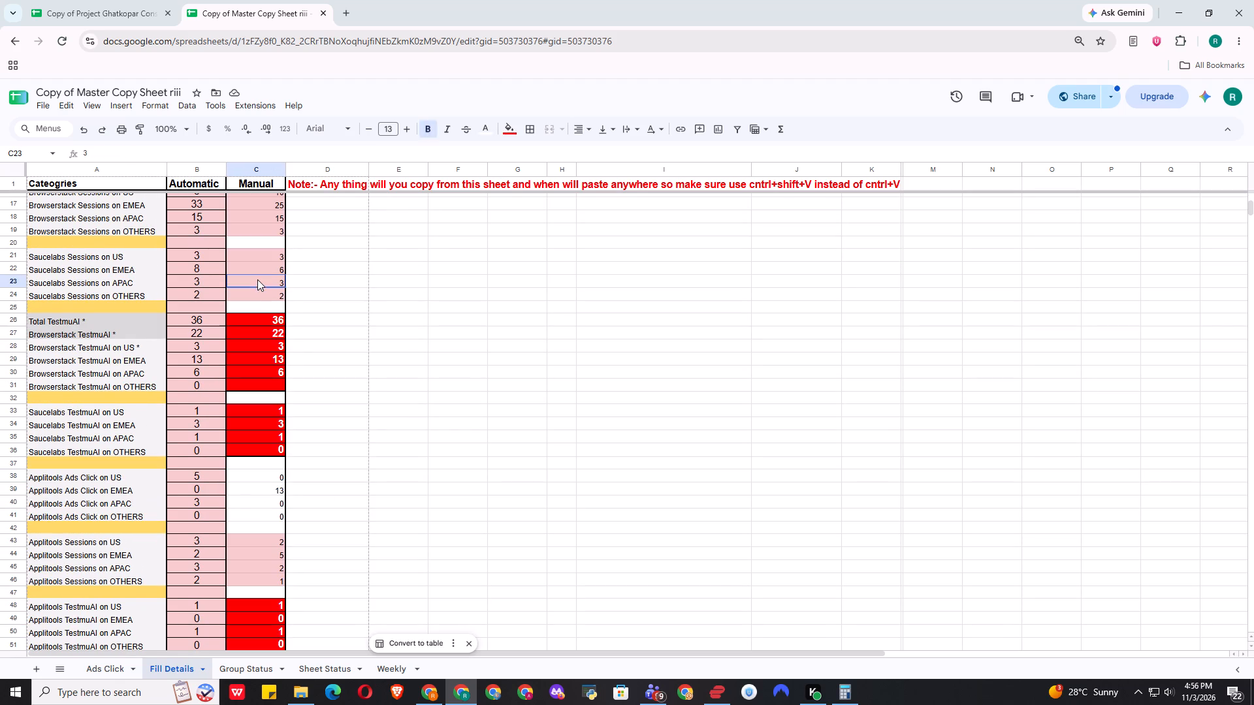
click(256, 482)
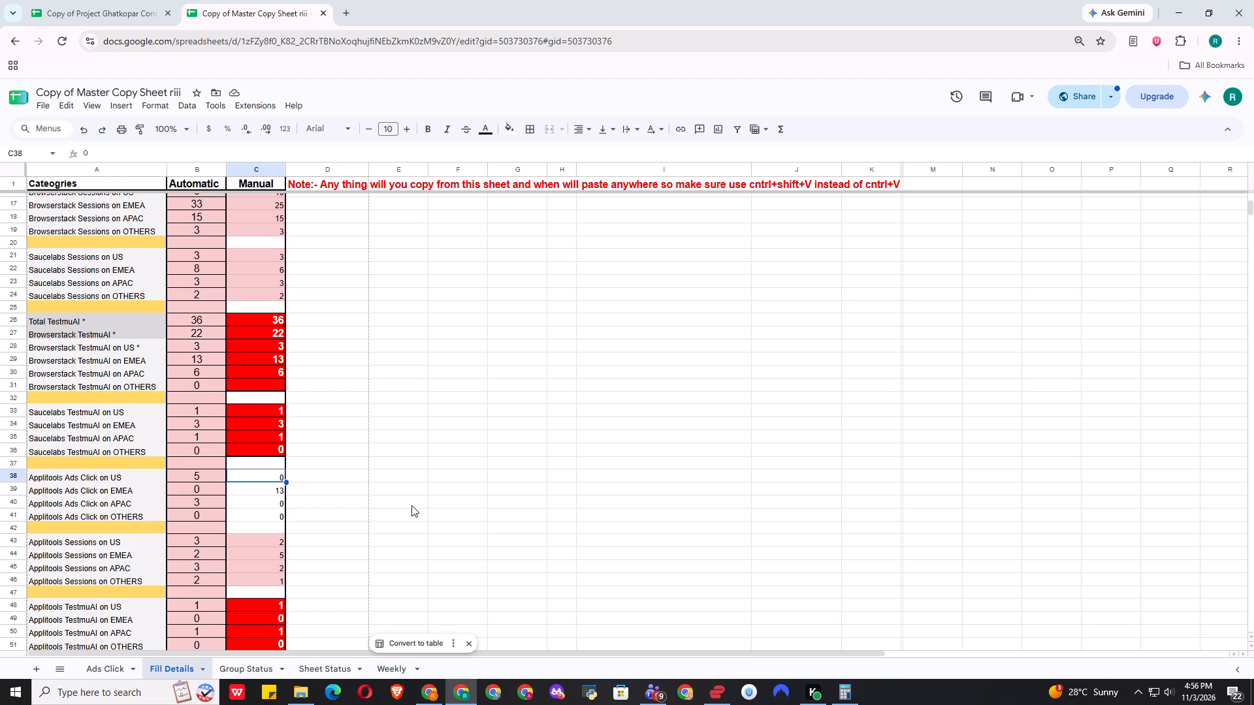
double_click(270, 363)
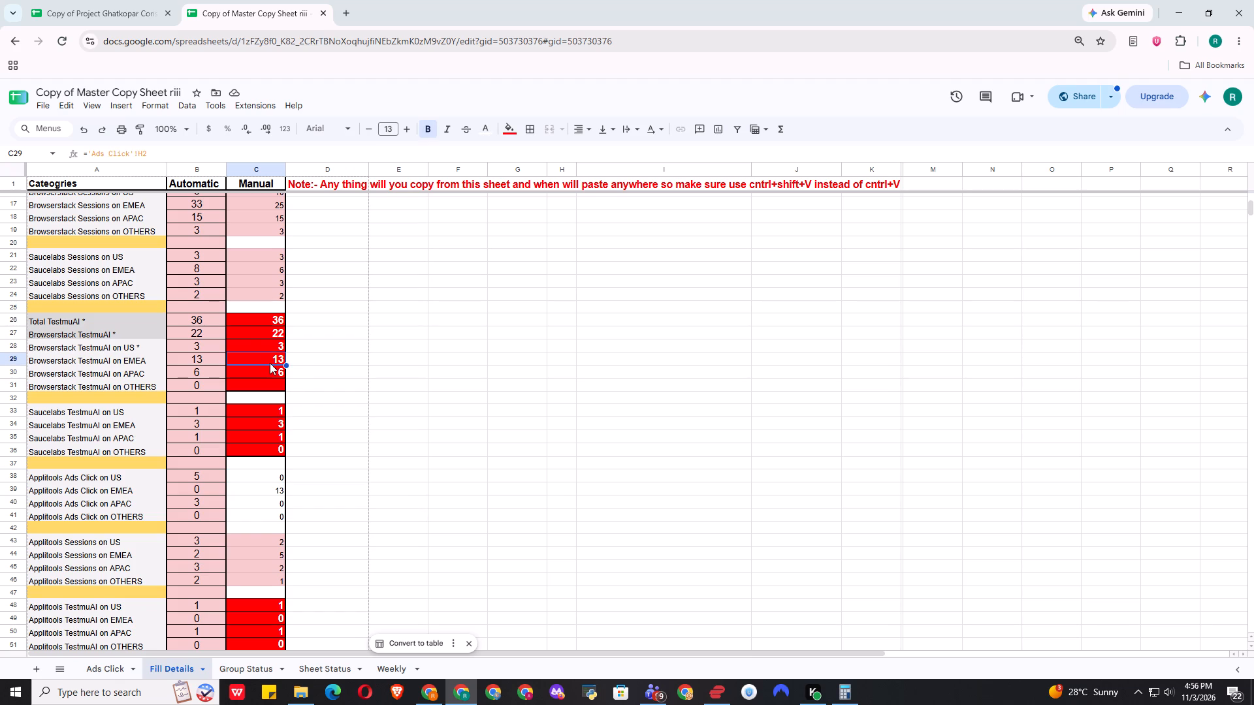
click(379, 388)
Set the Manual Applitools Ads Click values to 5 for US, 0 for EMEA and 3 for APAC.
click(259, 482)
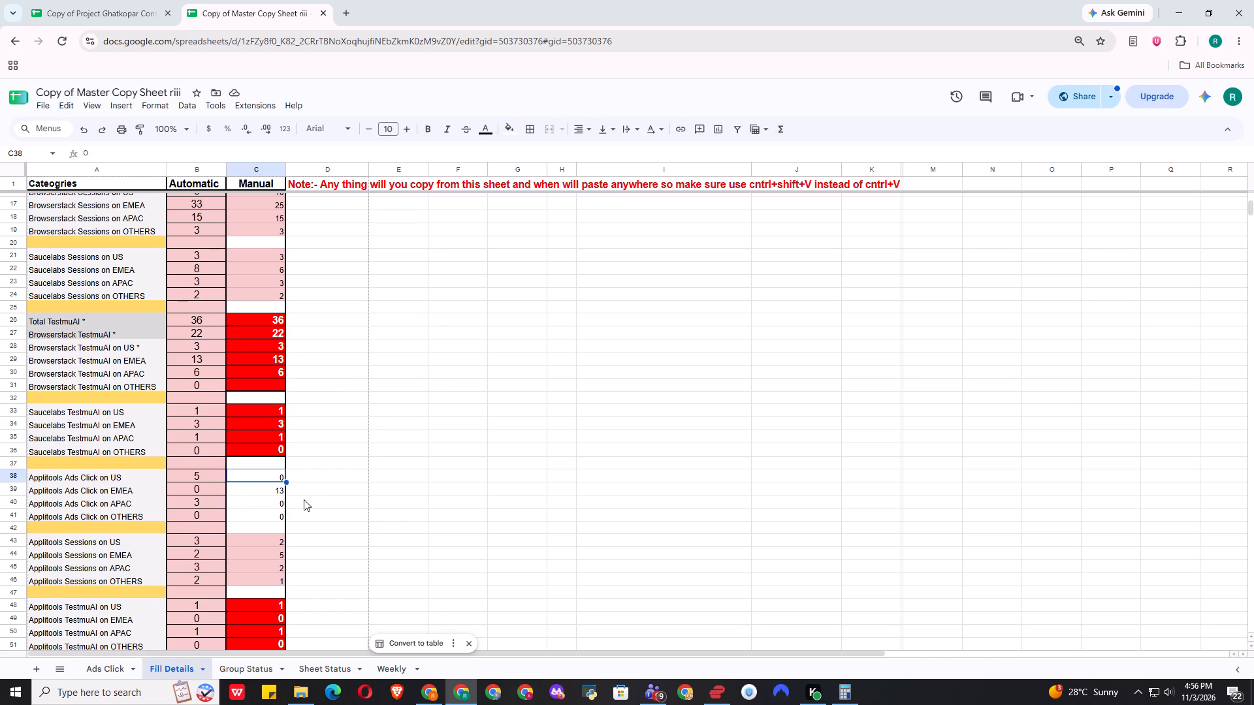
key(5)
click(268, 488)
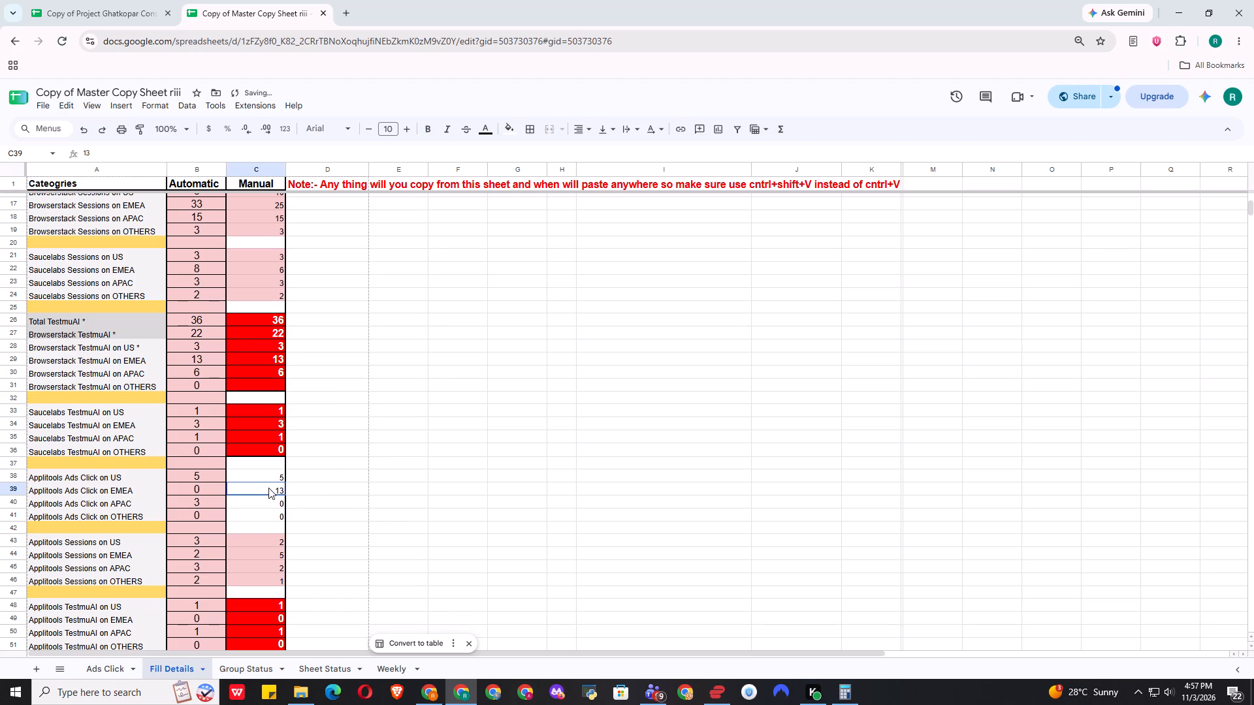
key(0)
click(272, 499)
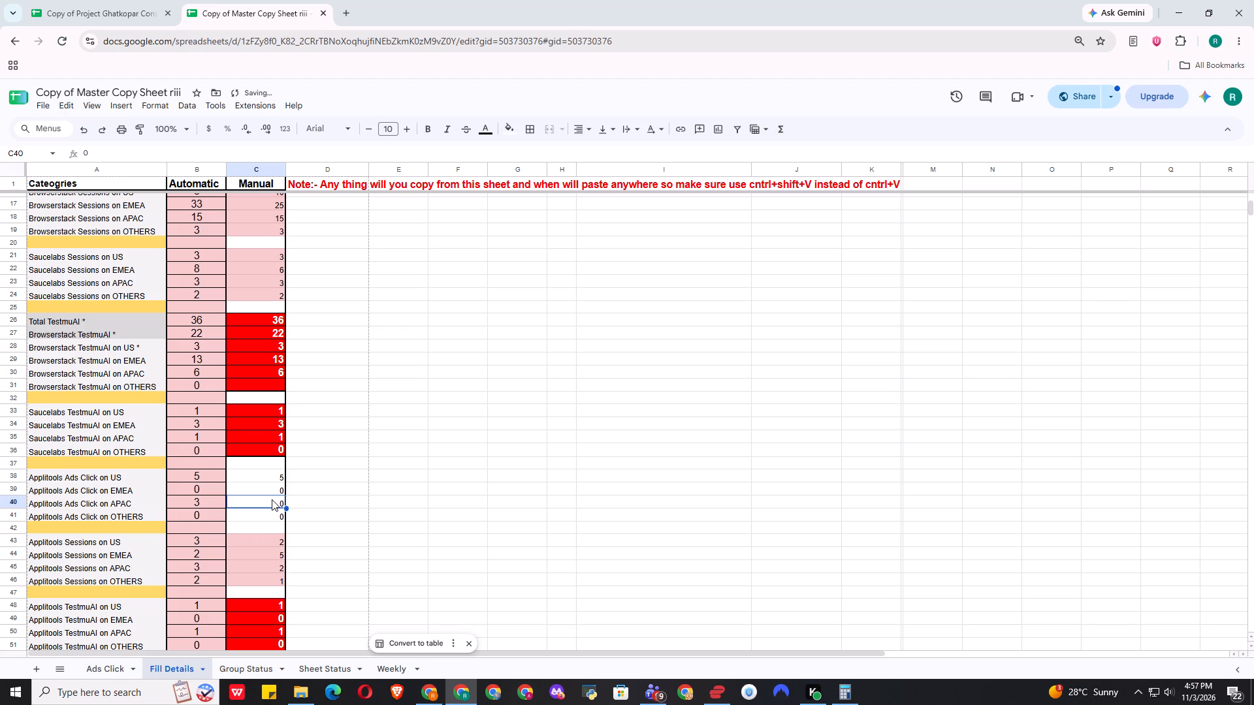
key(3)
click(320, 513)
click(275, 520)
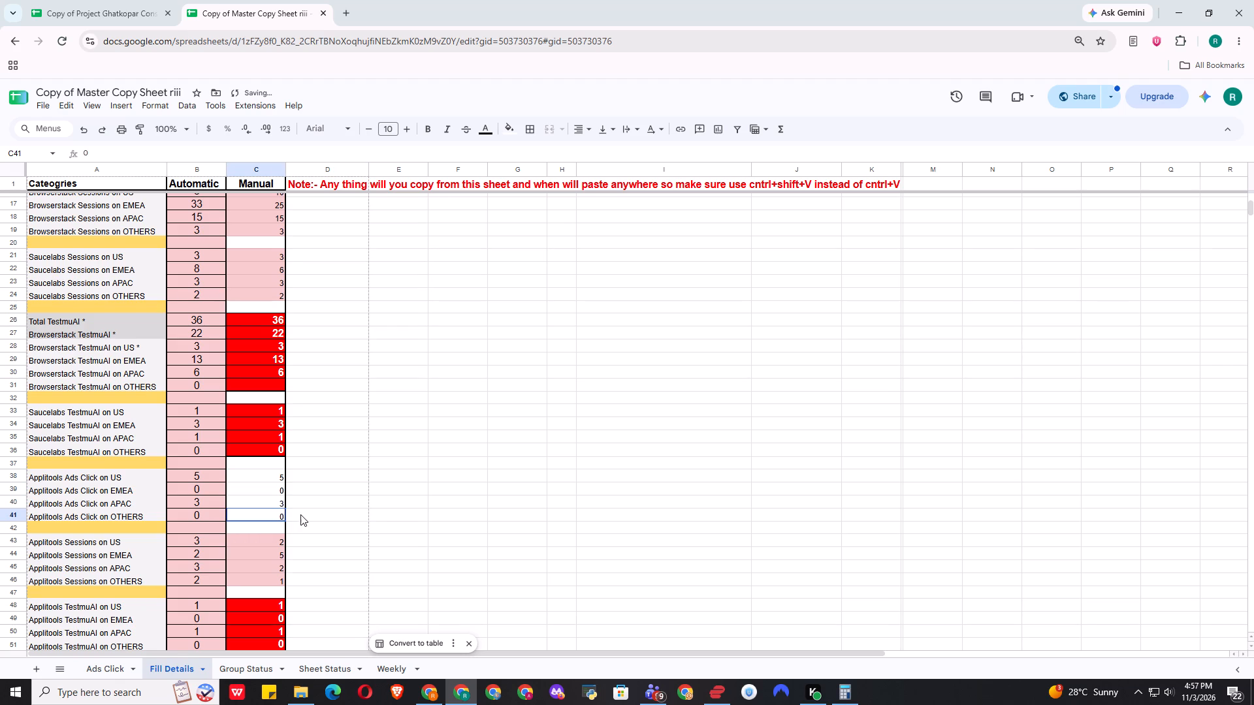
Set the Manual Applitools Sessions values to 3 for US, 3 for EMEA and 2 for OTHERS.
scroll(300, 514, down, 1)
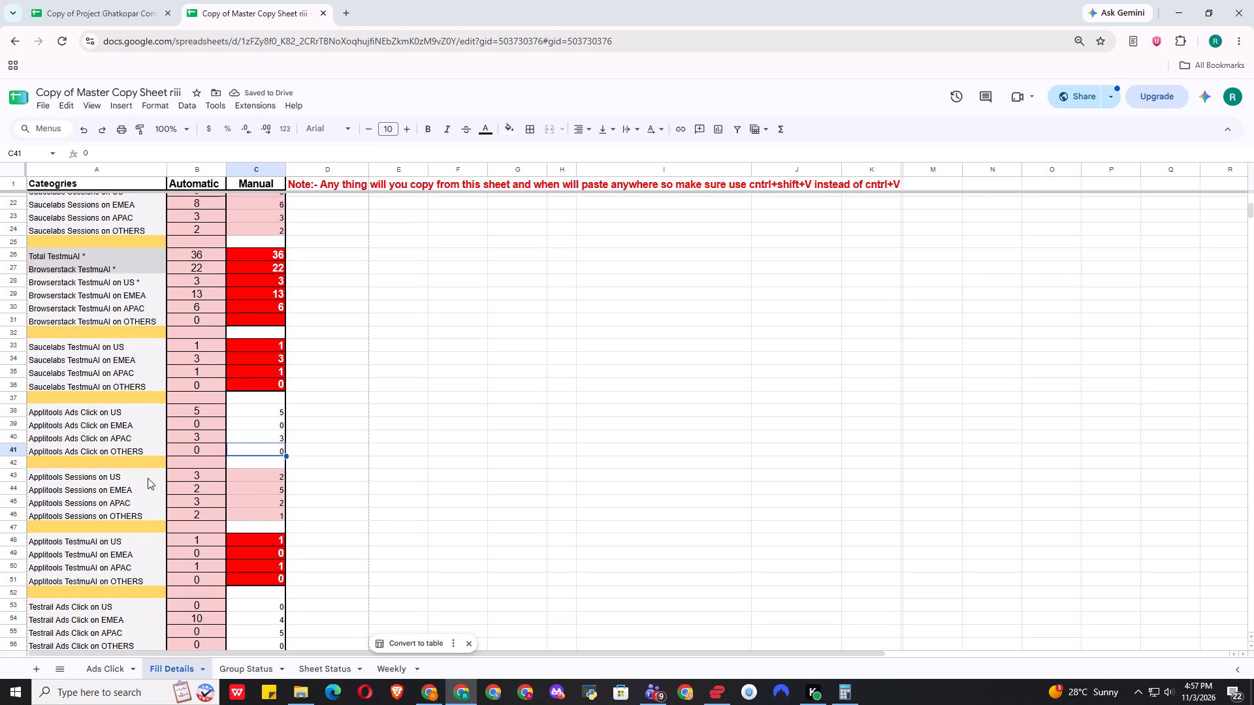
click(270, 477)
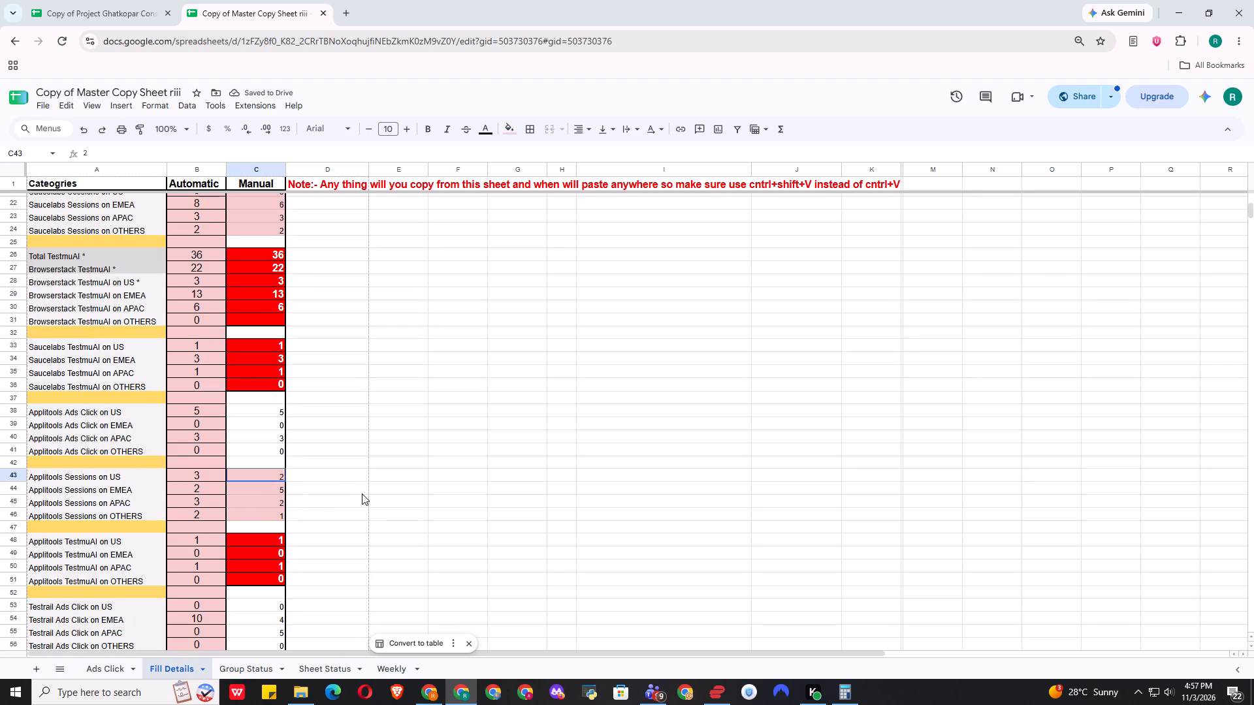
key(3)
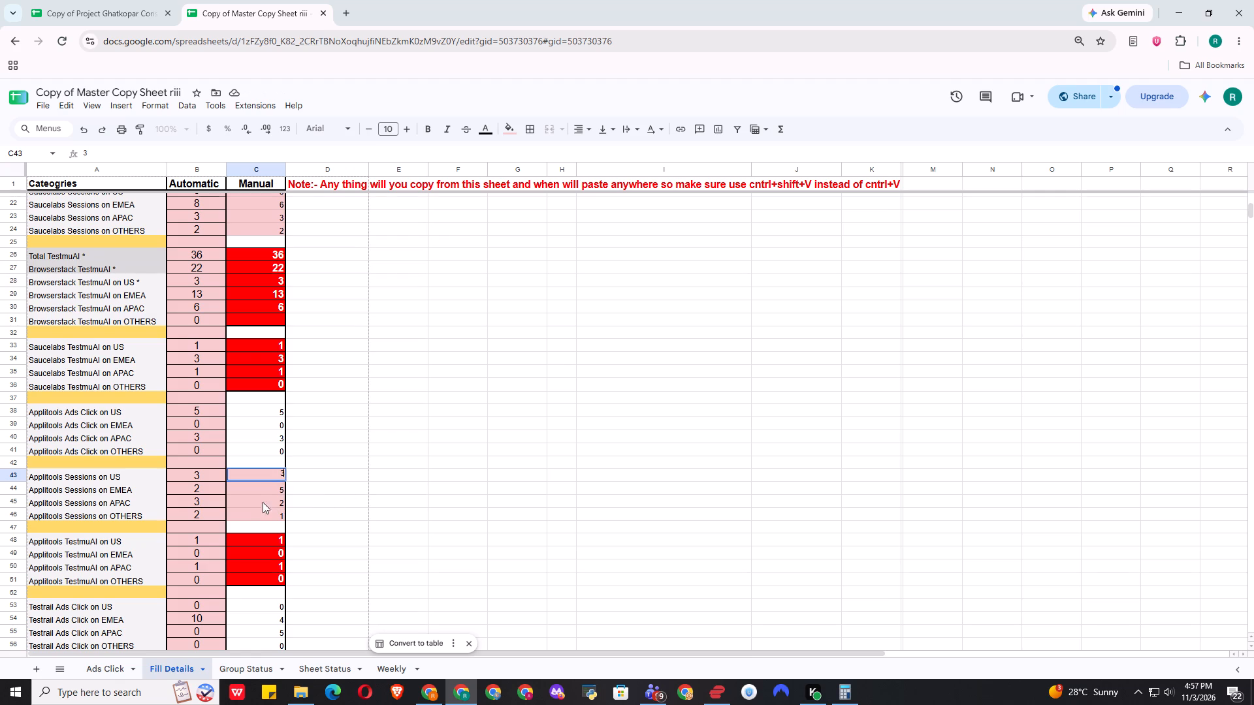
click(261, 488)
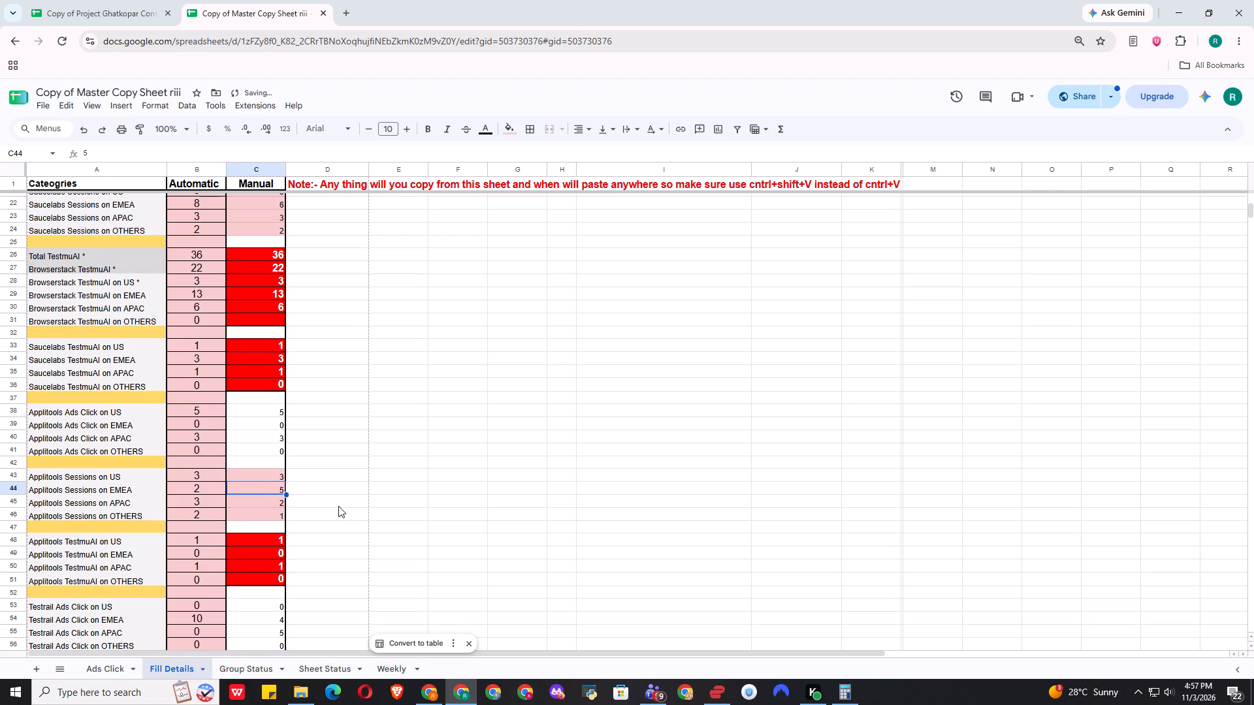
key(3)
click(266, 500)
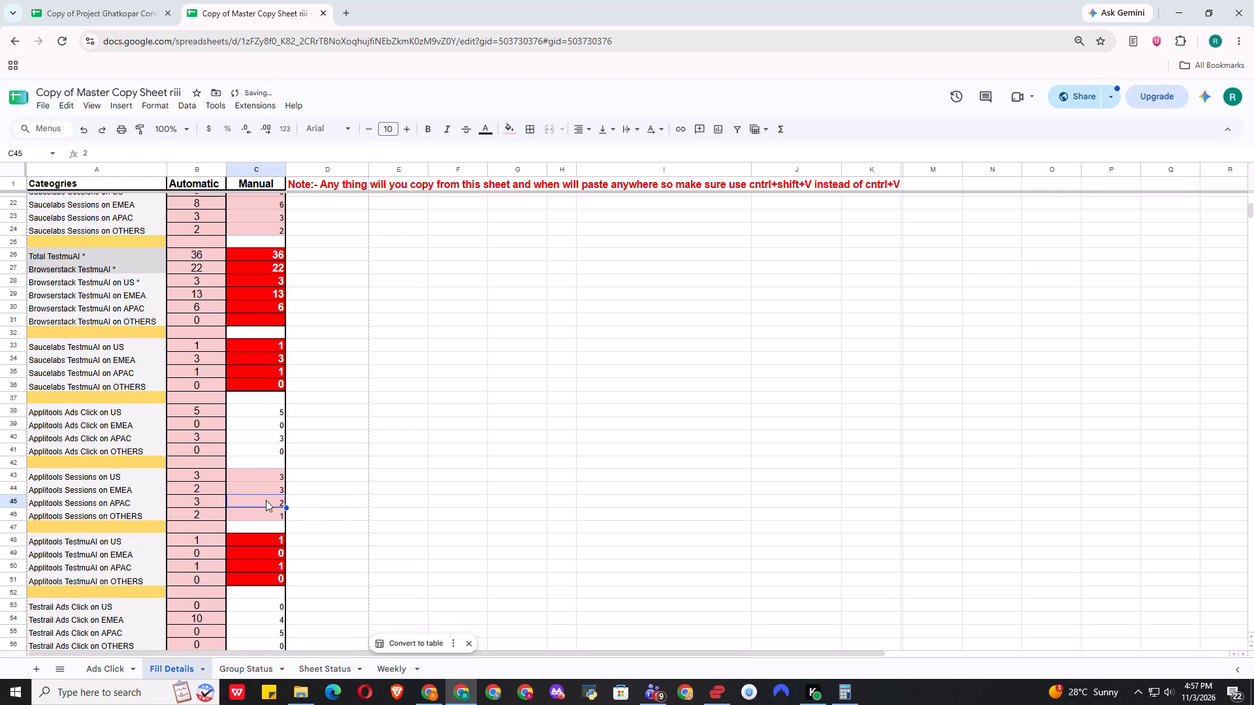
click(268, 512)
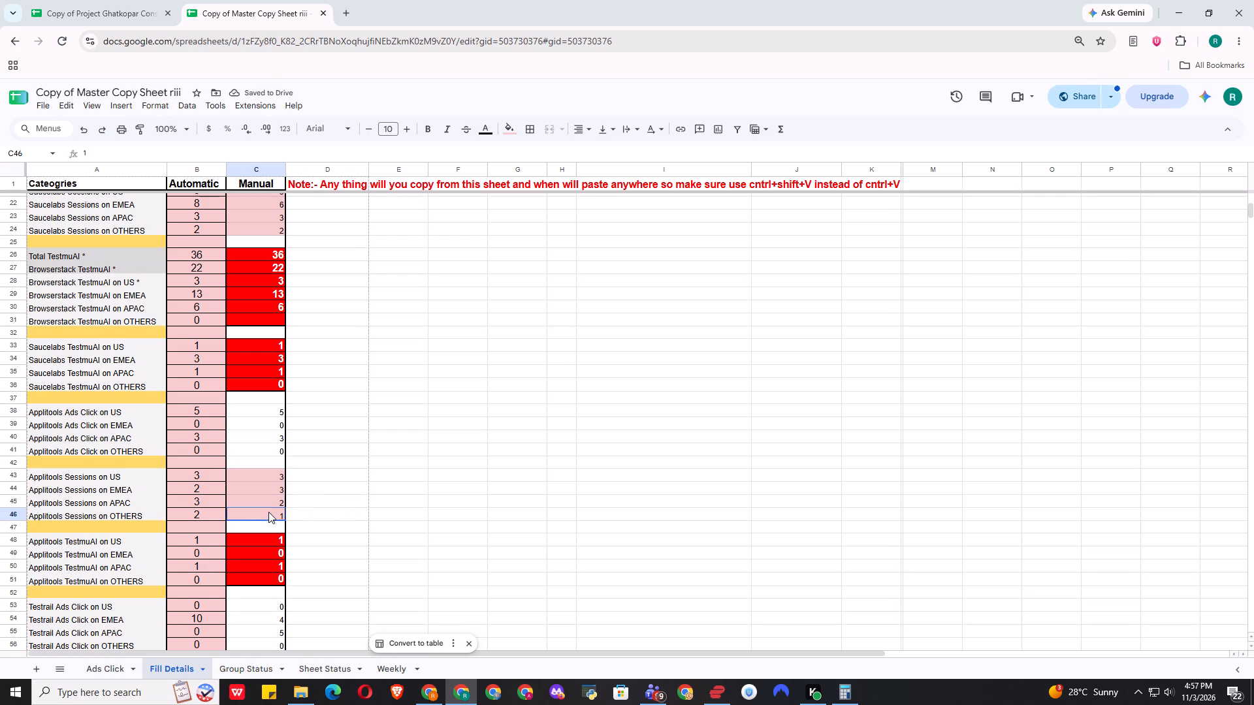
key(2)
click(366, 510)
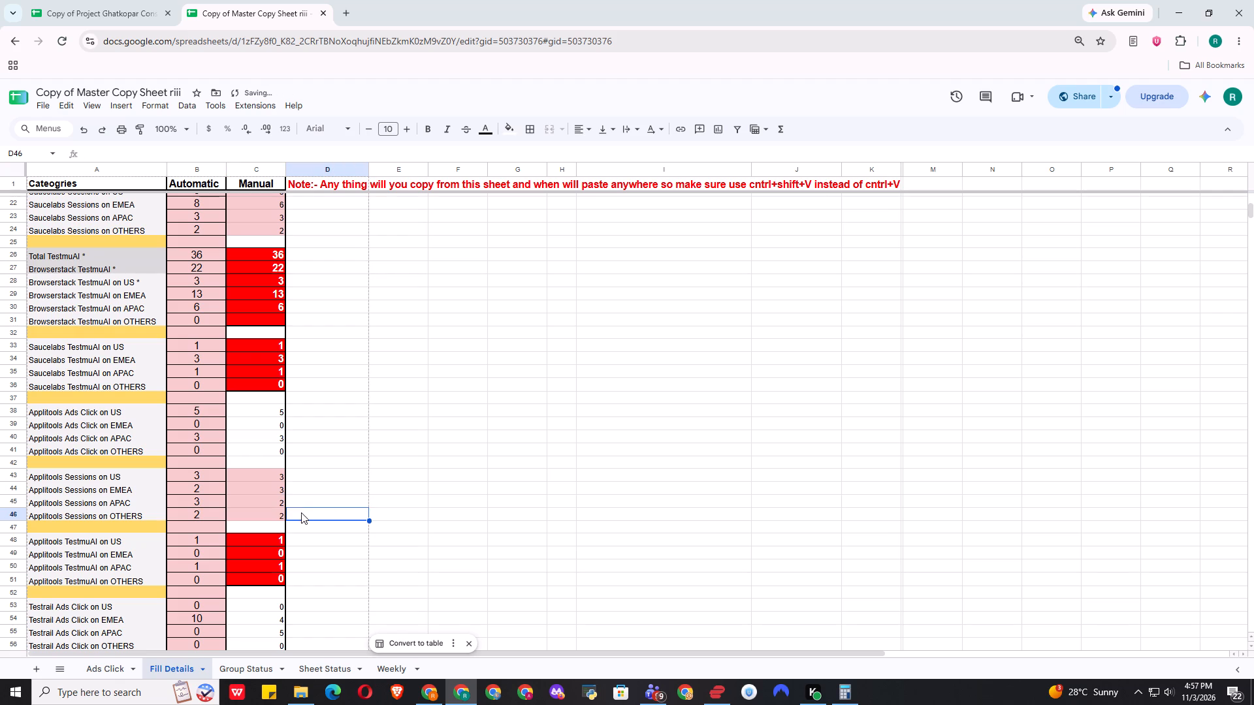
Enter 0 as the Manual Testrail Ads Click value for US.
scroll(276, 560, down, 1)
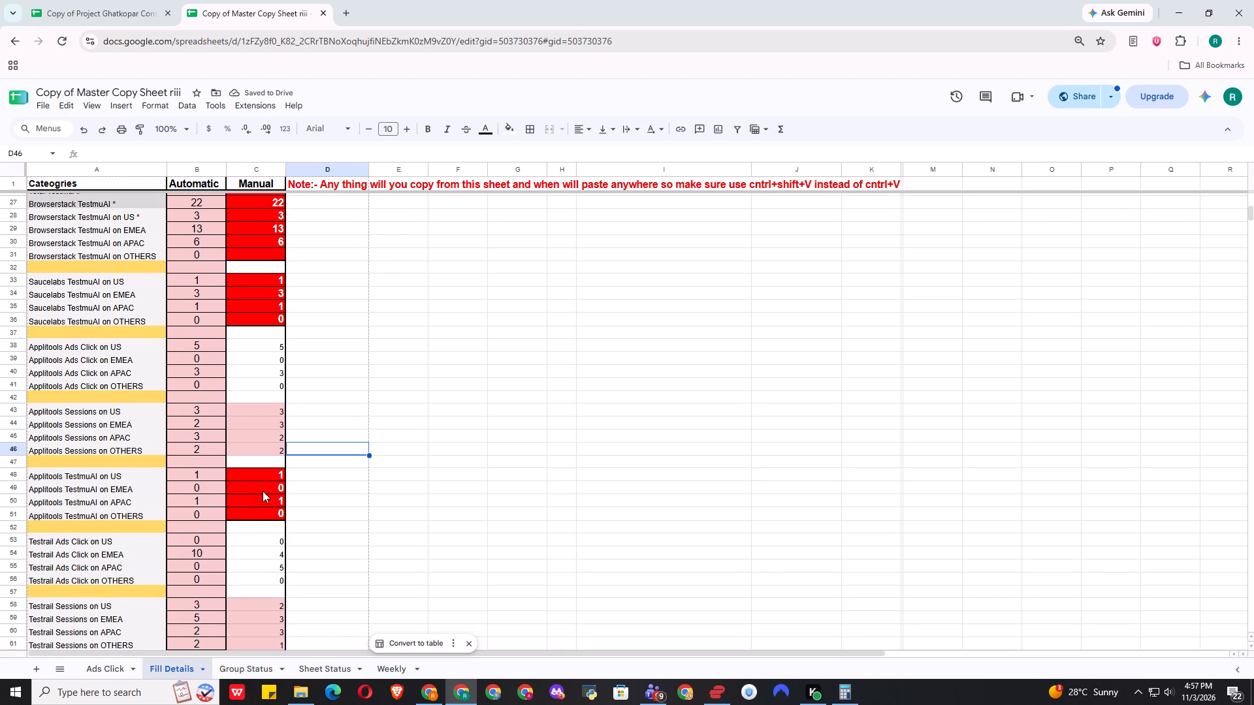
click(263, 540)
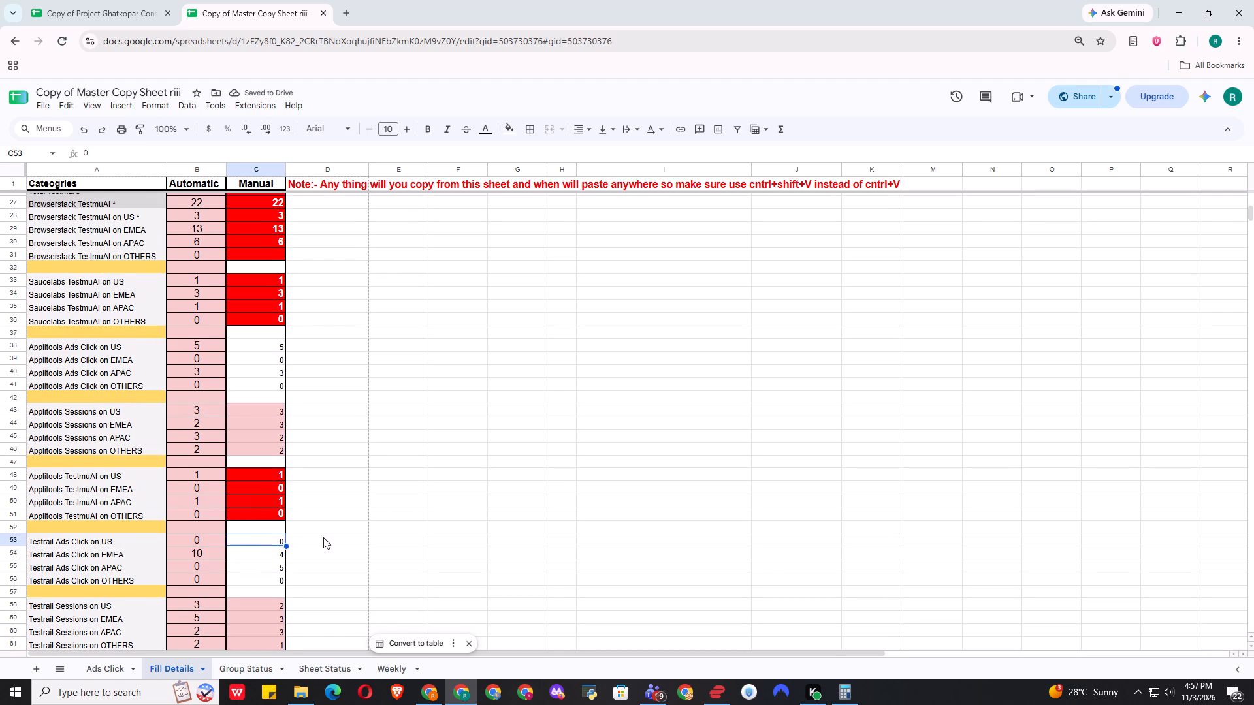
scroll(359, 528, down, 1)
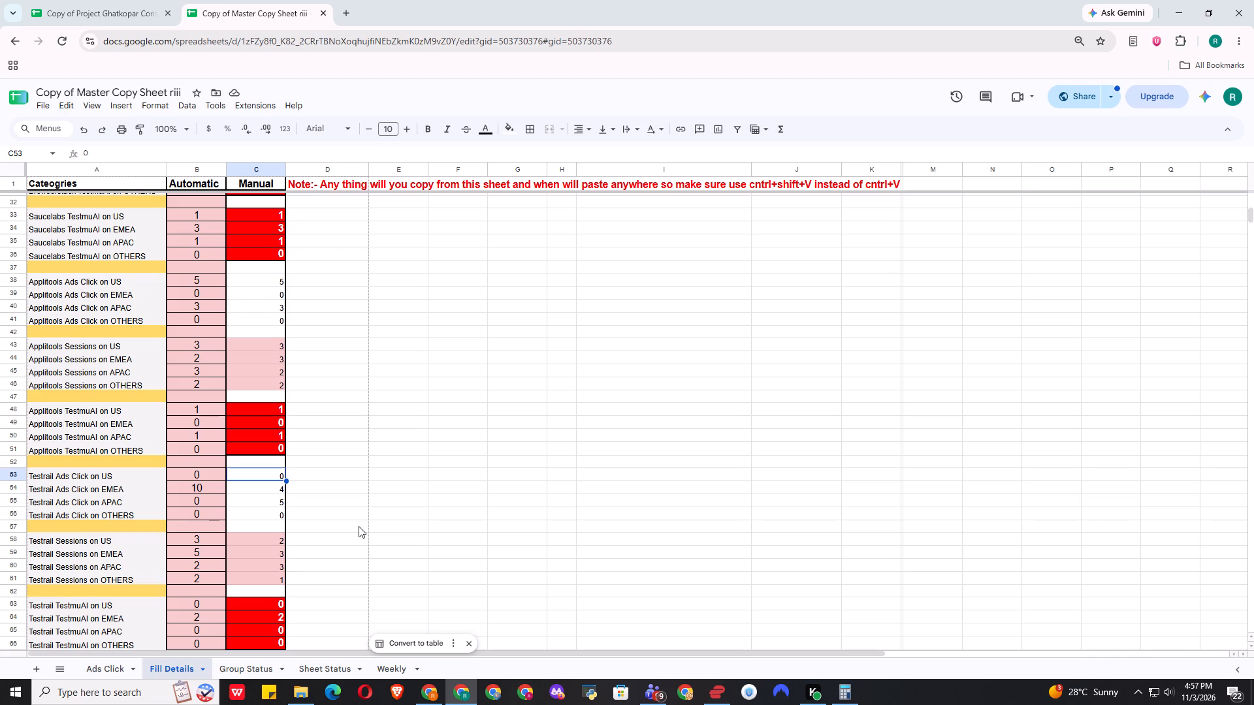
key(0)
click(359, 526)
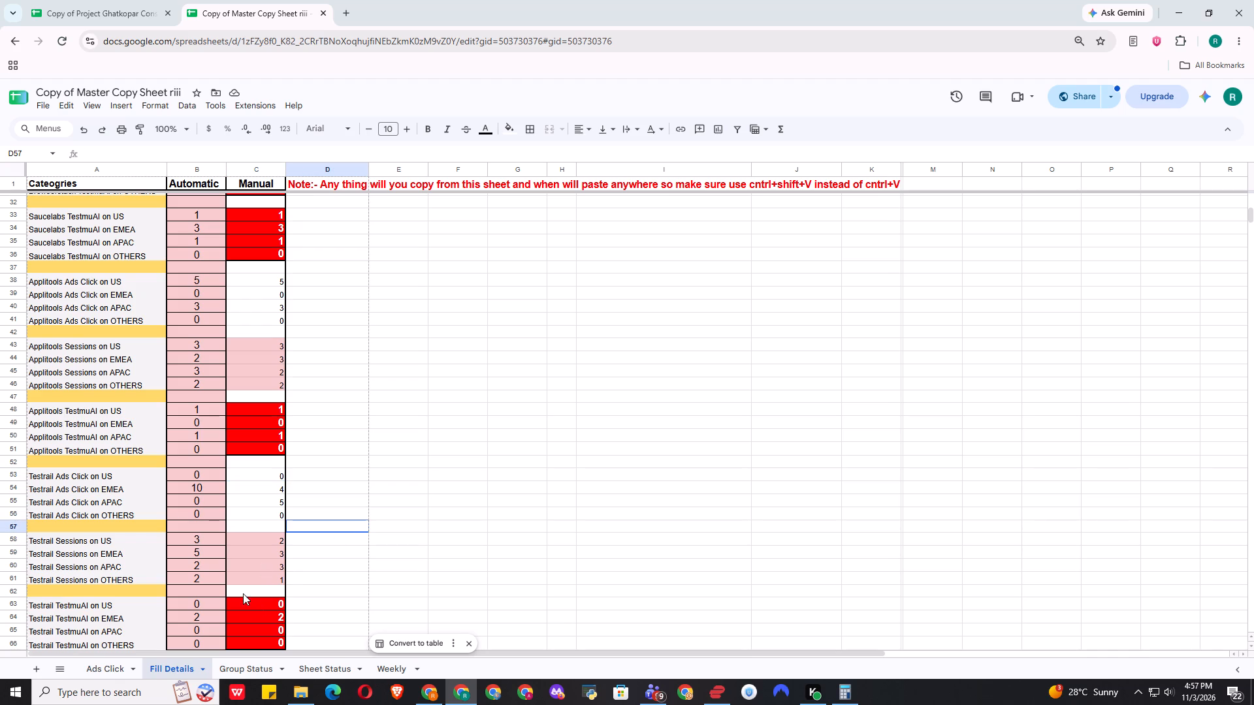
Review the Testrail, MABL, Testrigor and Zephyr rows in the Fill Details sheet and consult the Ads Click sheet.
click(101, 679)
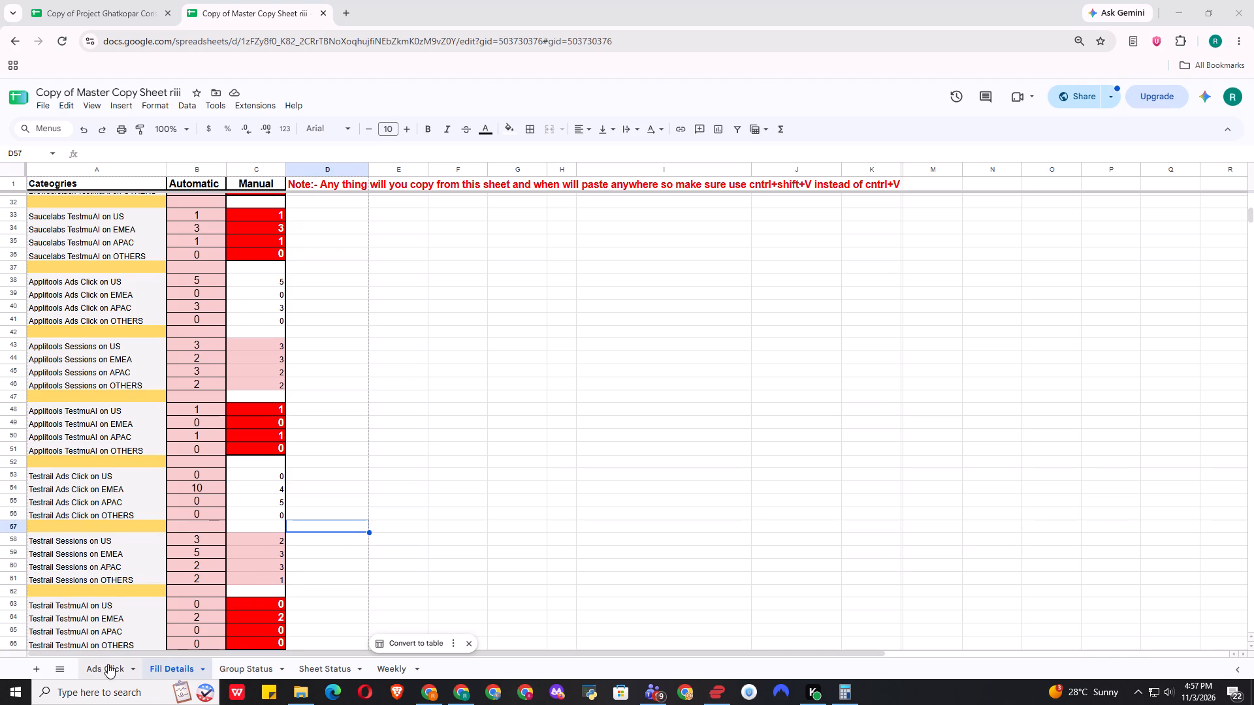
scroll(809, 333, up, 6)
scroll(523, 488, down, 4)
scroll(243, 574, down, 3)
scroll(304, 518, down, 1)
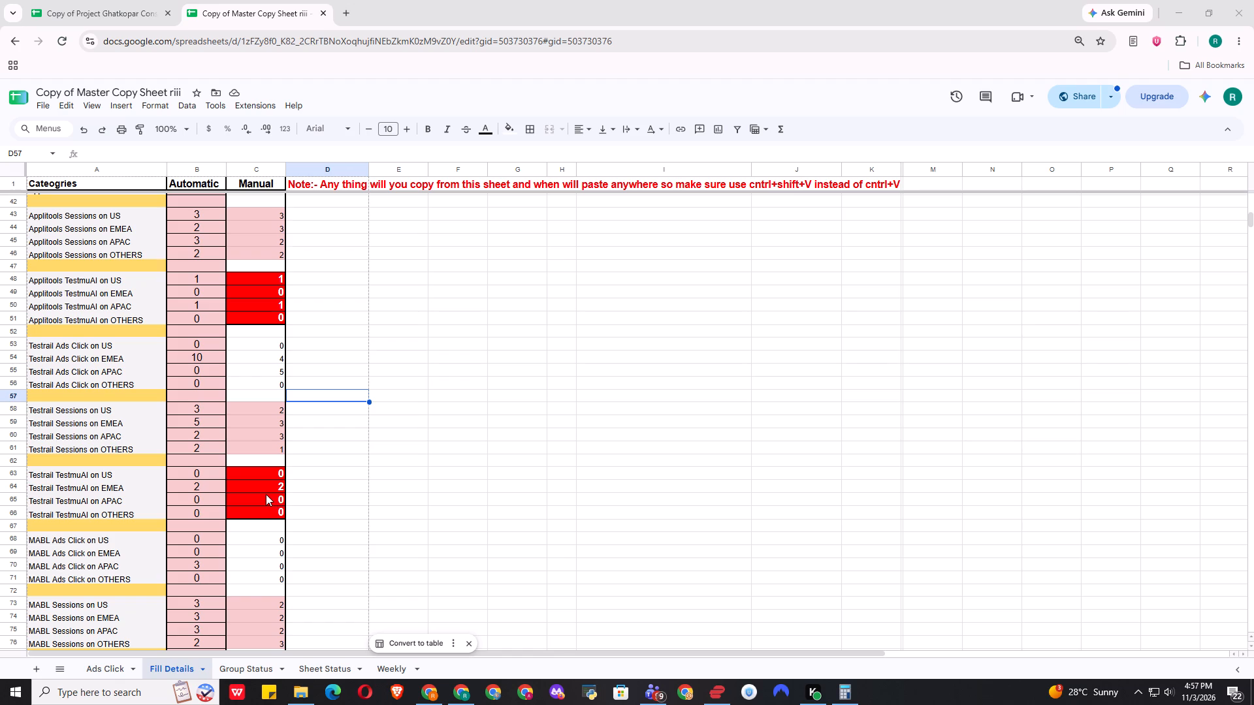
scroll(314, 495, down, 1)
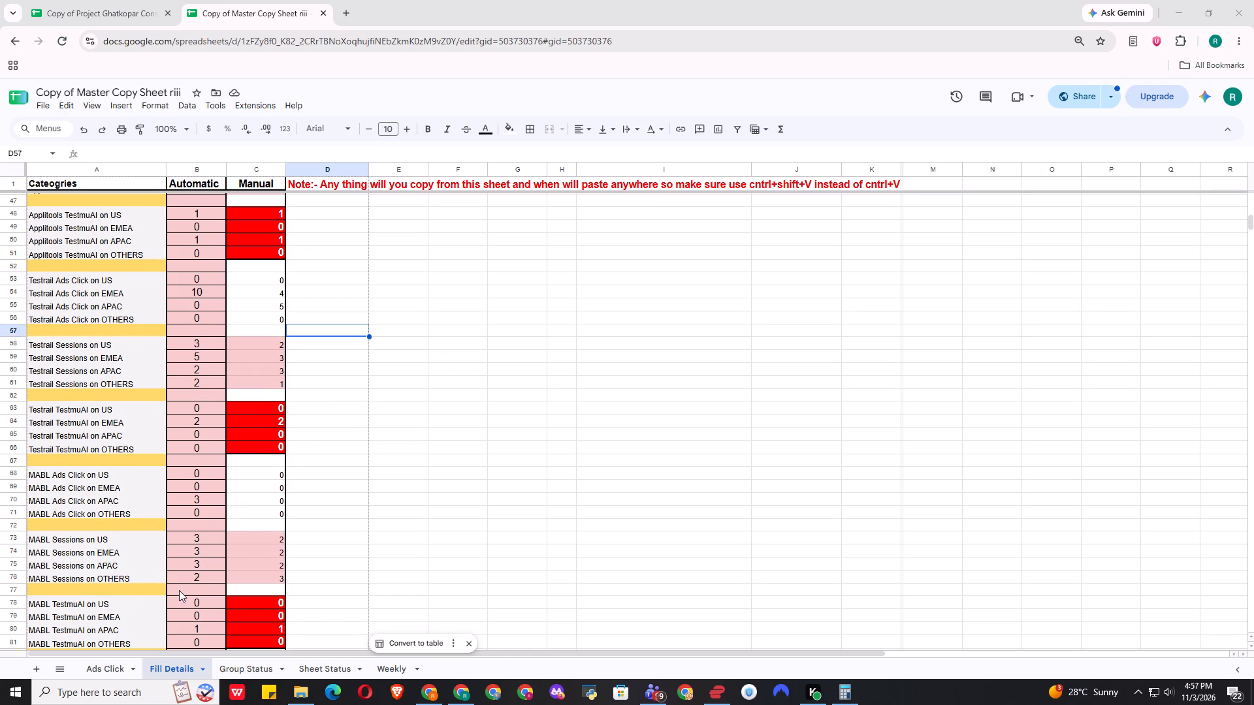
click(109, 663)
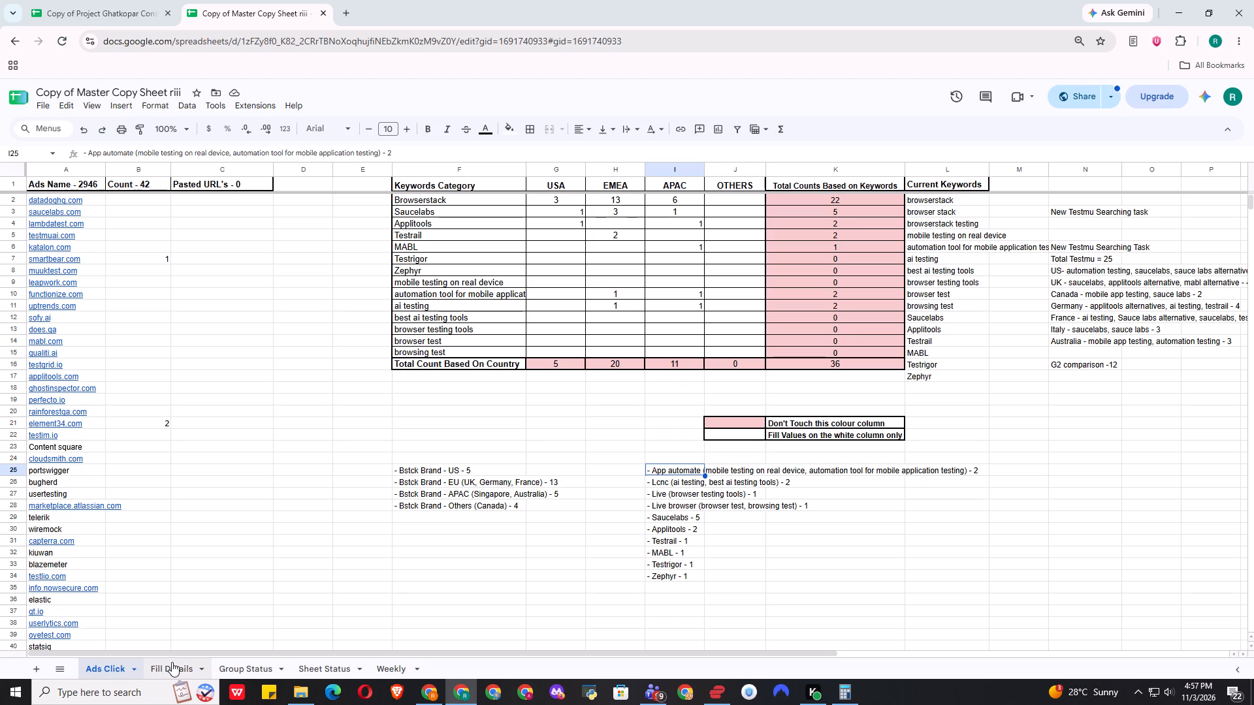
click(172, 662)
scroll(383, 436, down, 3)
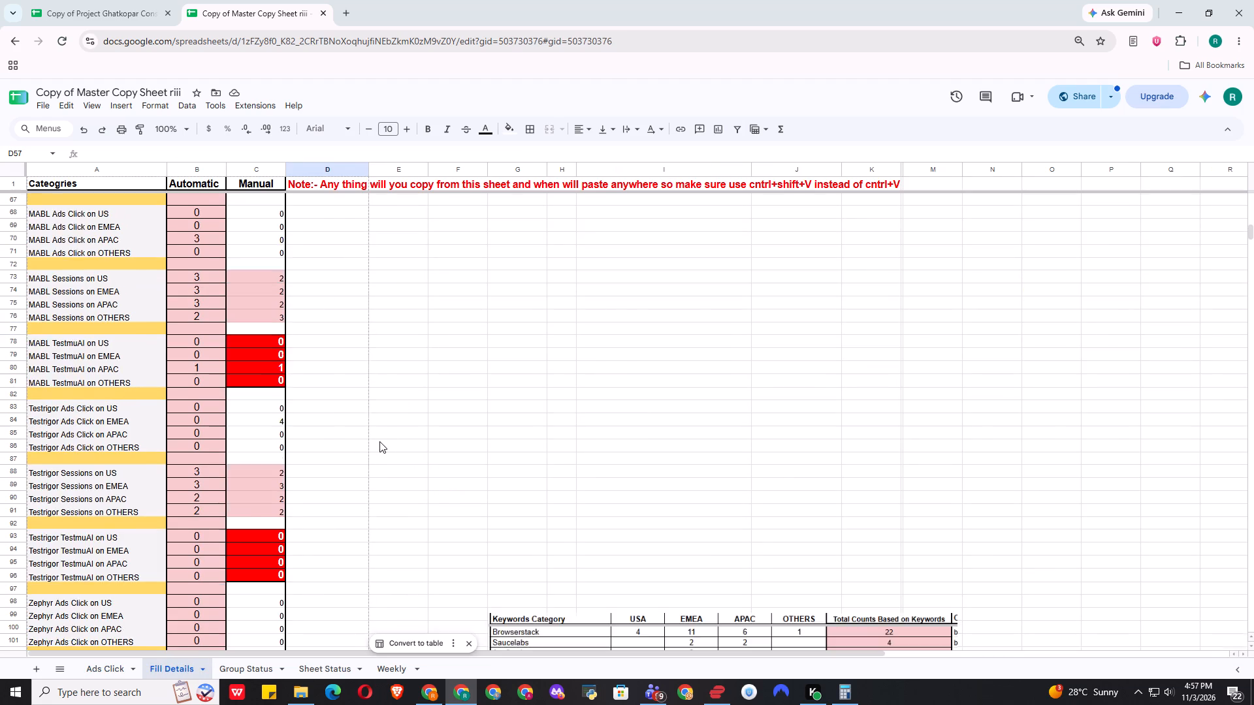
scroll(379, 441, down, 7)
scroll(322, 408, up, 4)
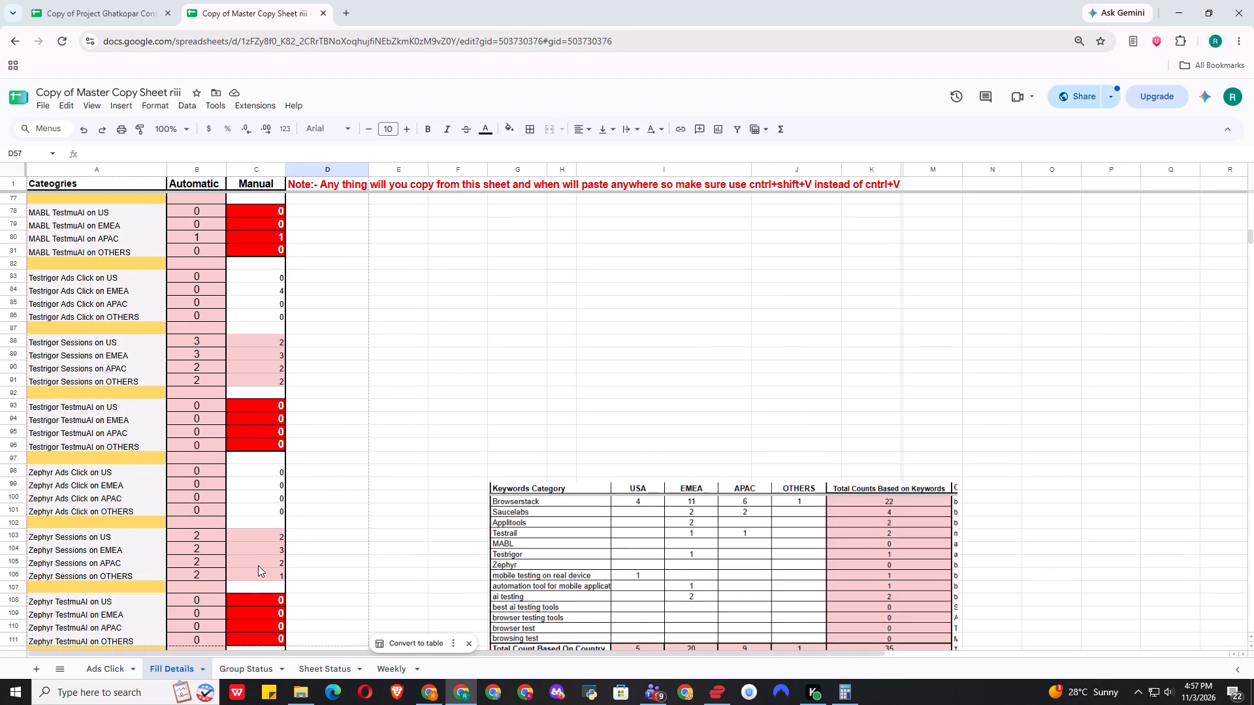
scroll(258, 563, down, 2)
scroll(259, 557, up, 3)
scroll(353, 359, up, 2)
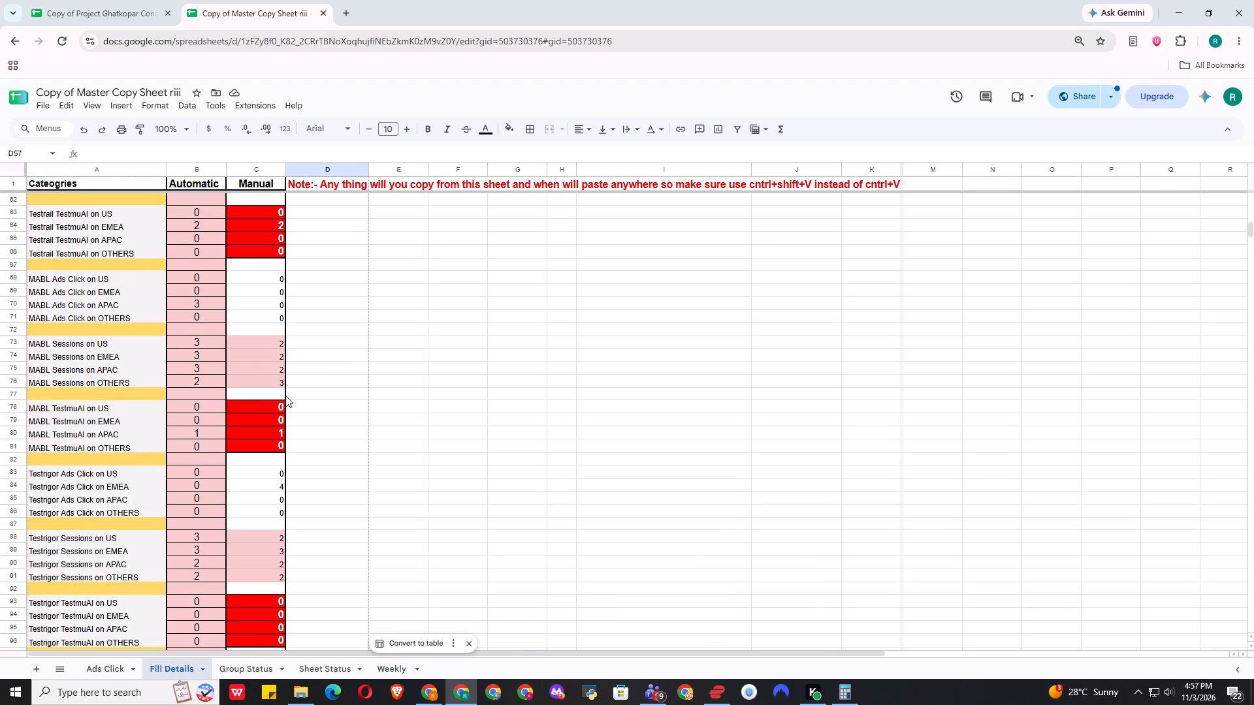
scroll(251, 384, up, 1)
click(270, 296)
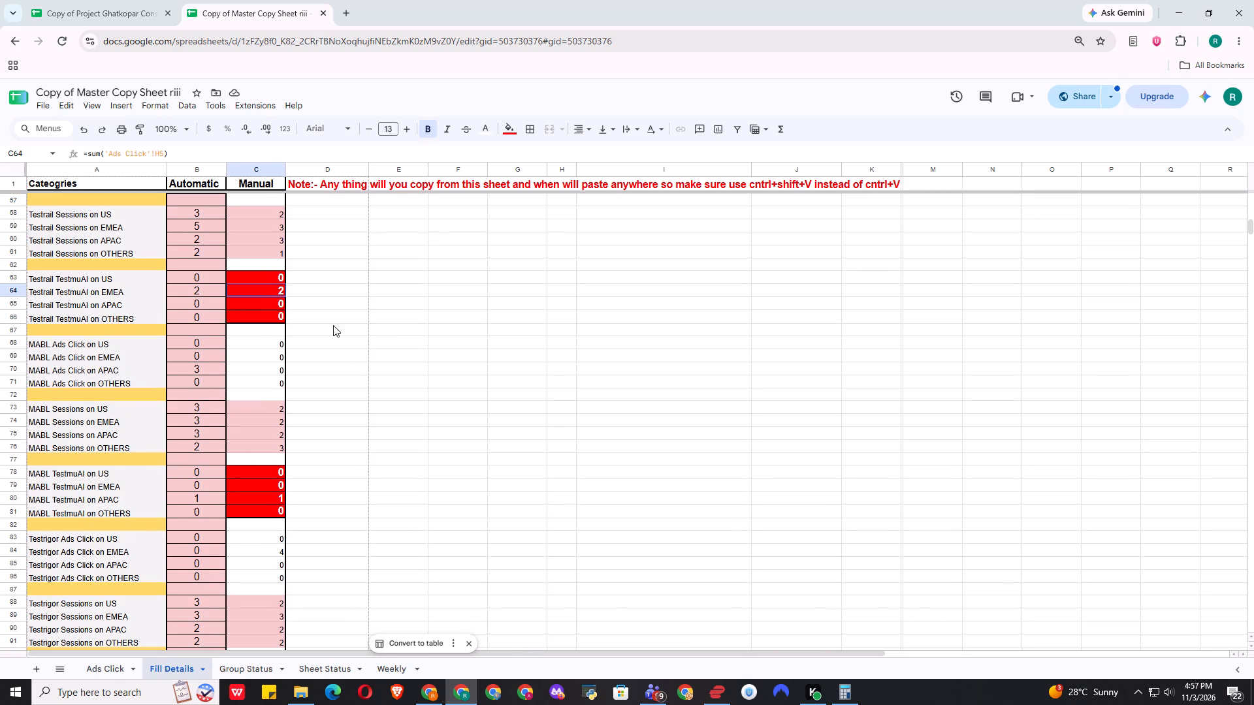
click(349, 336)
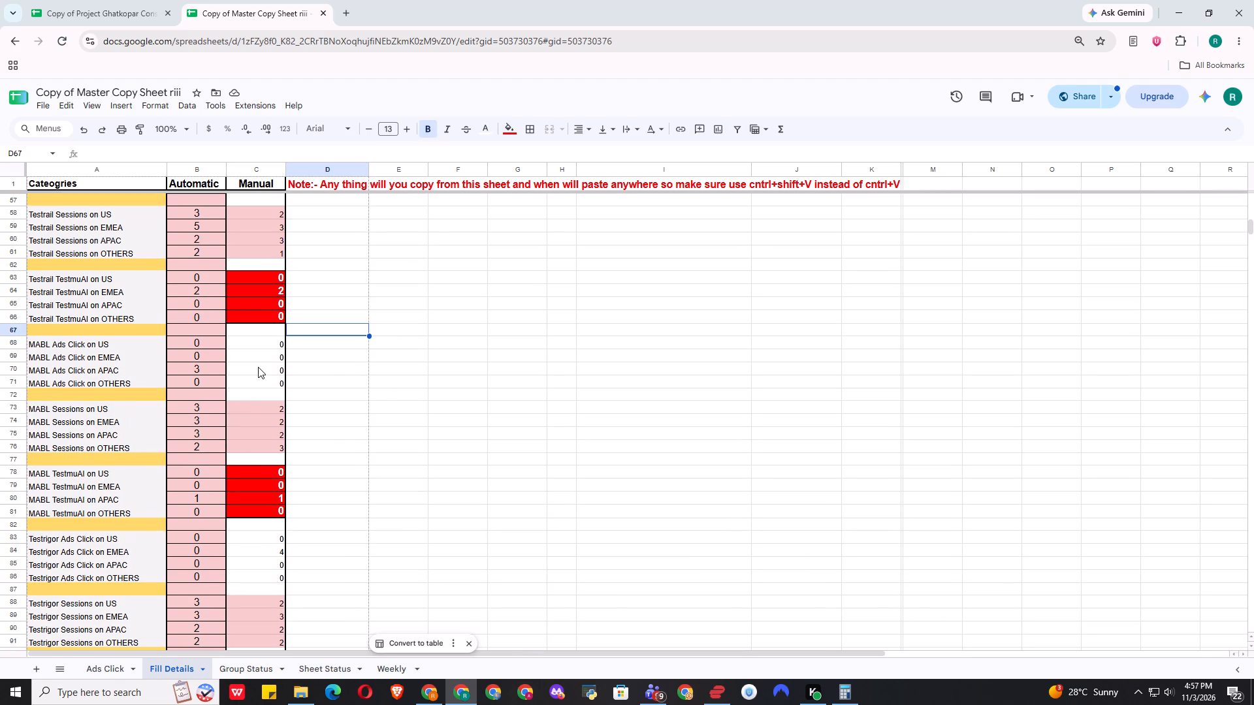
Set the Manual Testrail Ads Click values to 8 for EMEA and 0 for APAC.
scroll(393, 322, up, 1)
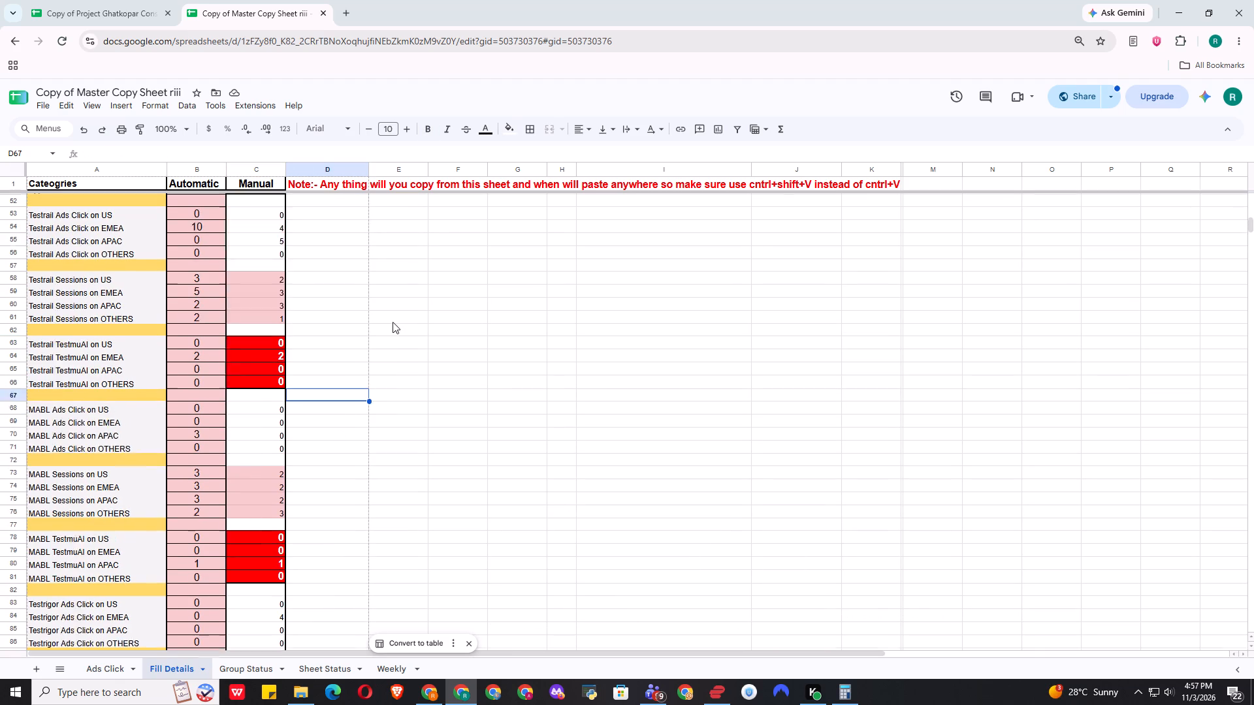
scroll(393, 322, up, 1)
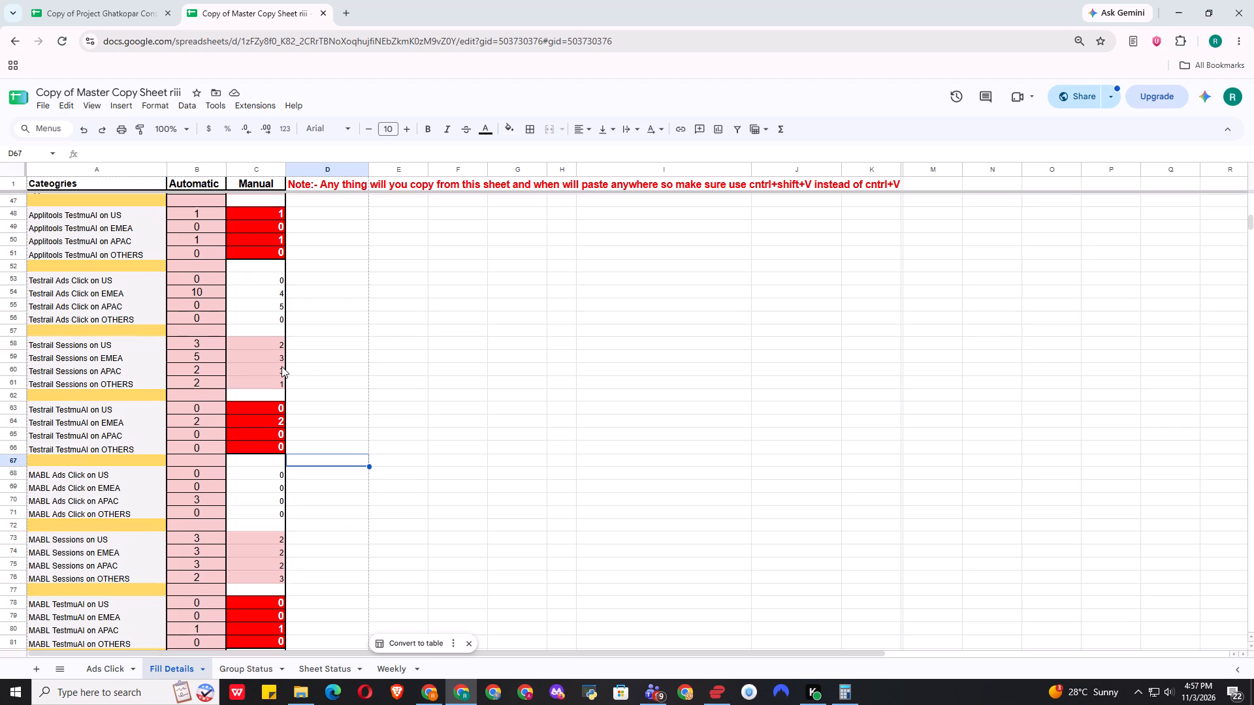
click(266, 299)
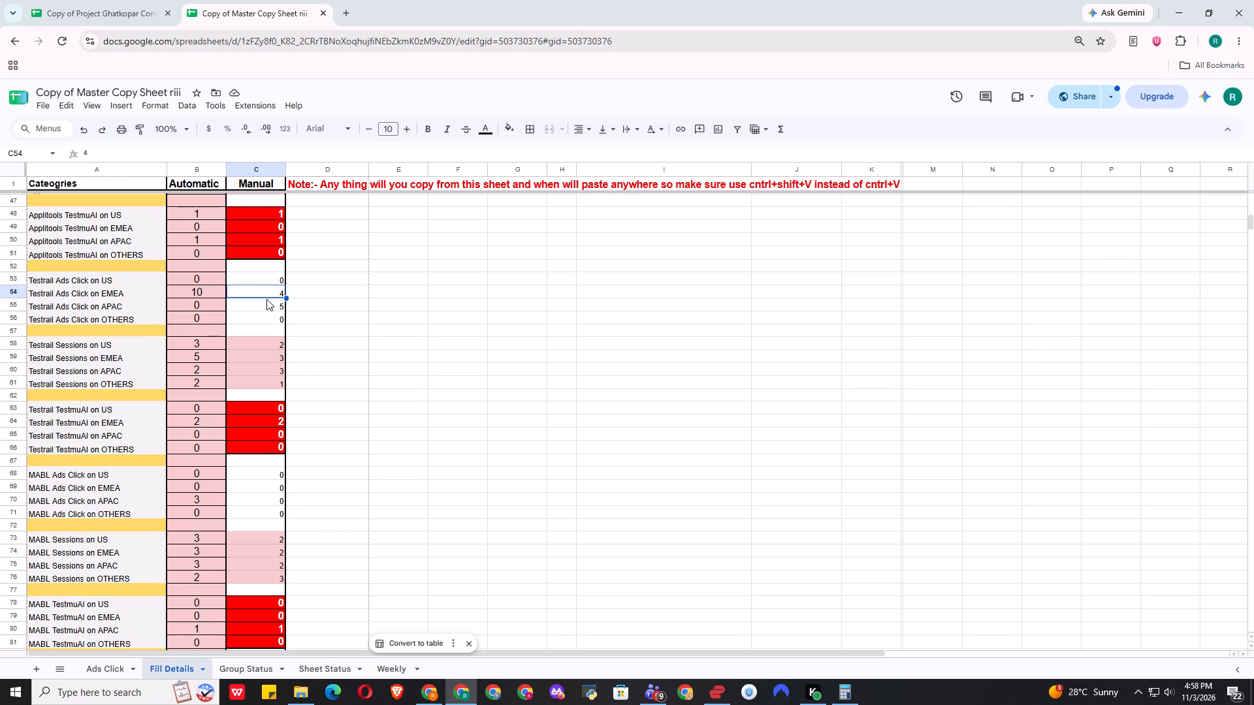
key(8)
click(266, 299)
click(272, 307)
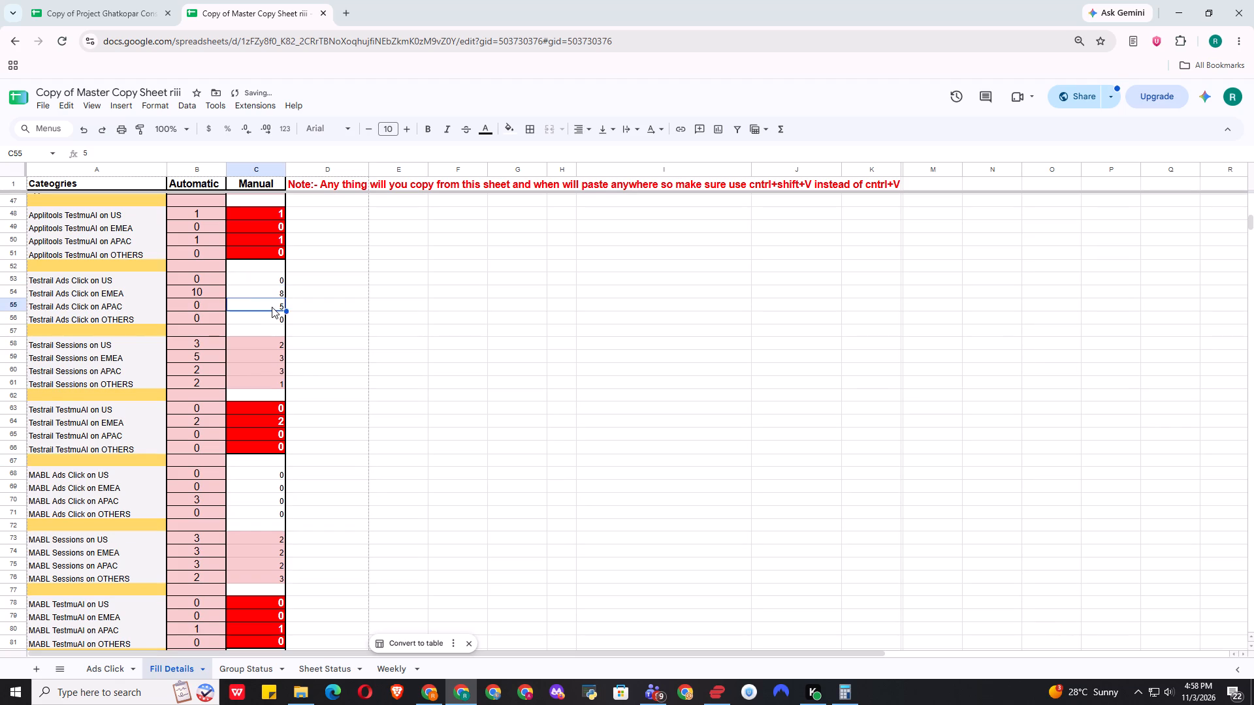
key(0)
click(370, 320)
click(265, 295)
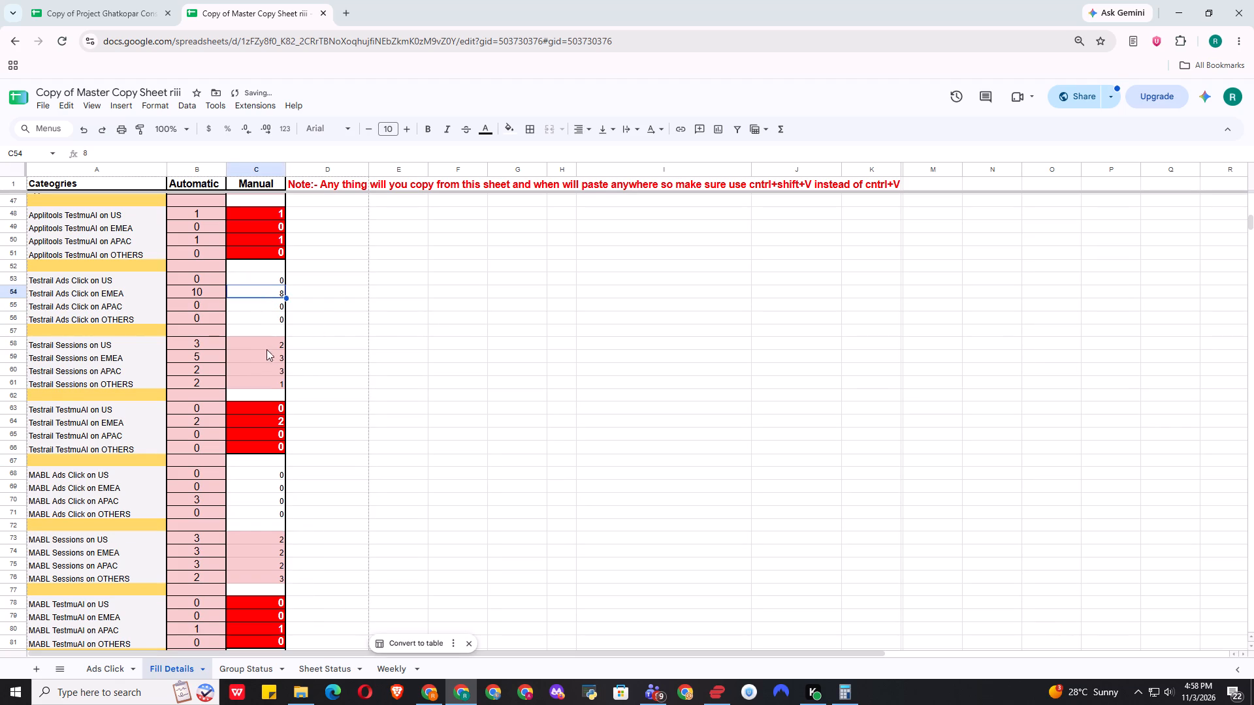
Set the Manual Testrail Ads Click value for EMEA to 9.
click(272, 294)
key(9)
click(394, 303)
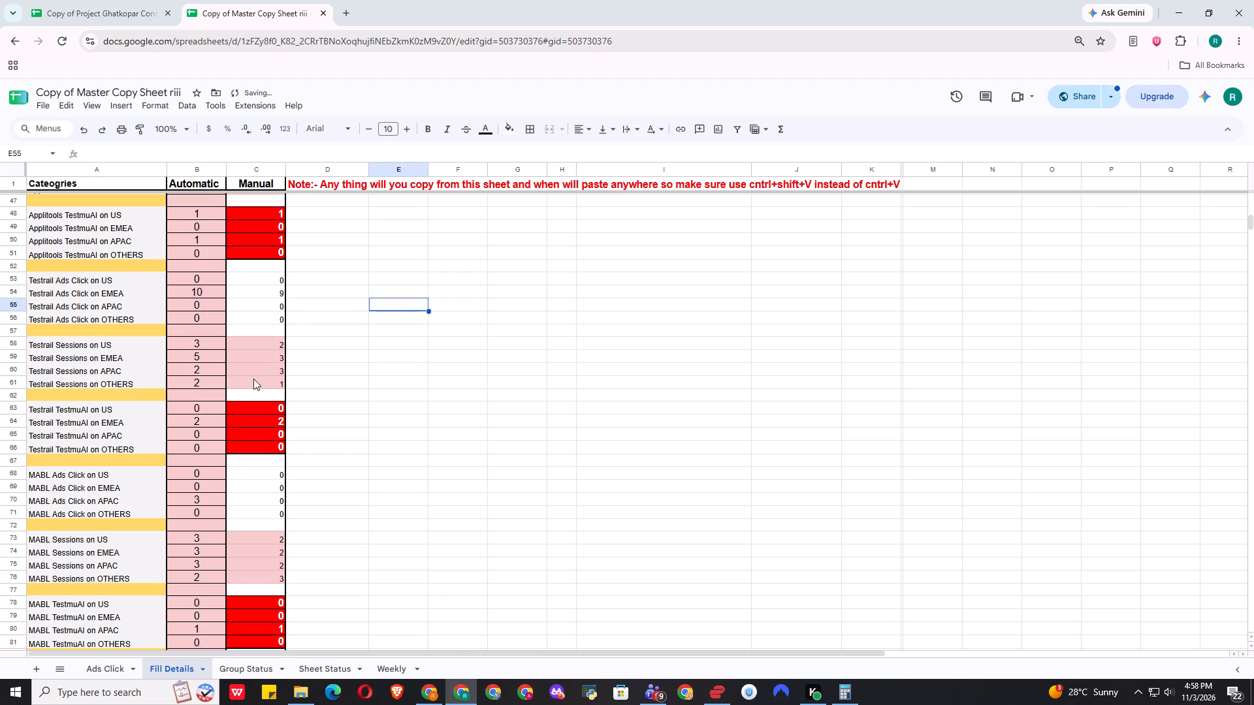
Set the Manual Testrail Sessions values to 3 for US, 4 for EMEA and 2 for APAC.
click(275, 345)
click(341, 375)
click(270, 347)
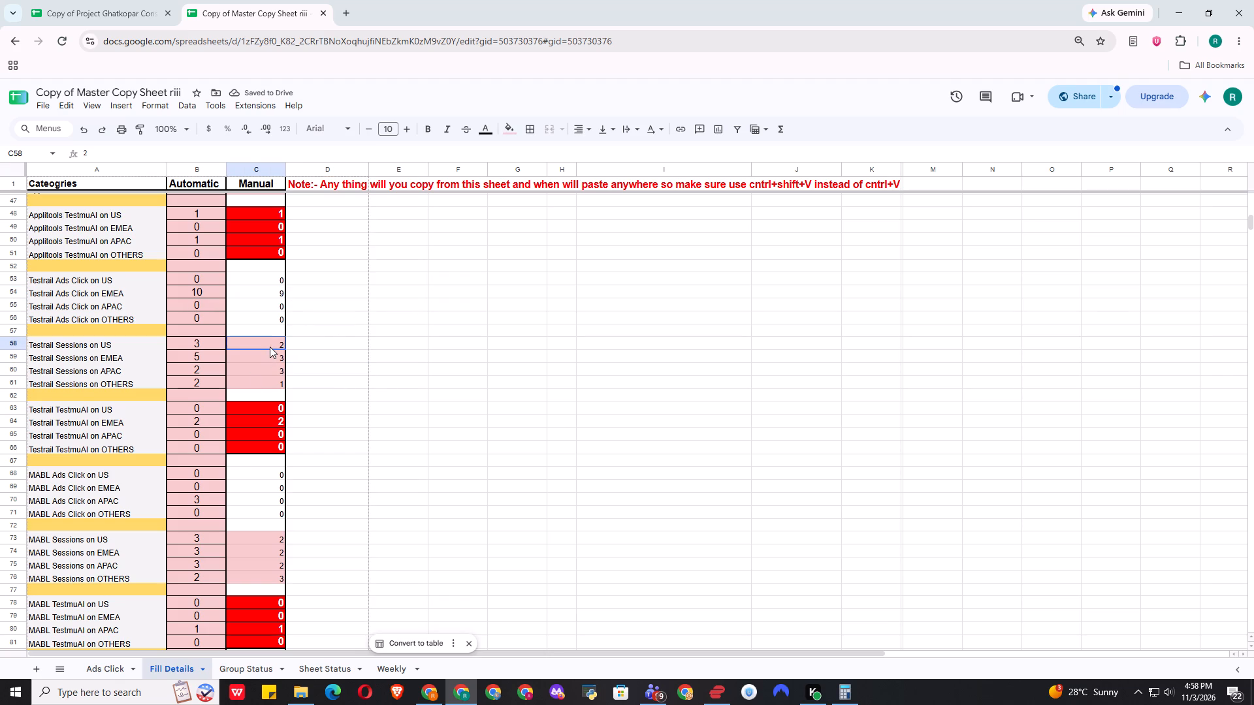
key(3)
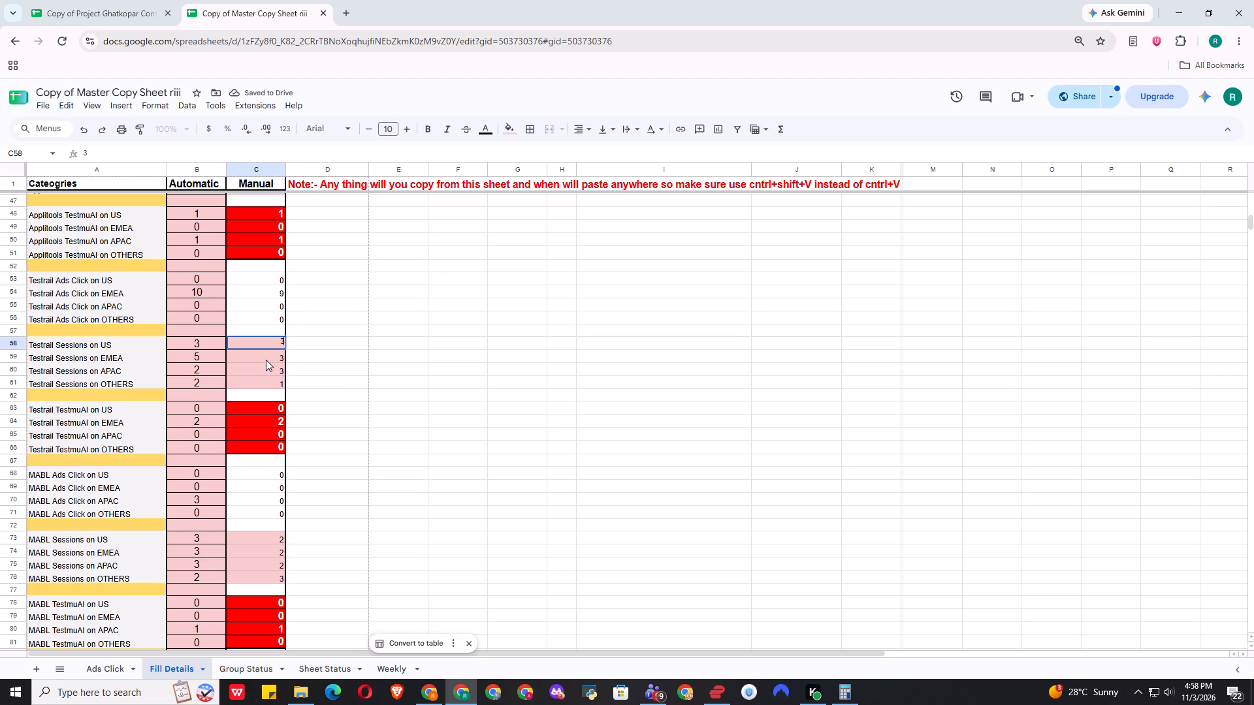
click(266, 356)
key(4)
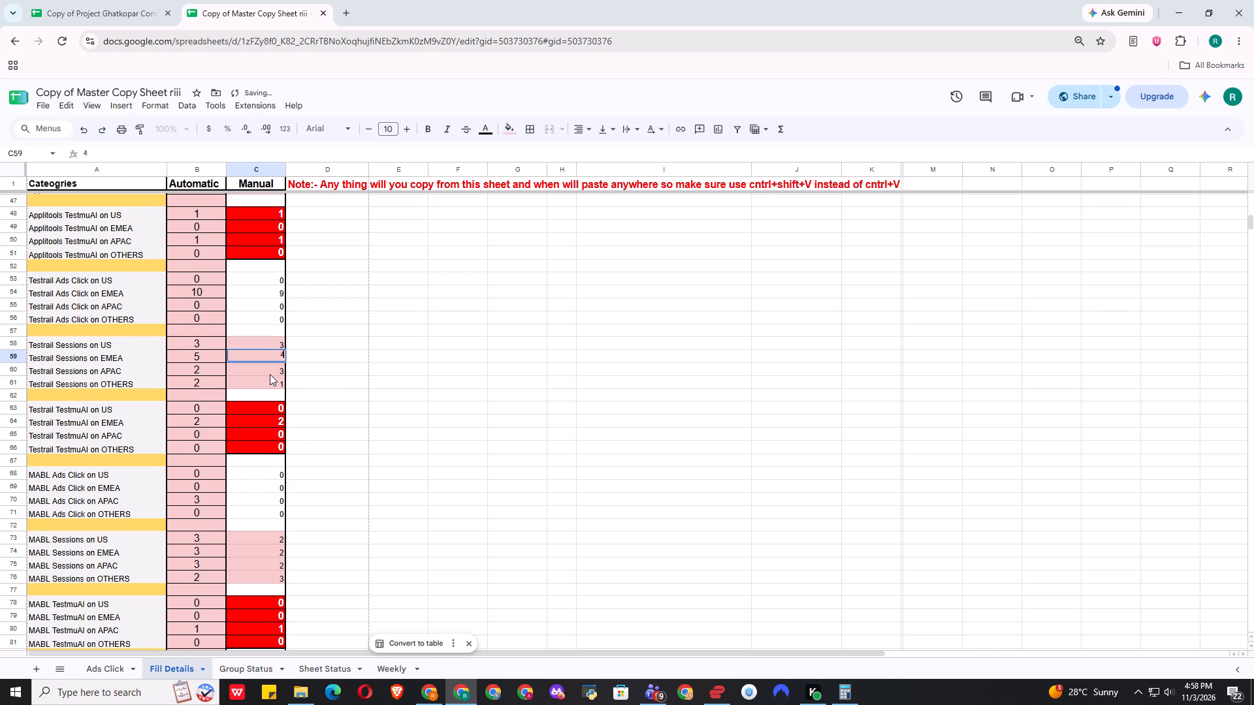
click(270, 374)
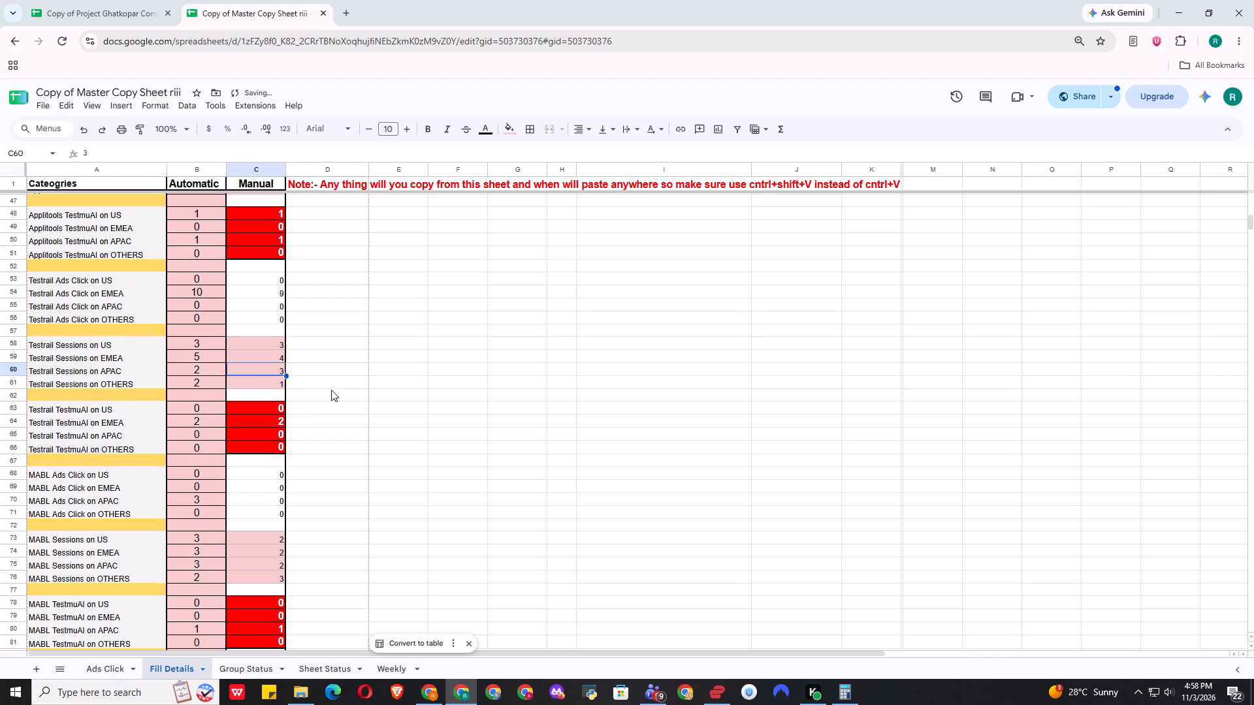
key(2)
click(270, 379)
click(347, 380)
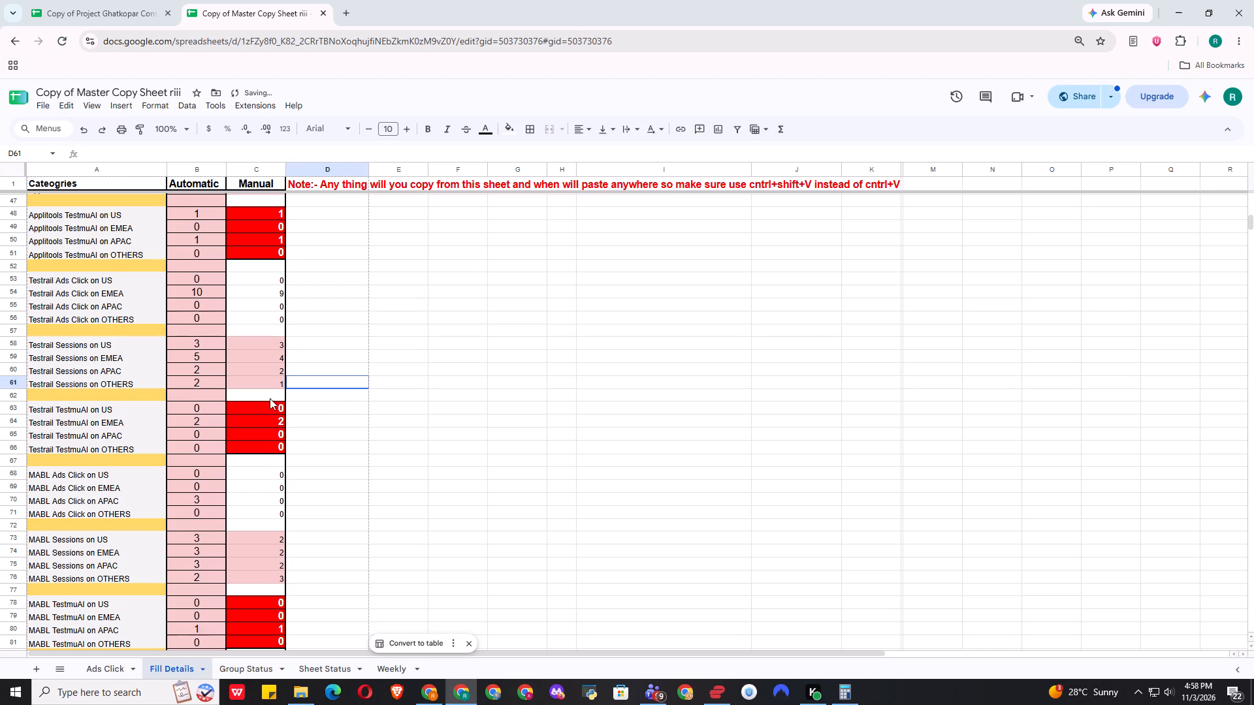
Enter the Manual MABL Ads Click values as 0 for US, 0 for EMEA and 3 for APAC.
click(269, 477)
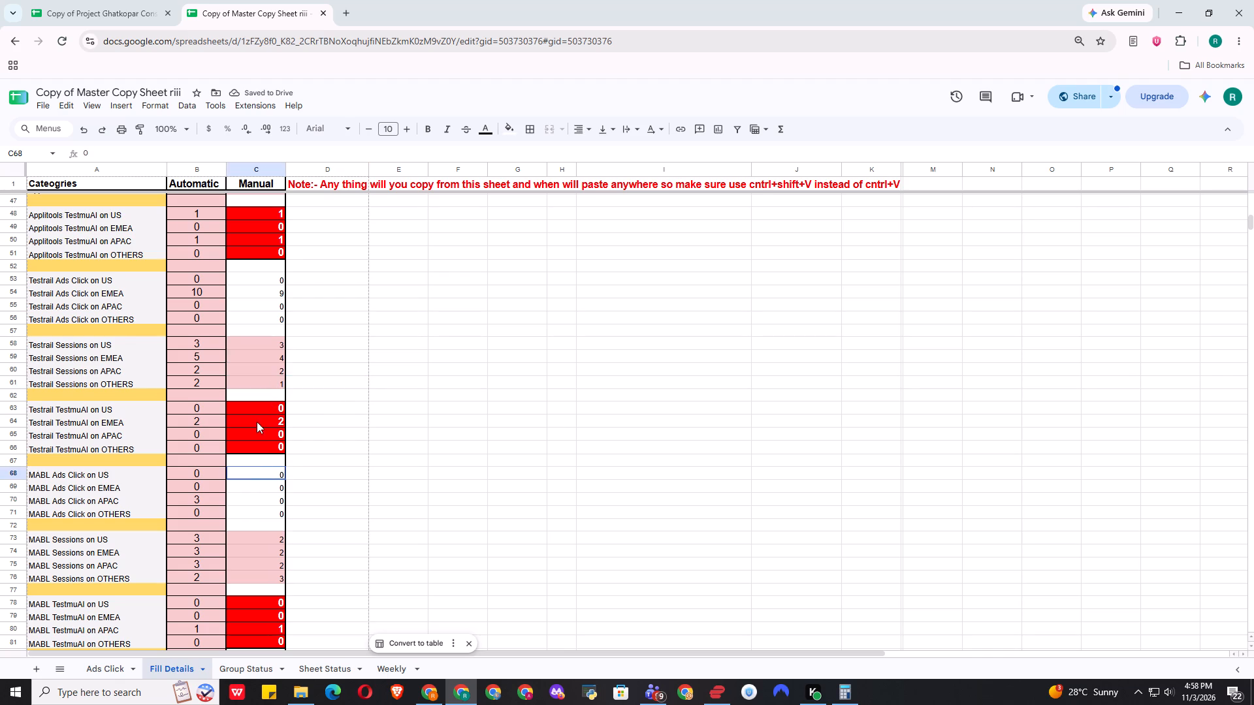
scroll(370, 419, down, 2)
click(246, 354)
click(254, 348)
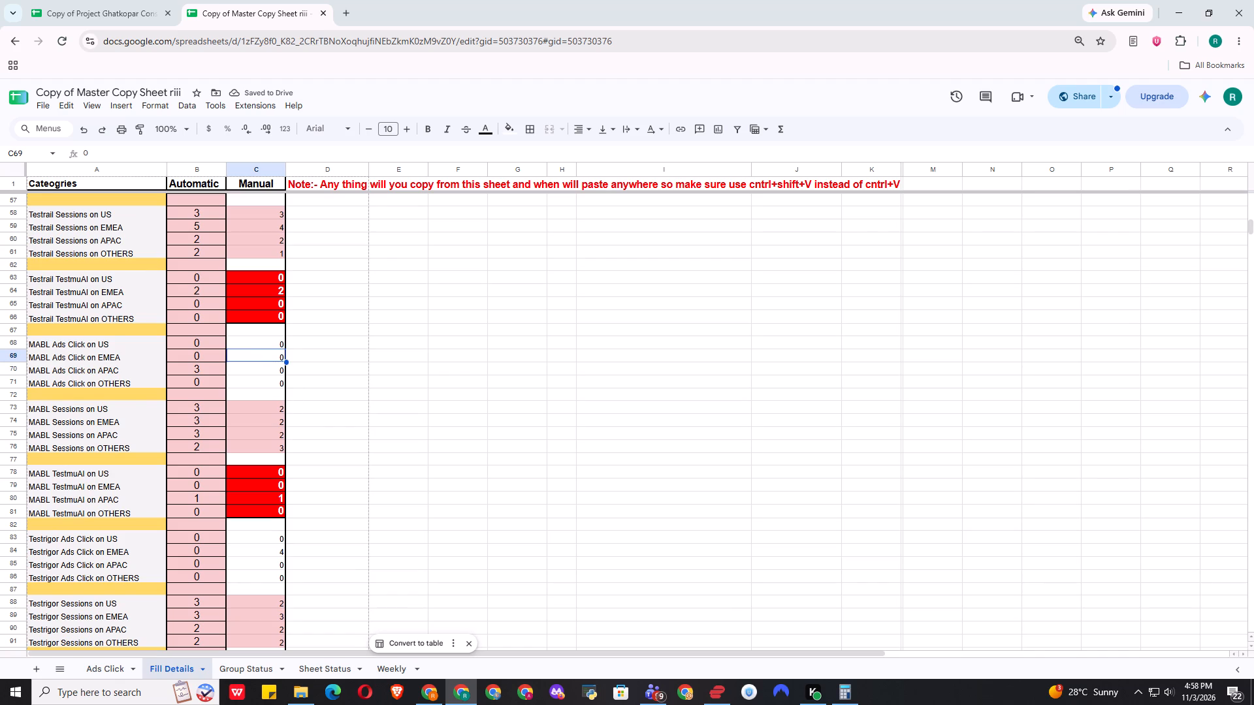
click(256, 347)
key(0)
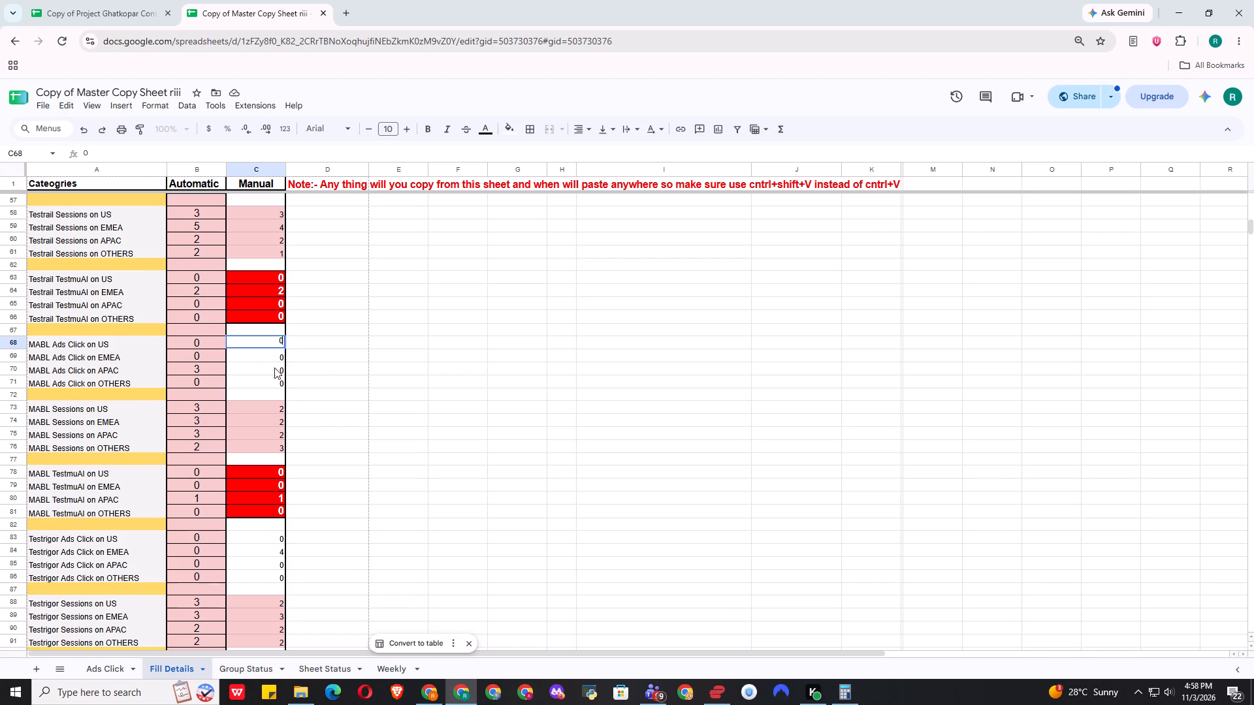
click(268, 361)
key(0)
click(275, 373)
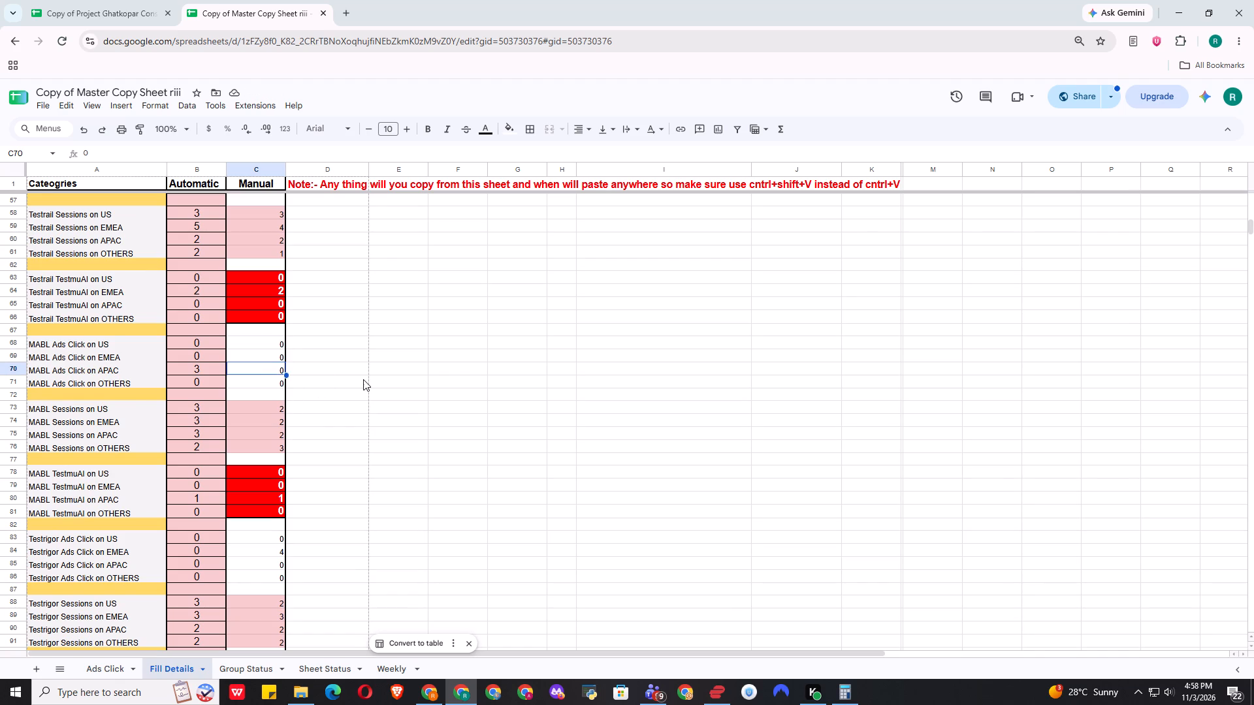
key(3)
click(363, 379)
Set the Manual MABL Sessions values to 3 for EMEA, 3 for APAC and 2 for OTHERS.
scroll(284, 412, down, 1)
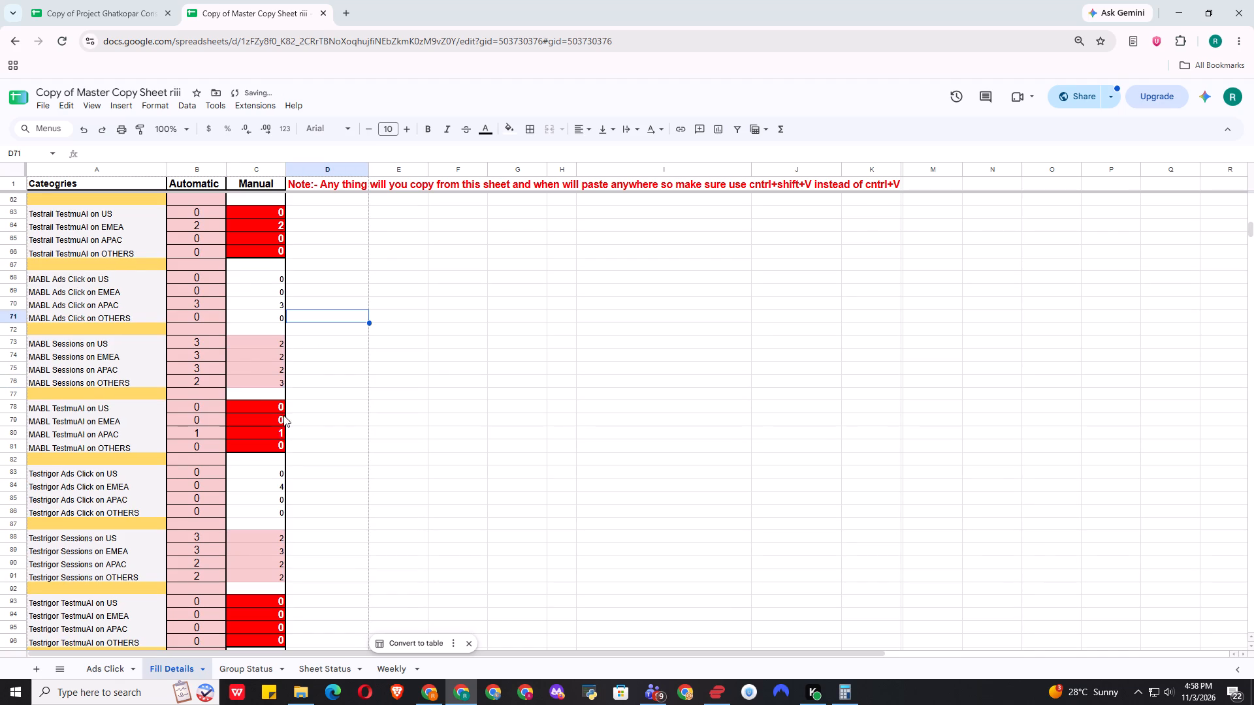
click(273, 347)
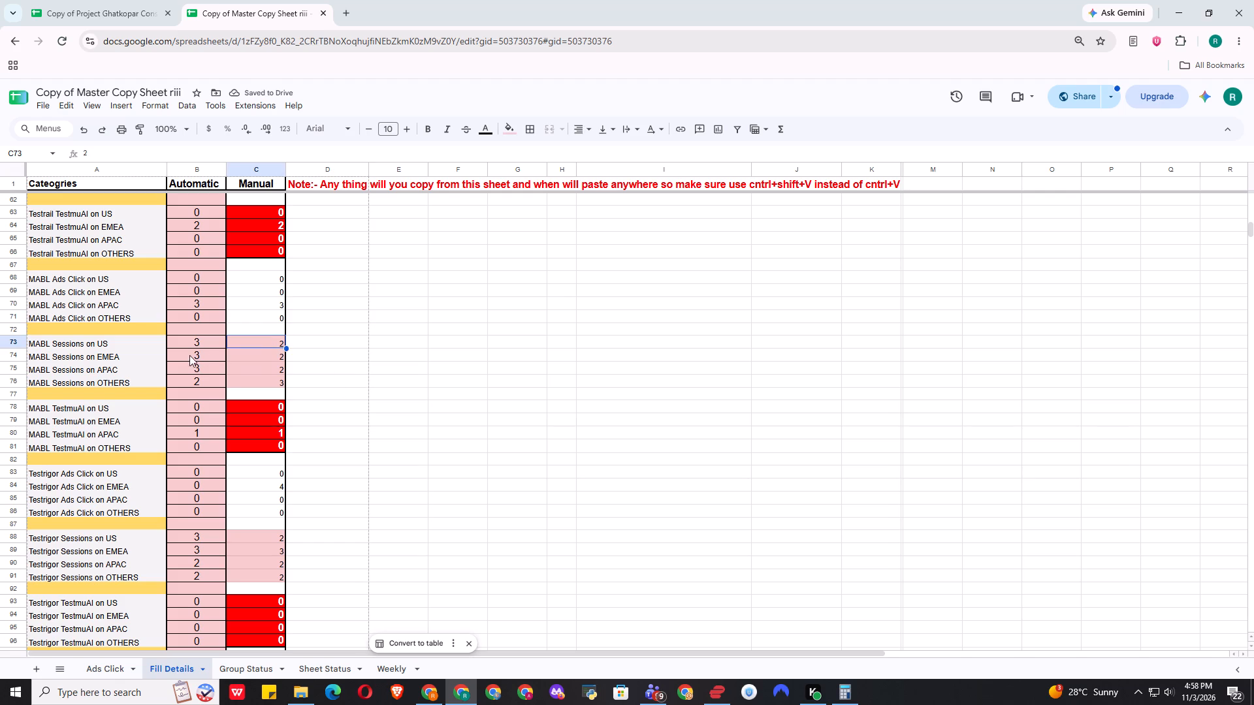
click(271, 359)
key(3)
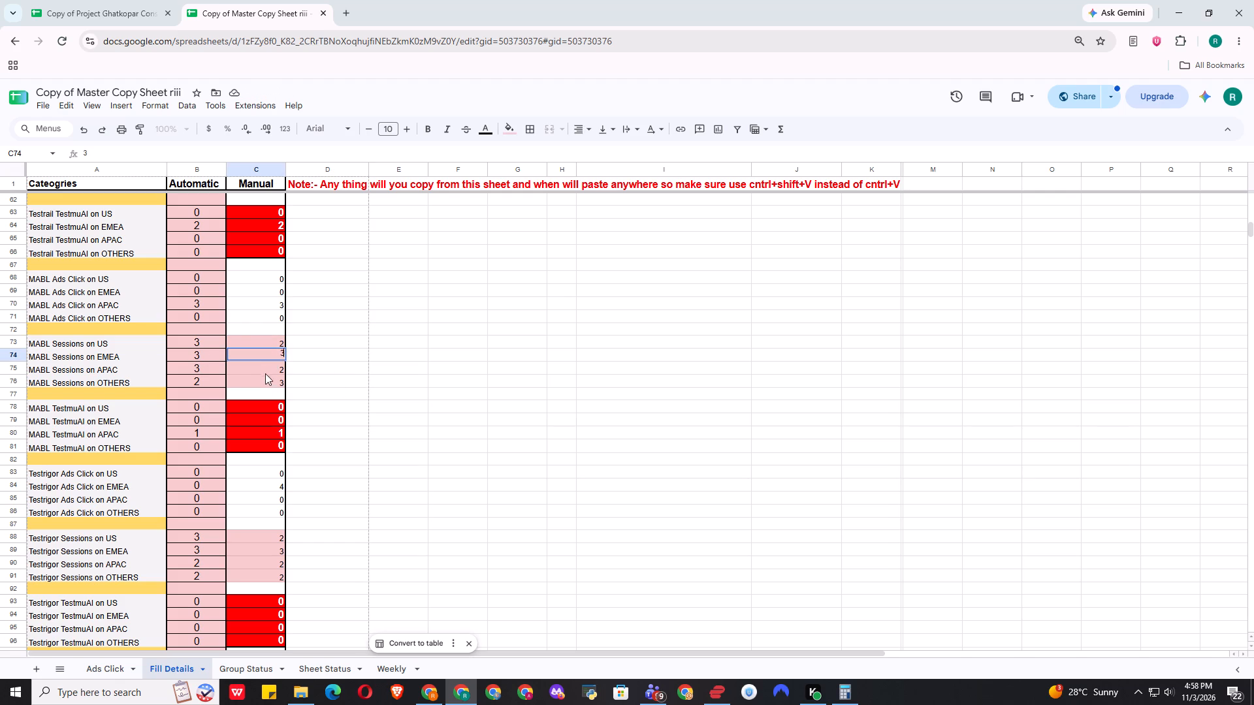
click(266, 369)
key(3)
click(267, 383)
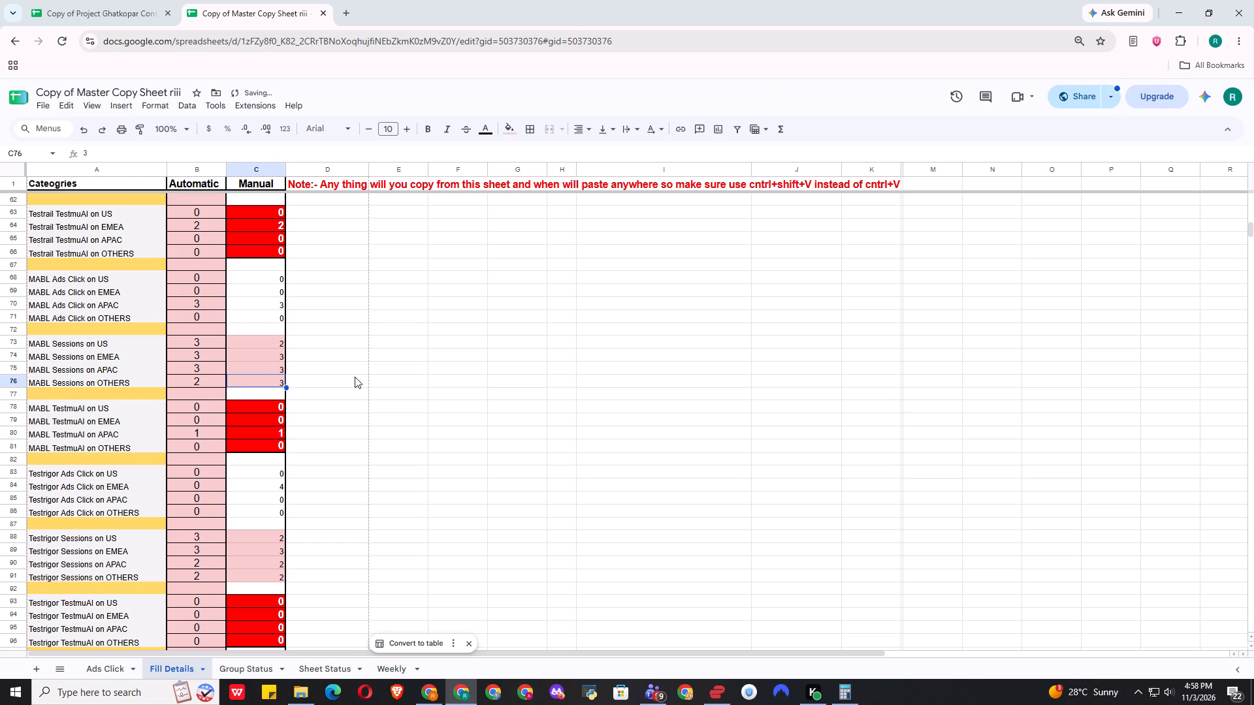
key(2)
click(355, 377)
Enter 0 as the Manual Testrigor Ads Click value for US, EMEA, APAC and OTHERS.
scroll(306, 423, down, 2)
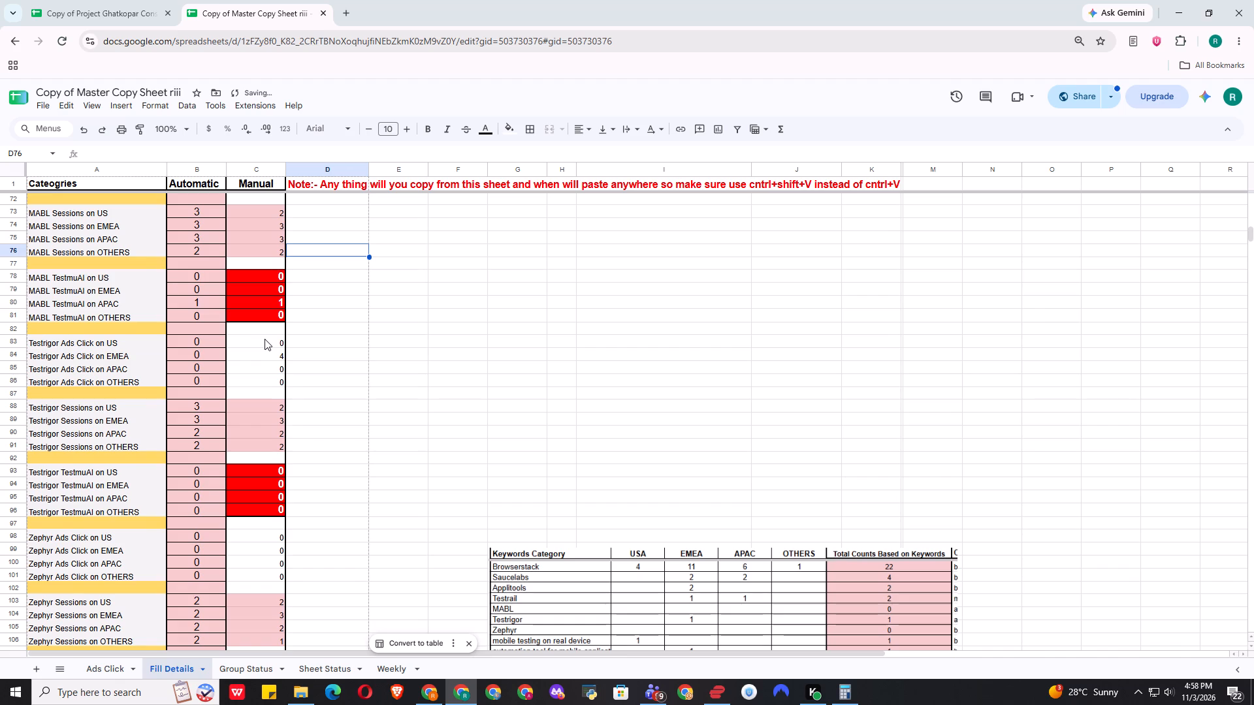
click(268, 348)
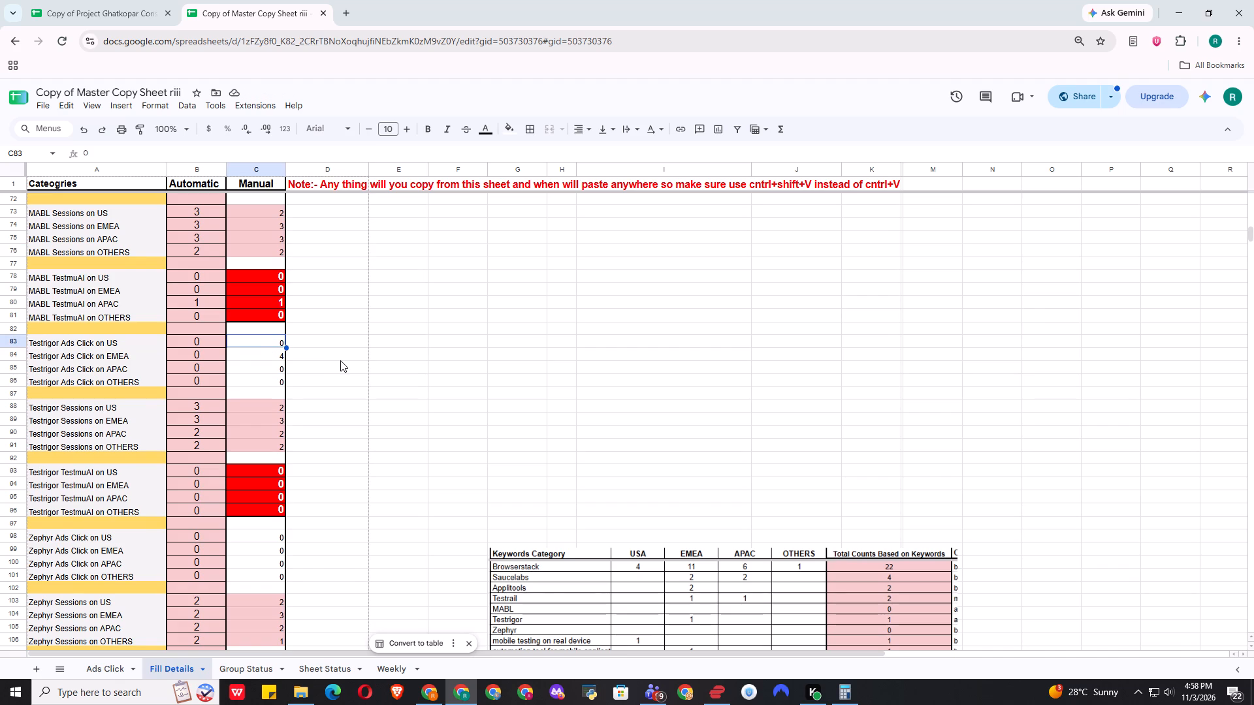
key(0)
click(261, 355)
key(0)
click(272, 368)
key(0)
click(273, 382)
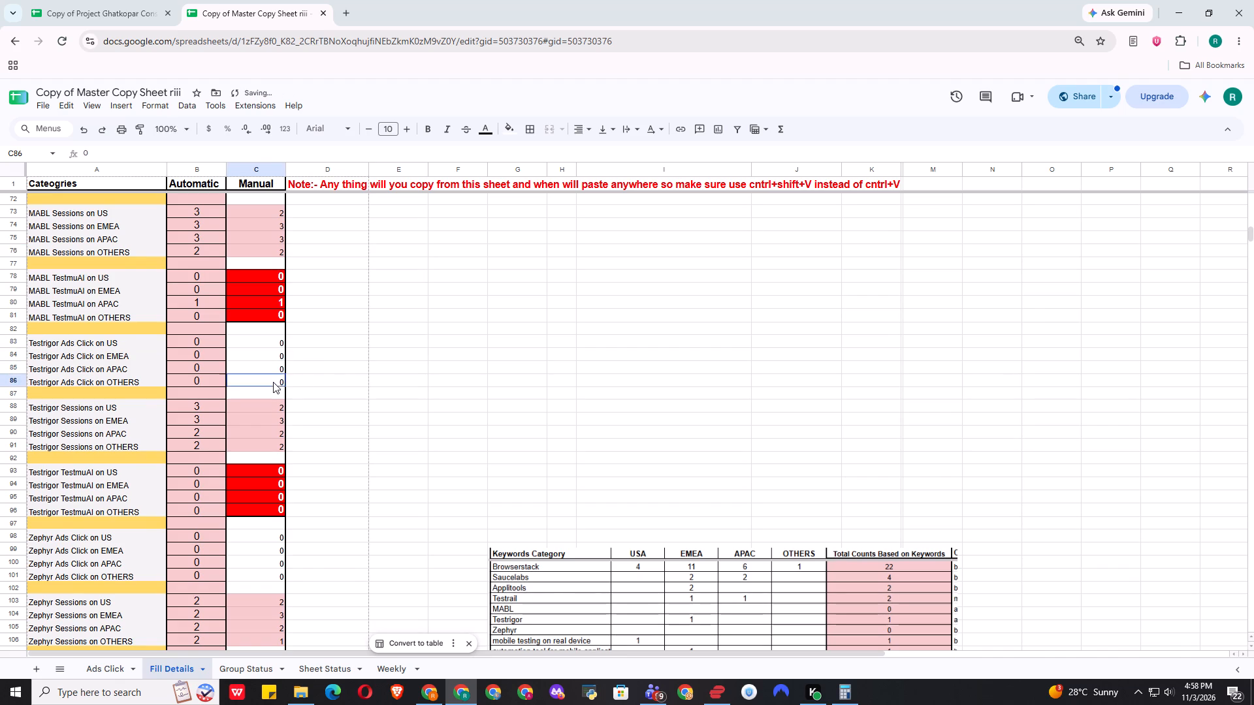
key(0)
click(344, 379)
Enter 3 as the Manual Testrigor Sessions value for both US and EMEA.
click(267, 405)
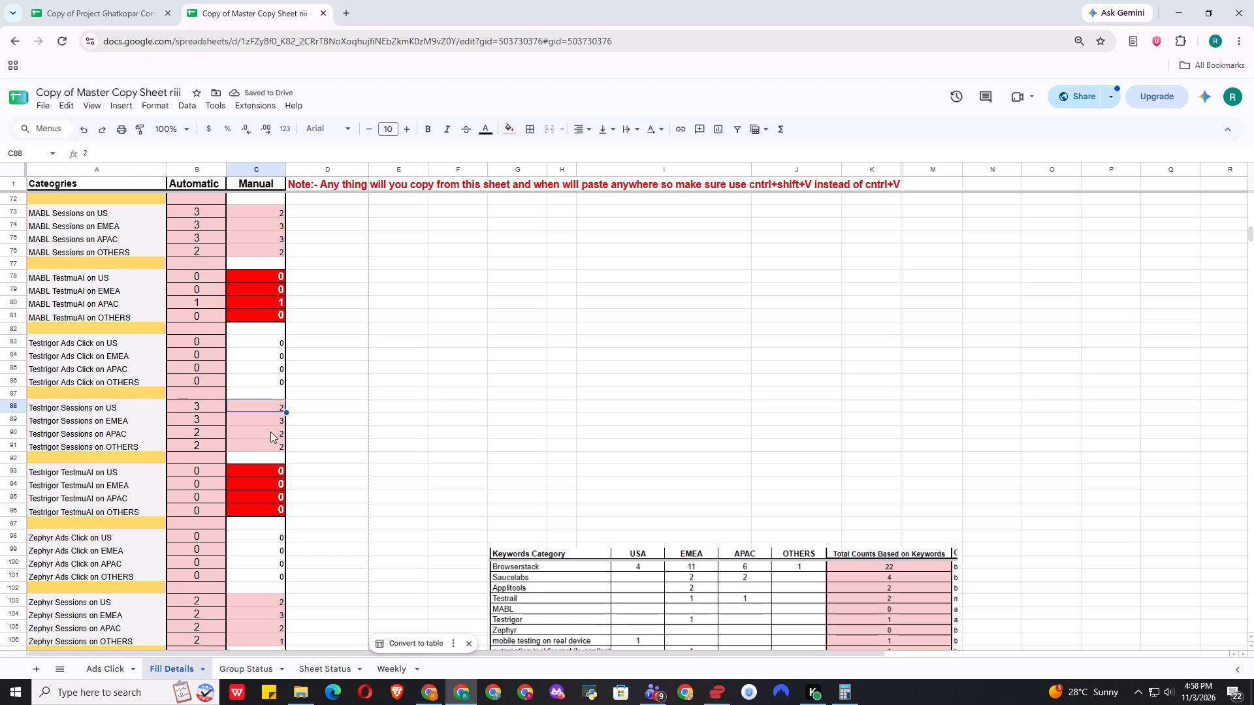
key(3)
click(256, 425)
key(3)
click(265, 434)
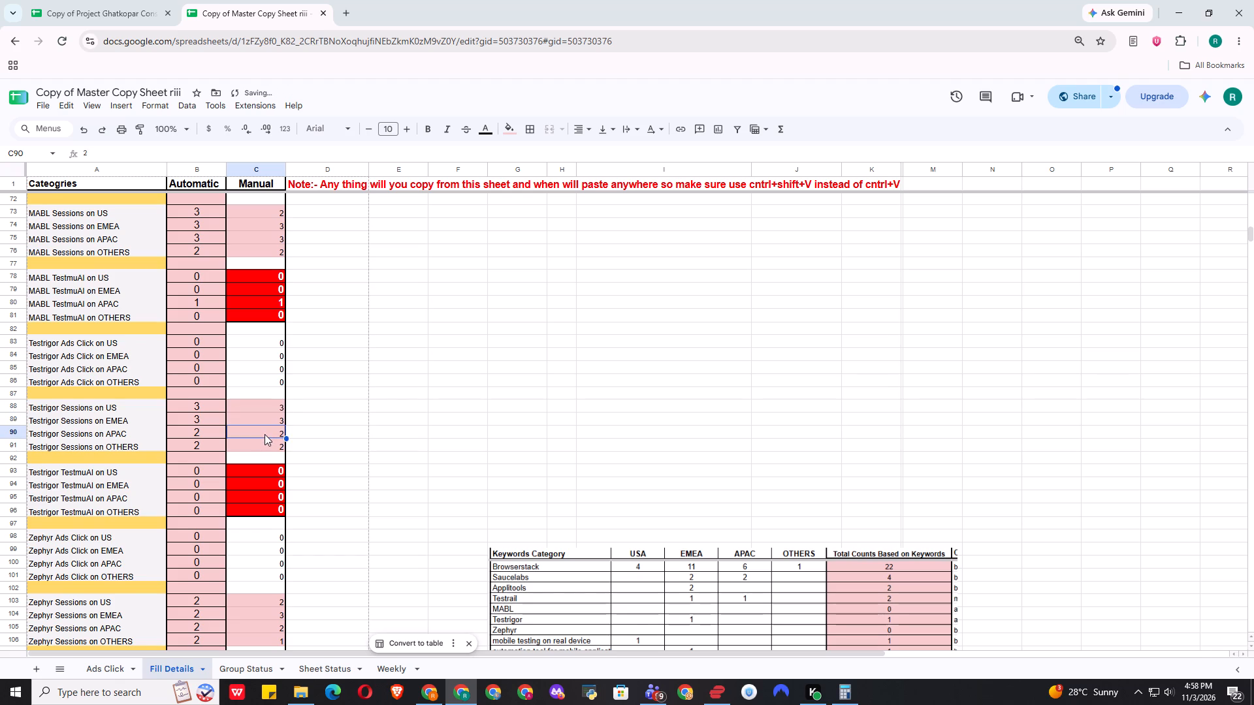
Set the Manual Zephyr Sessions value for OTHERS to 2.
scroll(396, 384, down, 1)
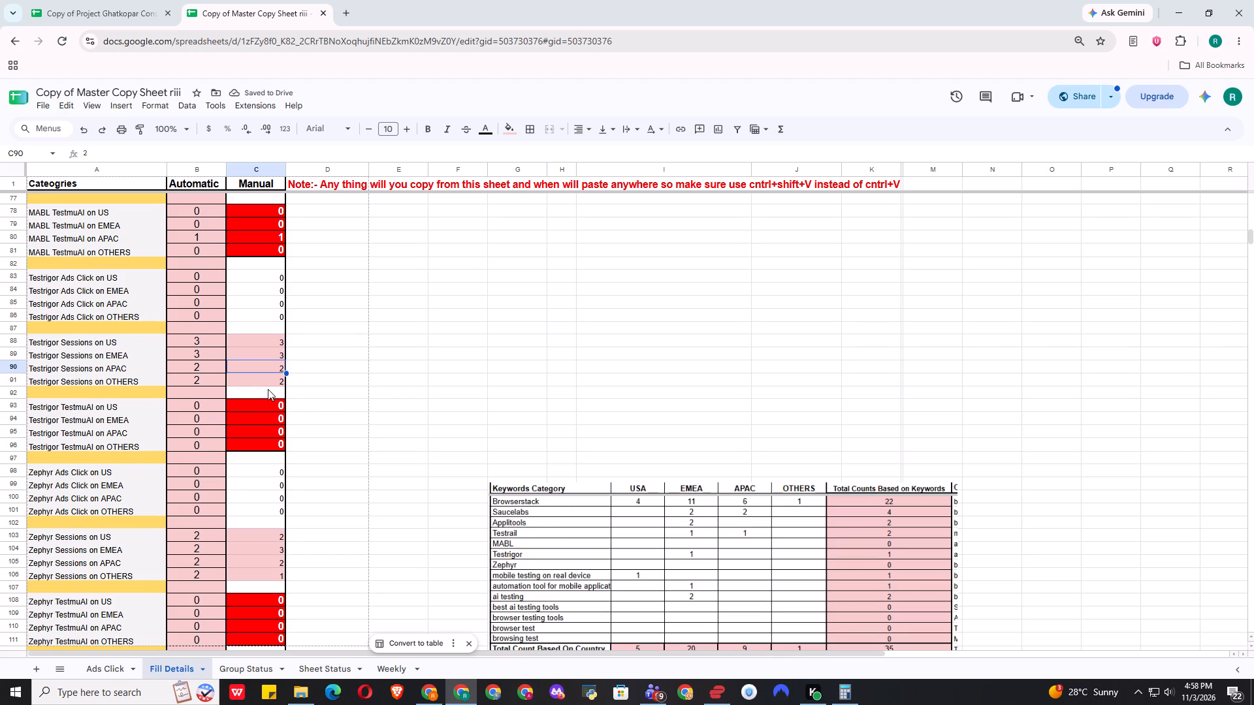
scroll(274, 461, down, 1)
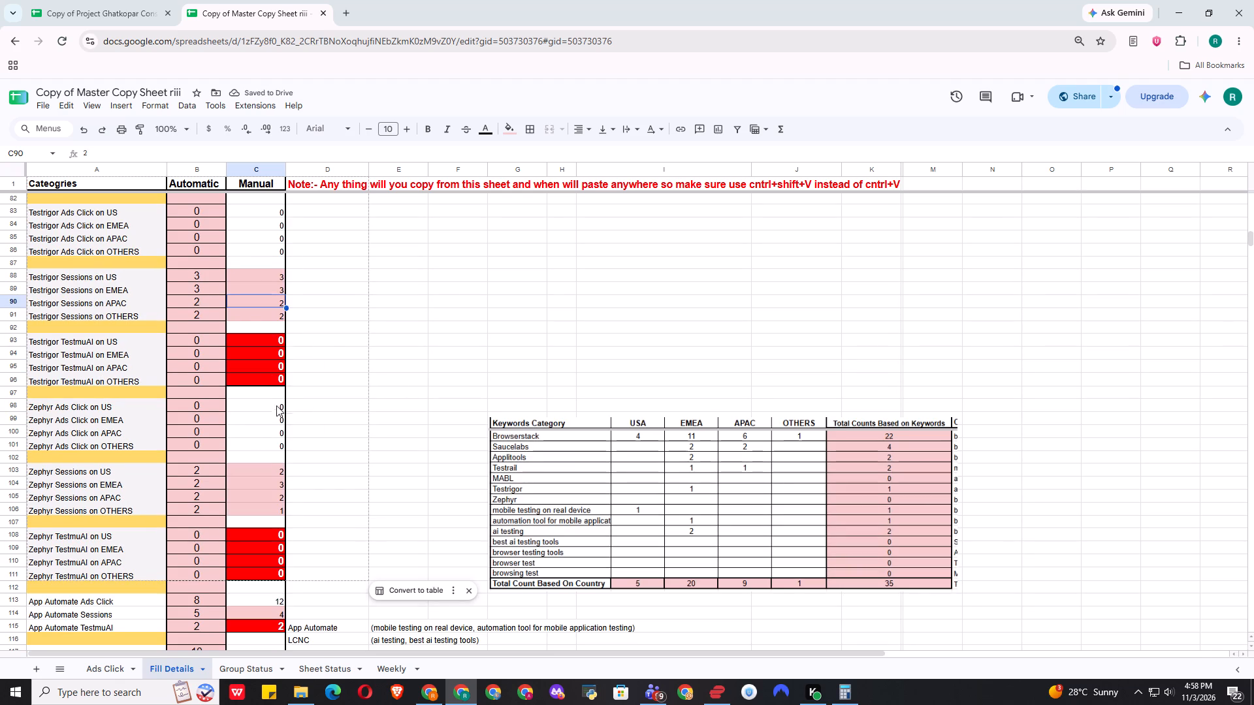
click(275, 407)
scroll(348, 405, down, 1)
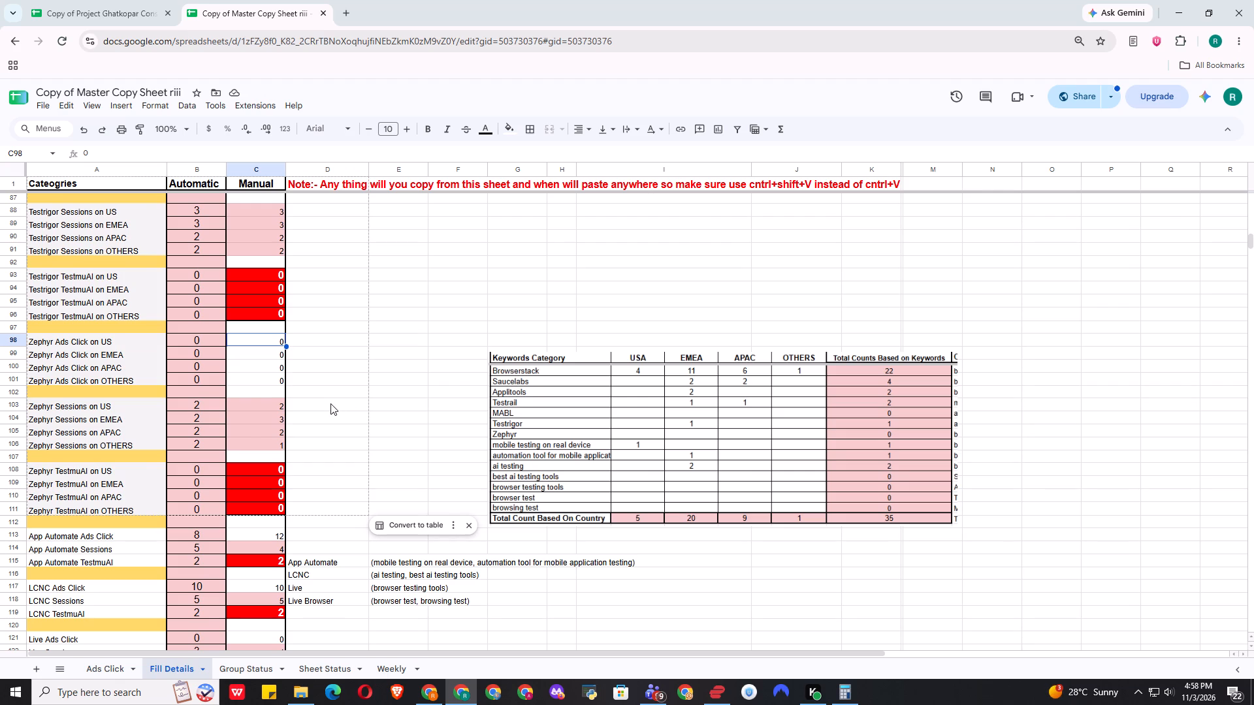
click(255, 409)
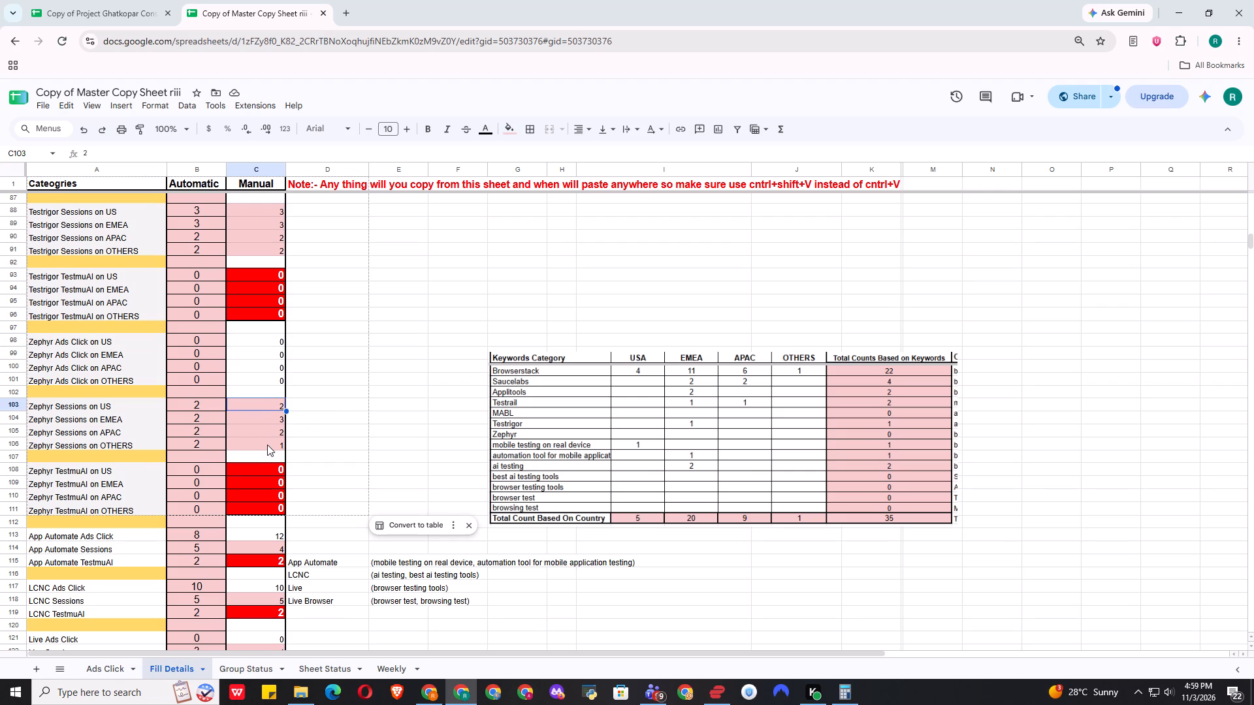
click(267, 445)
key(2)
click(330, 425)
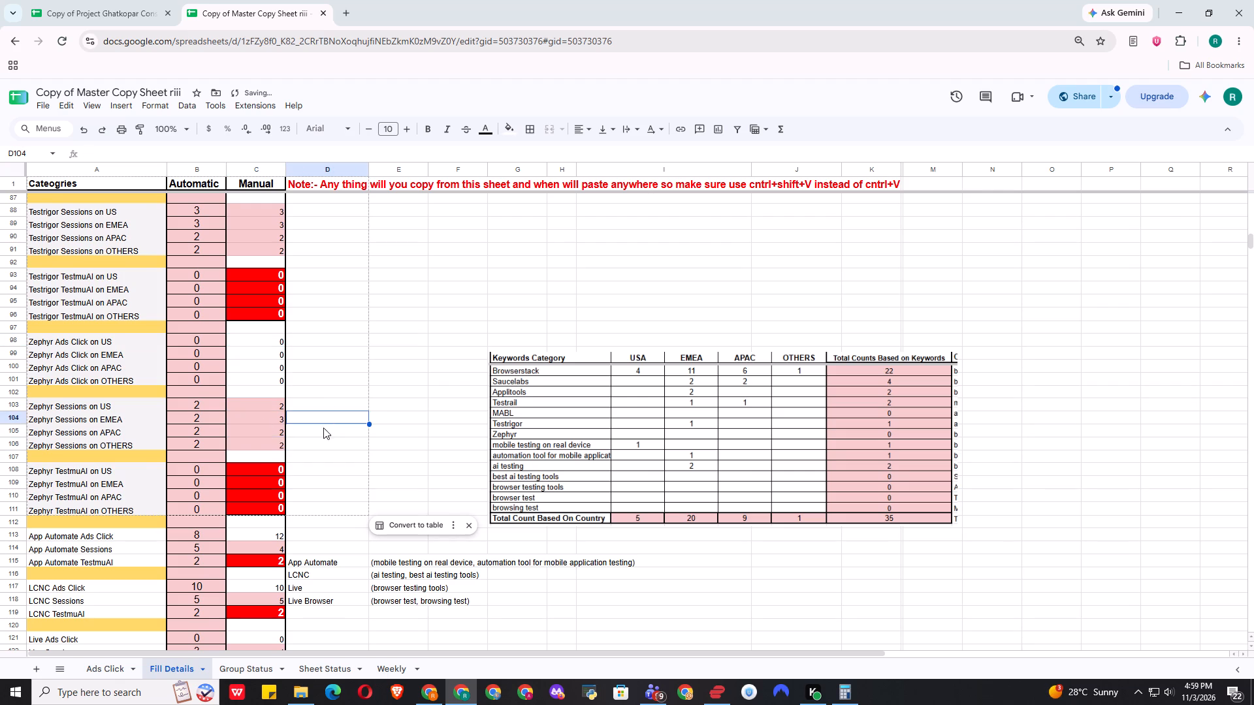
click(270, 422)
Set the Manual App Automate values to 10 for Ads Click and 5 for Sessions.
scroll(306, 424, down, 1)
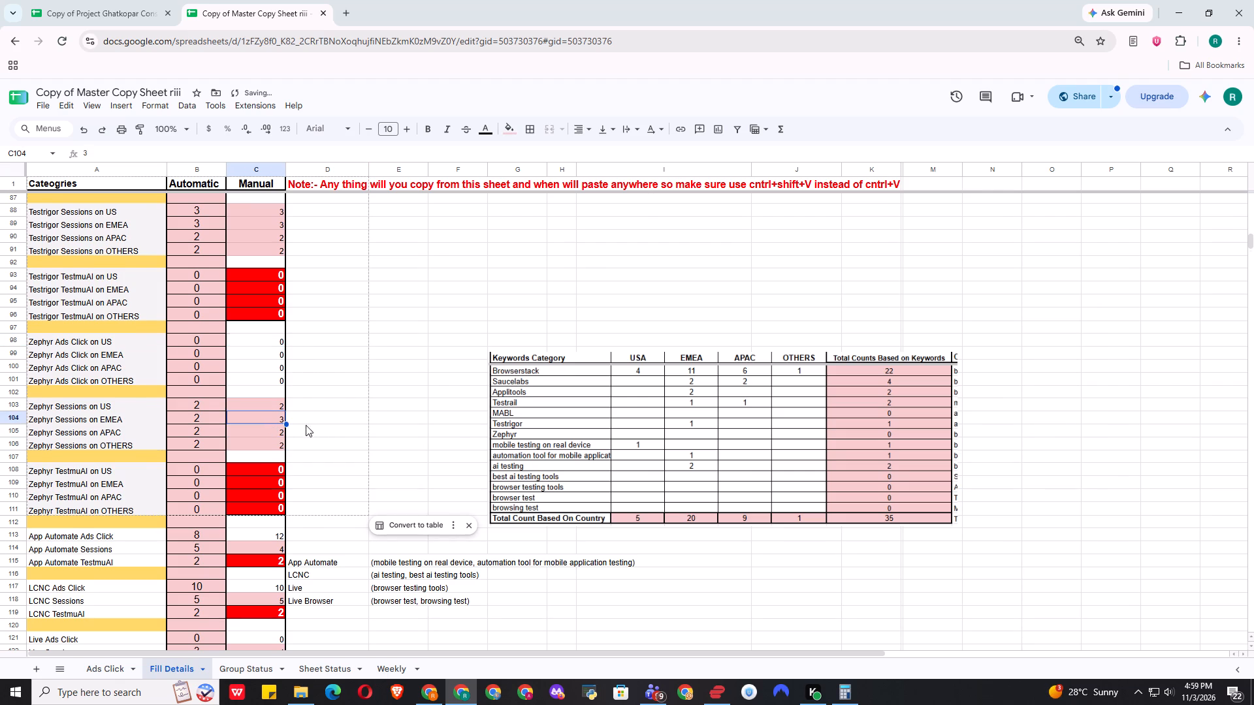
scroll(306, 425, down, 1)
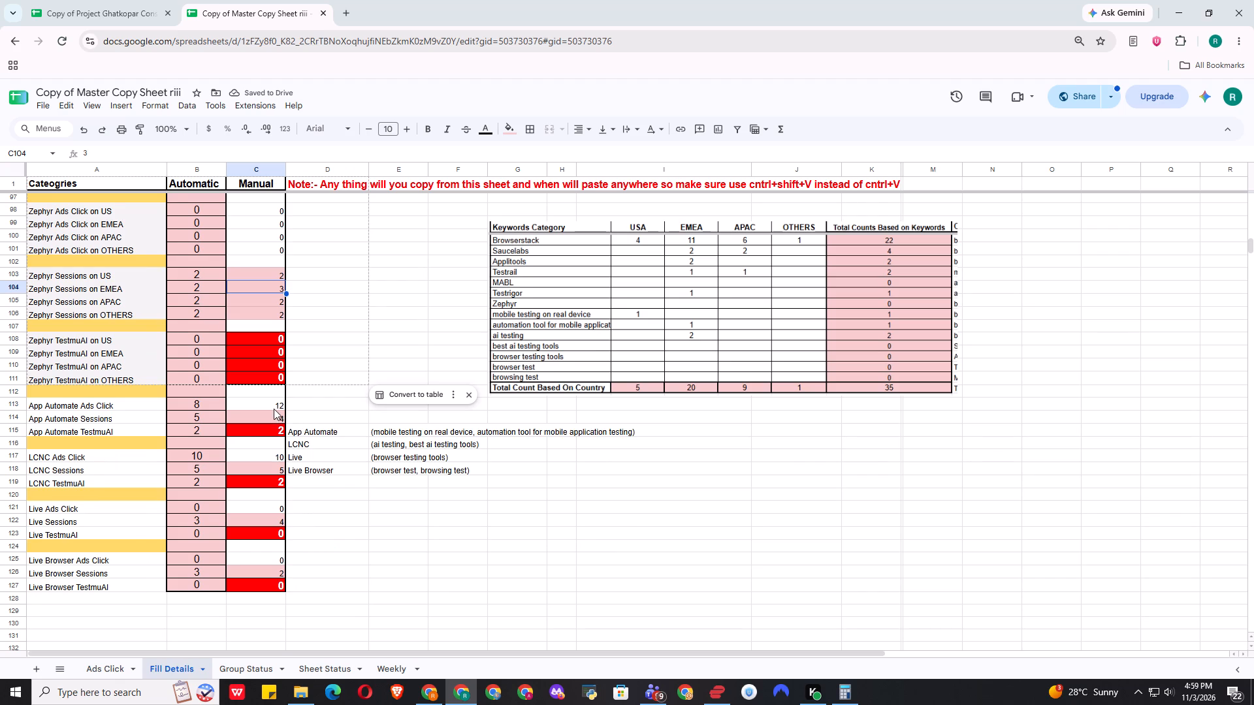
click(274, 409)
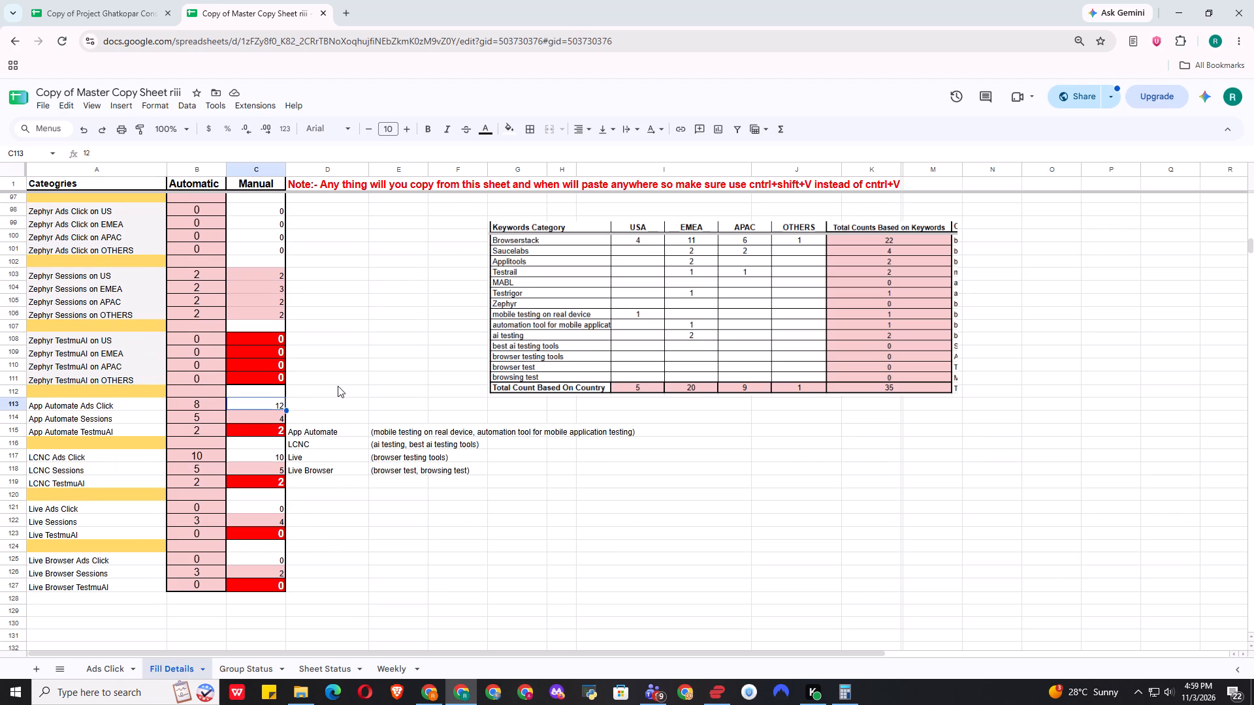
key(1)
key(0)
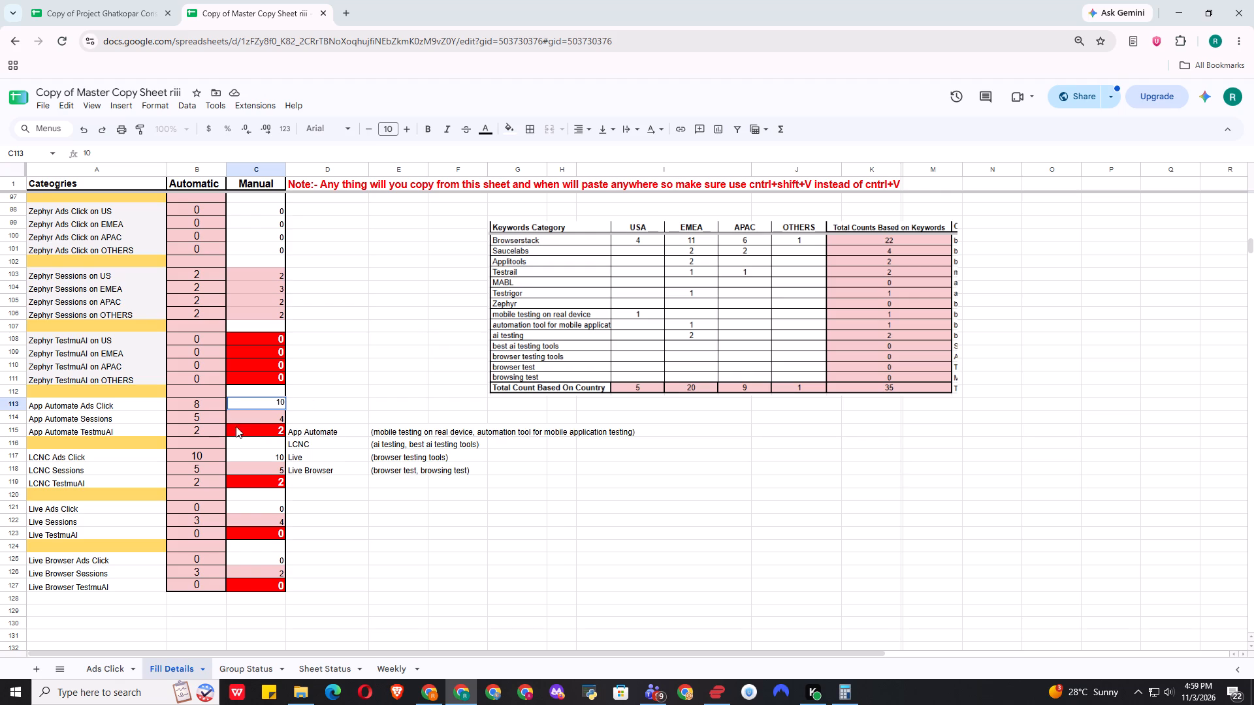
click(272, 416)
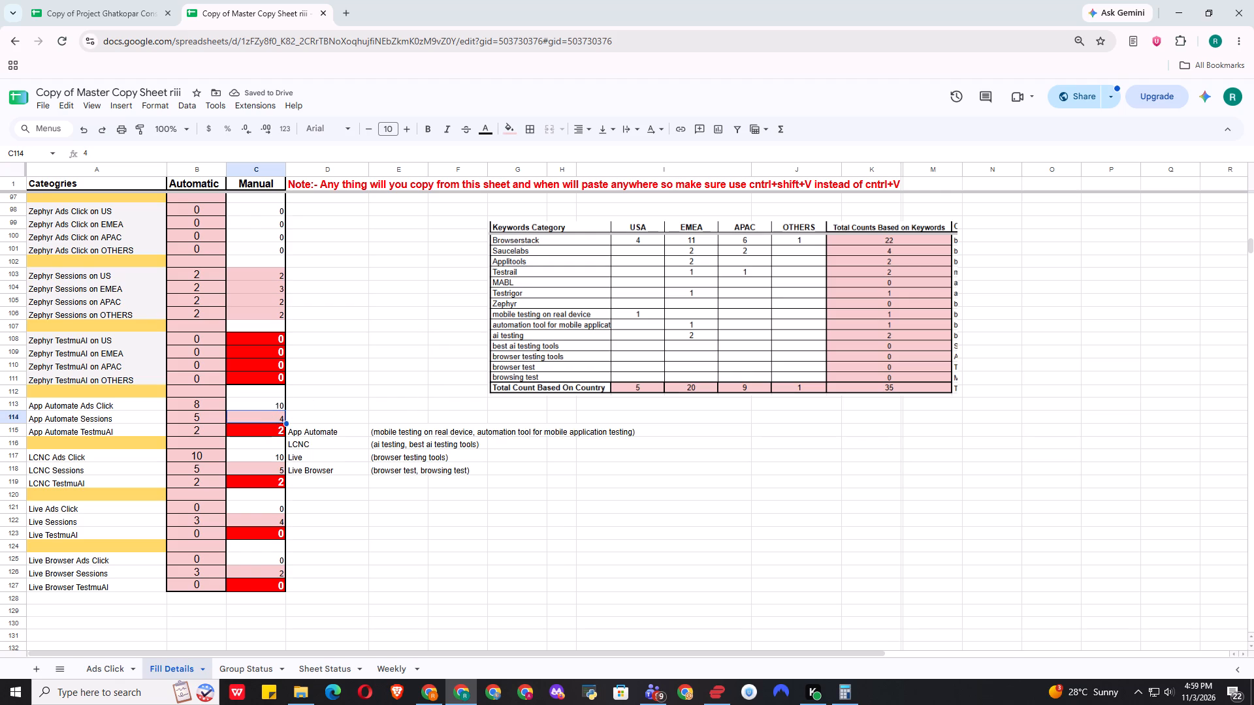
key(5)
Set the Manual LCNC values to 14 for Ads Click and 4 for Sessions.
click(255, 462)
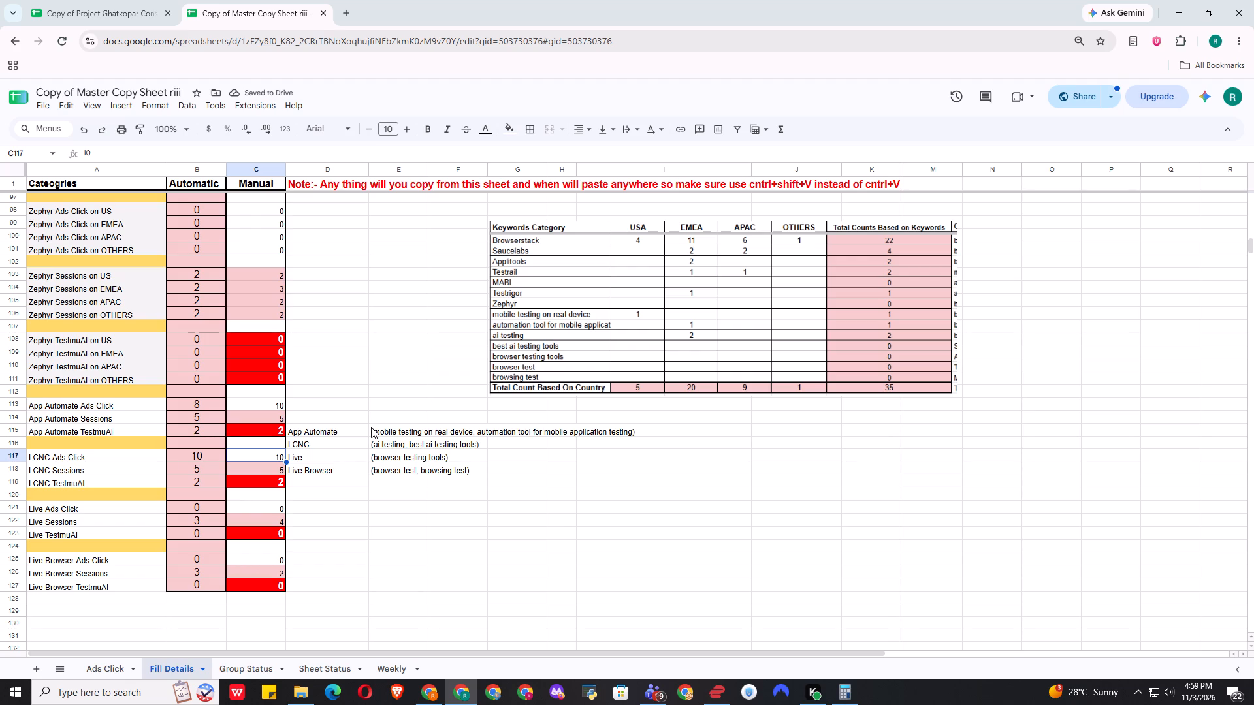
key(1)
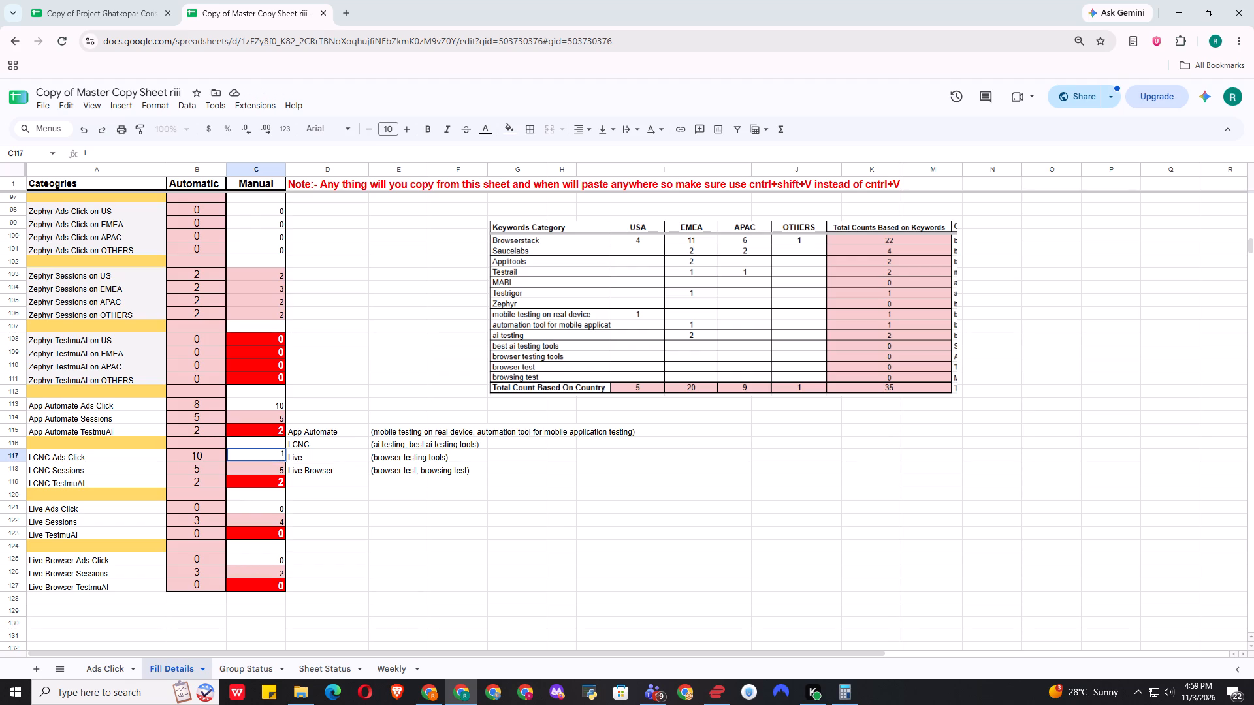
key(4)
click(270, 466)
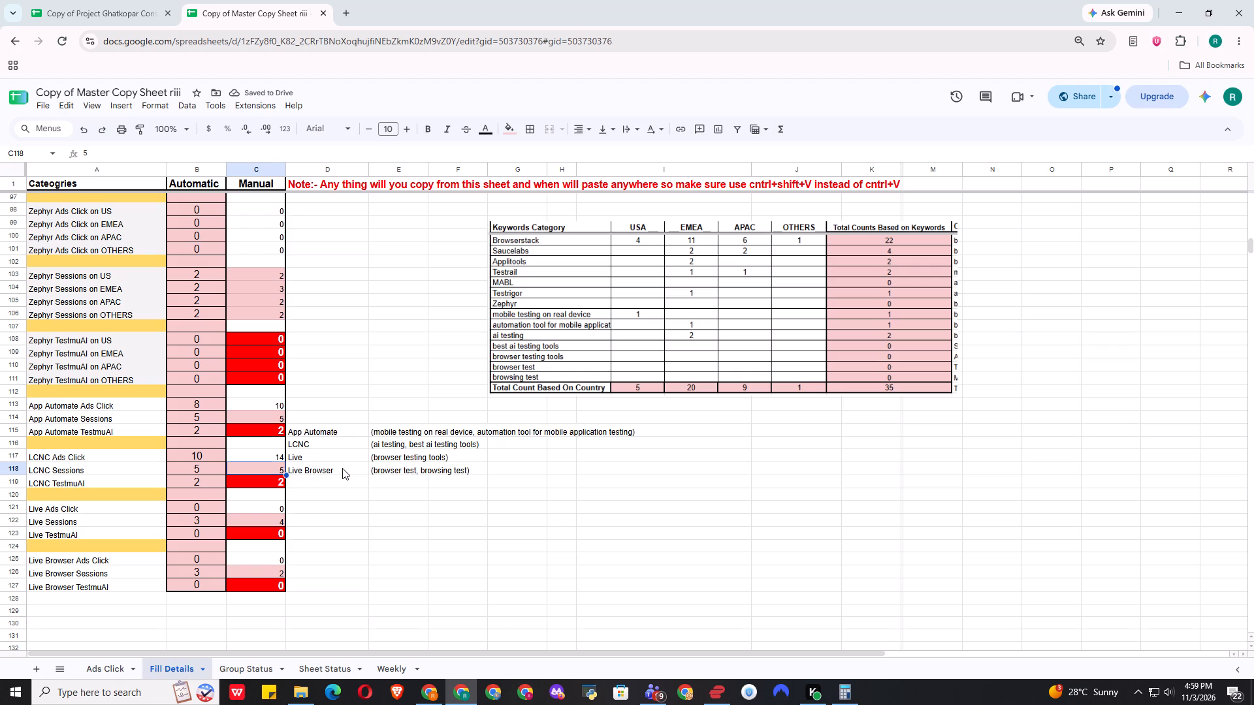
key(4)
click(342, 468)
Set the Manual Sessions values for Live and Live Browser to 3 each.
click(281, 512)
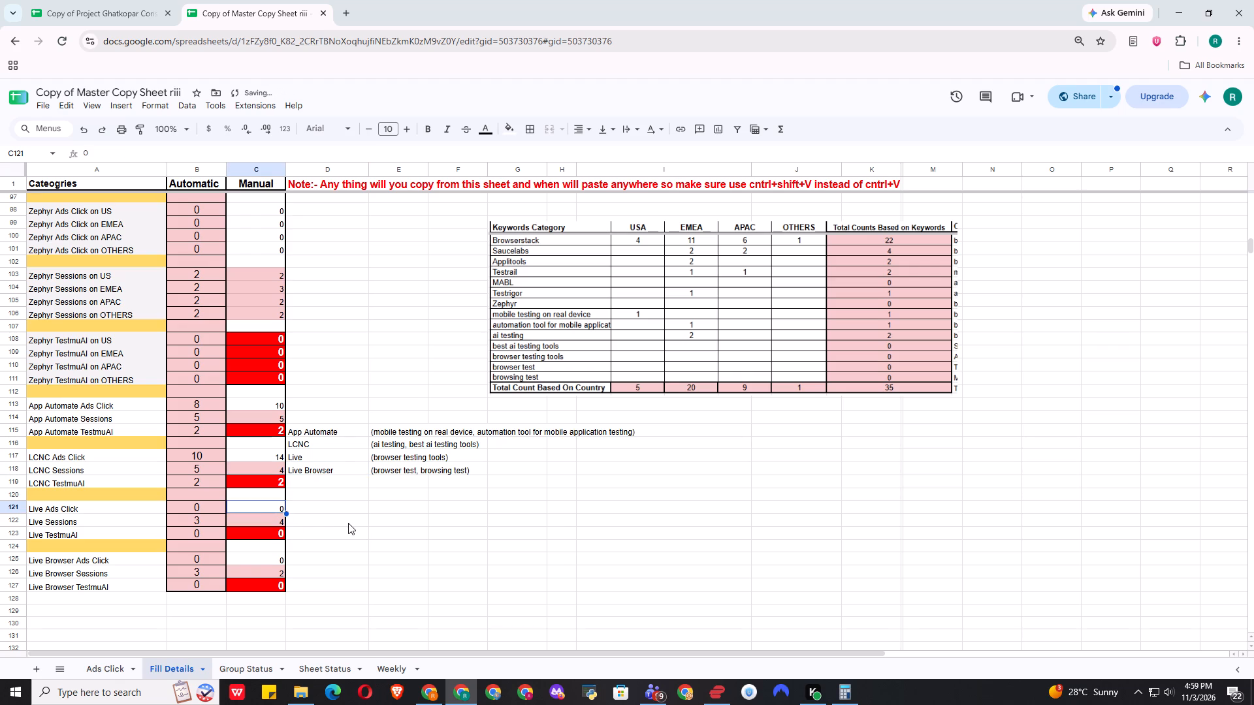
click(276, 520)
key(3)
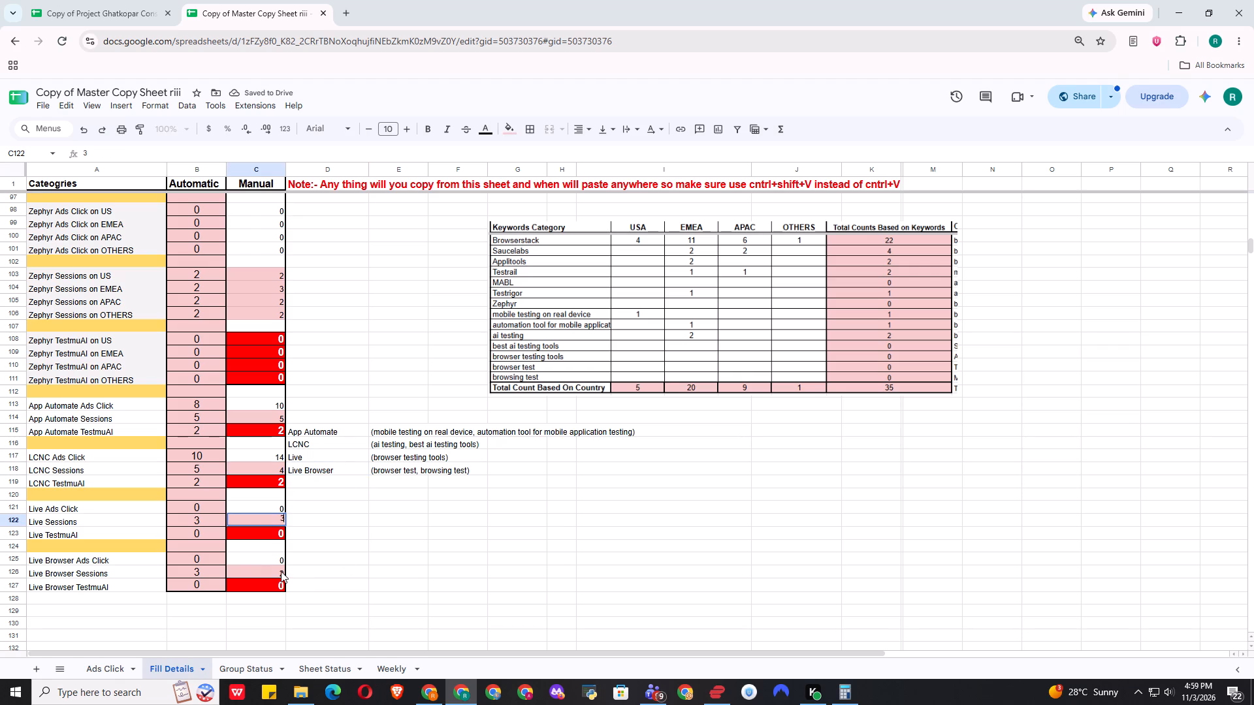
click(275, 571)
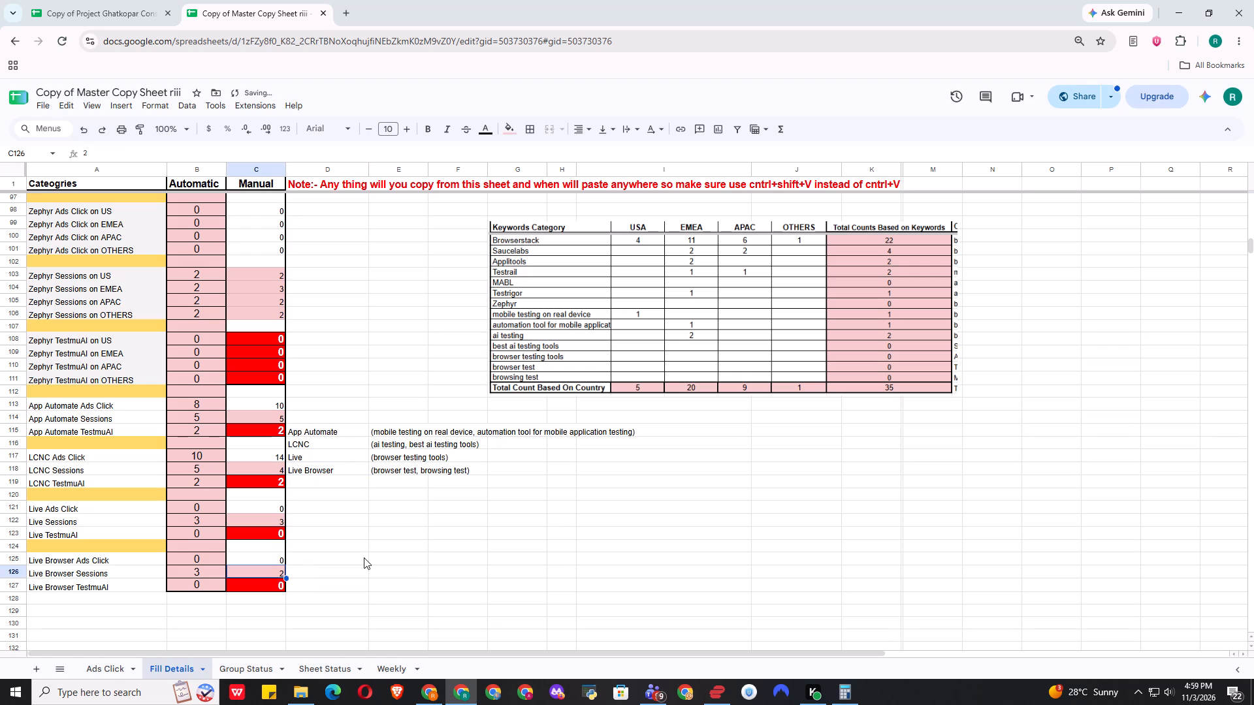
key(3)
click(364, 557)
Enter 4 as the Manual Sessions value for both Live and Live Browser.
scroll(405, 527, up, 20)
scroll(405, 527, up, 11)
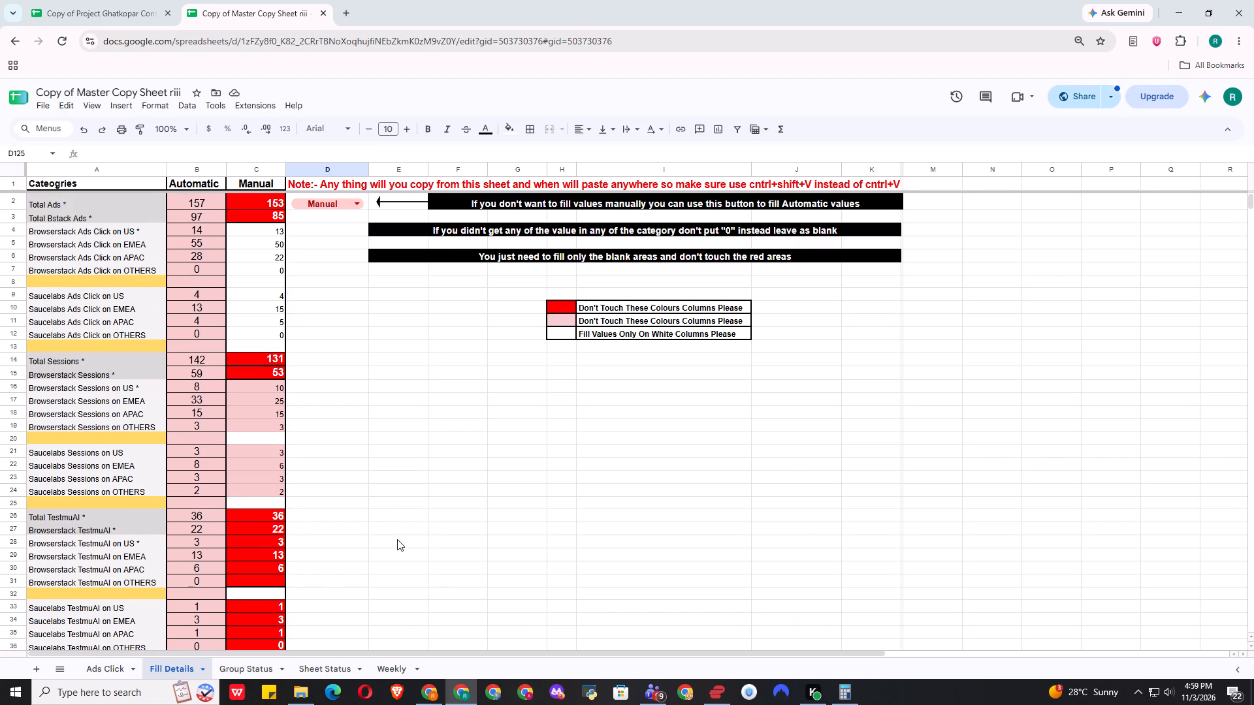
scroll(397, 539, down, 12)
scroll(397, 539, up, 1)
scroll(397, 539, down, 6)
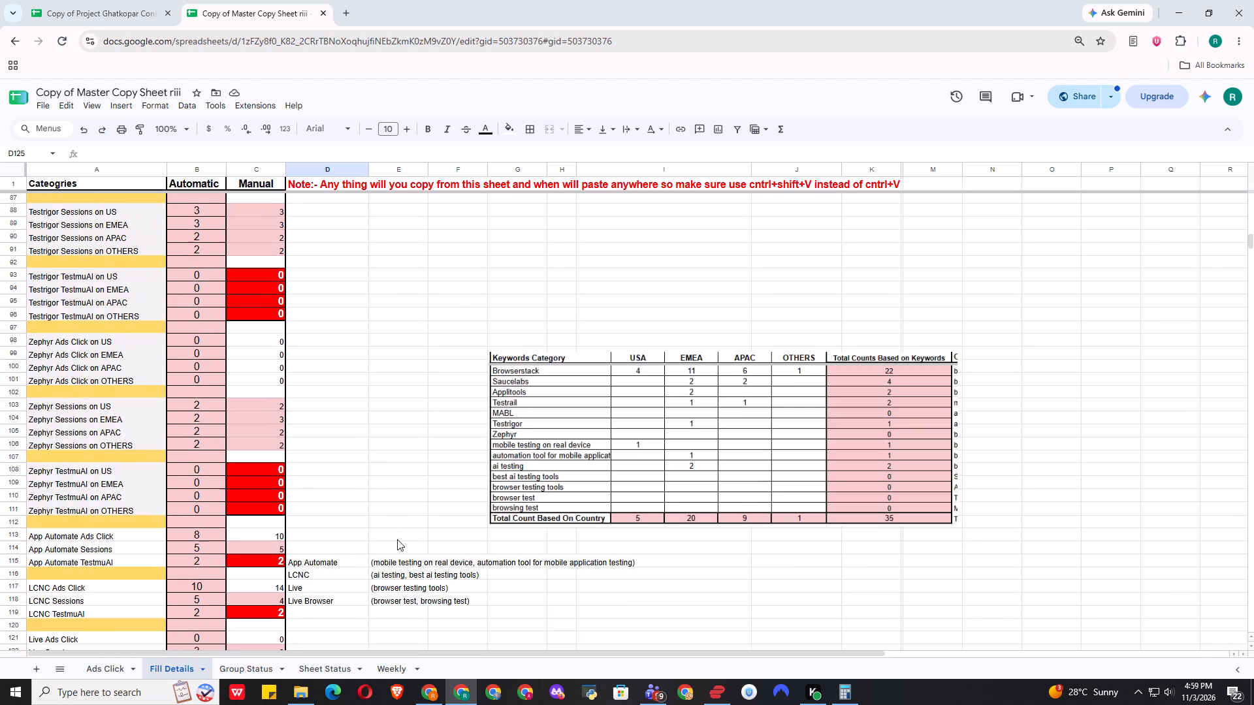
scroll(397, 539, down, 4)
click(268, 393)
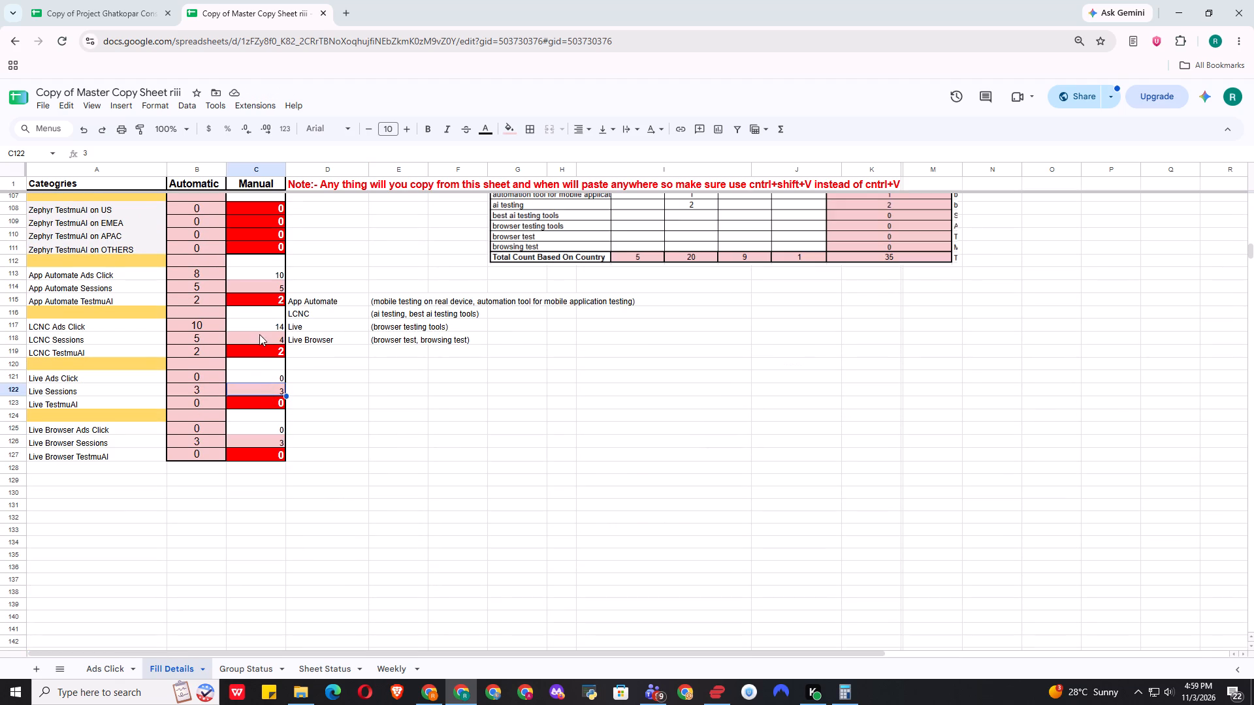
key(4)
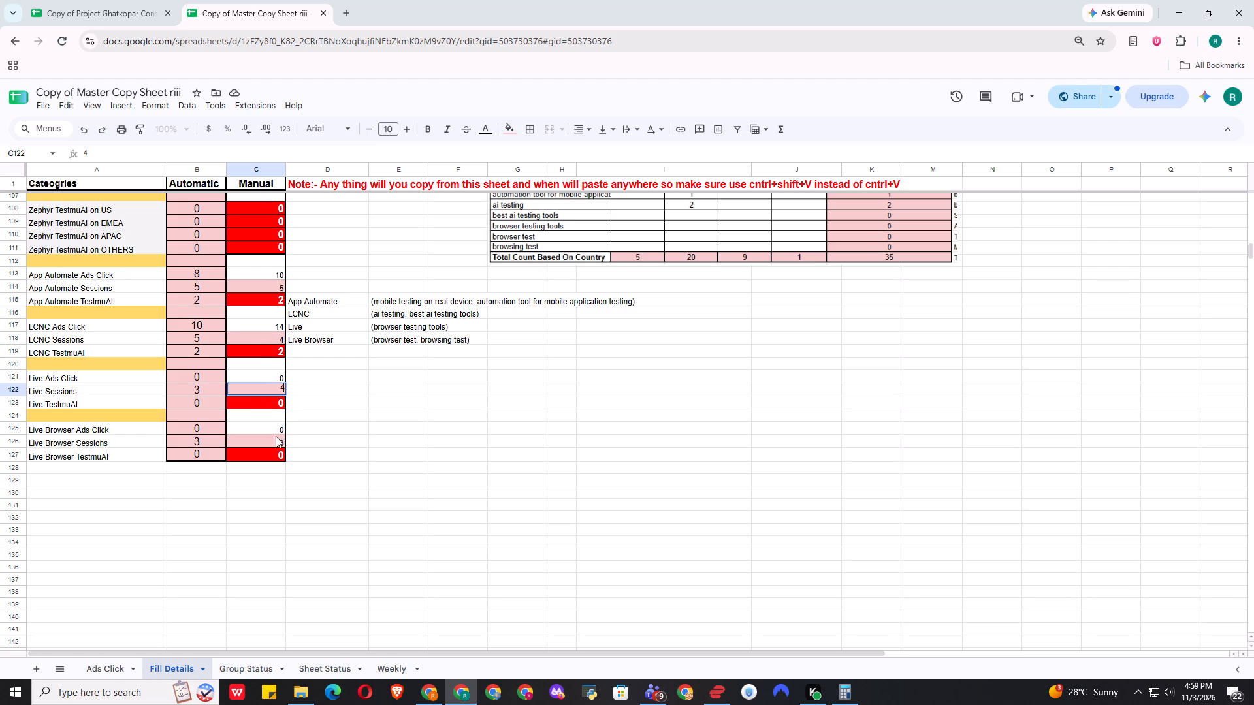
click(274, 438)
key(4)
Set the Manual Sessions values to 5 for LCNC and 6 for App Automate.
click(267, 341)
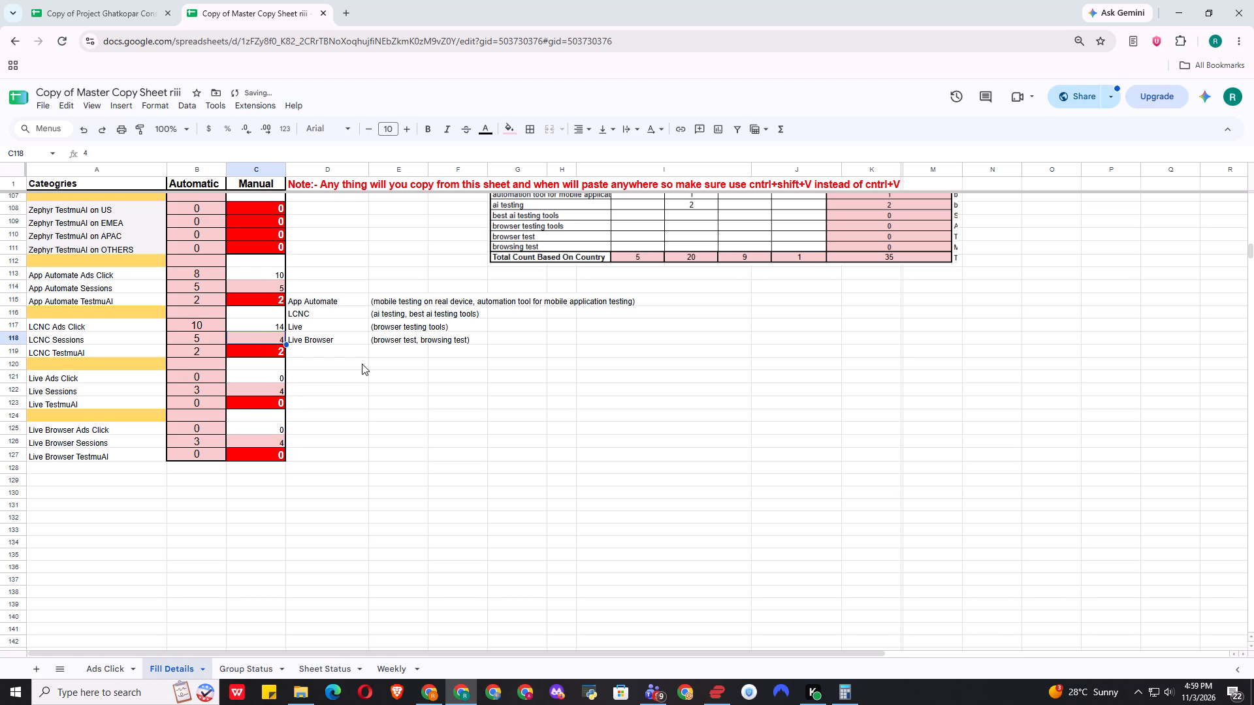
key(5)
click(353, 375)
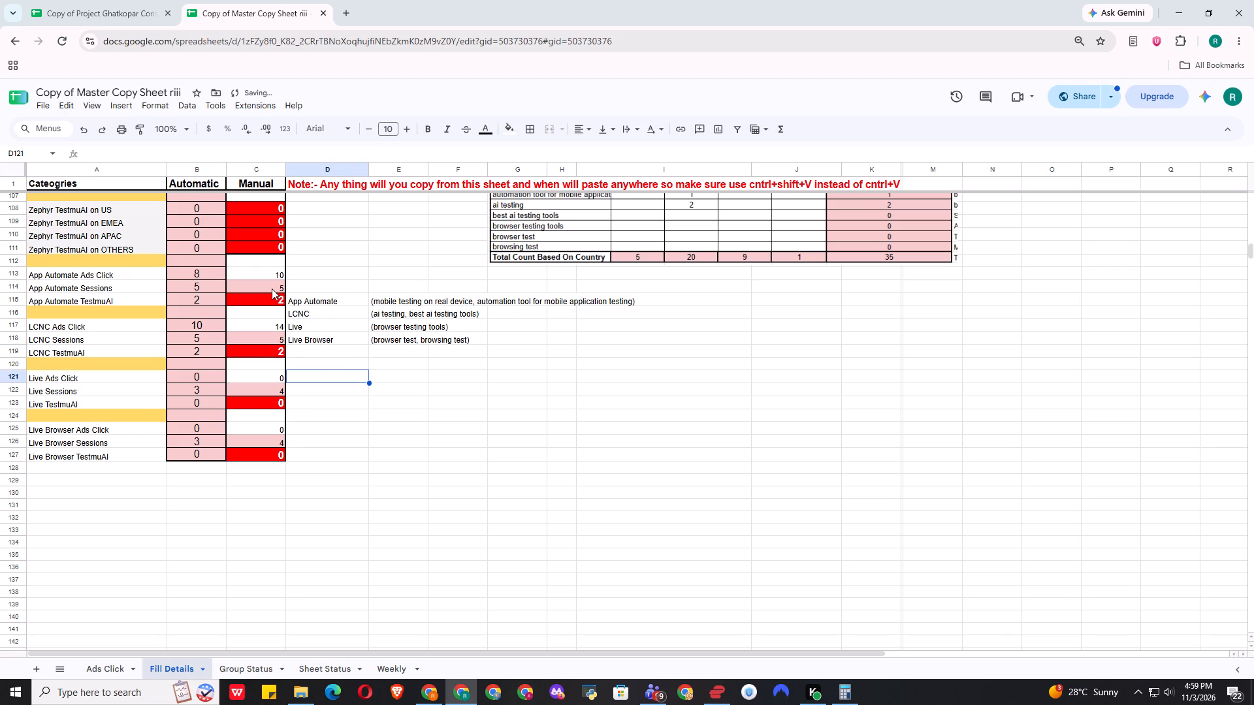
click(270, 287)
key(5)
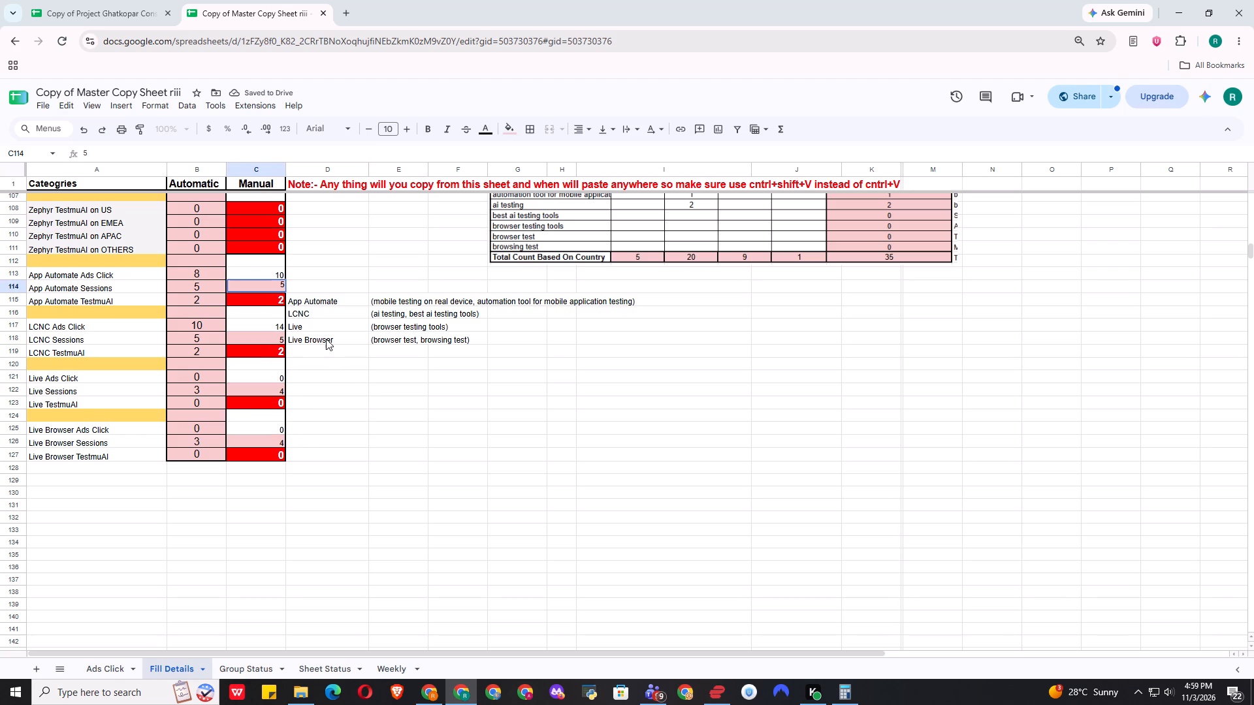
key(BackSpace)
key(6)
click(327, 338)
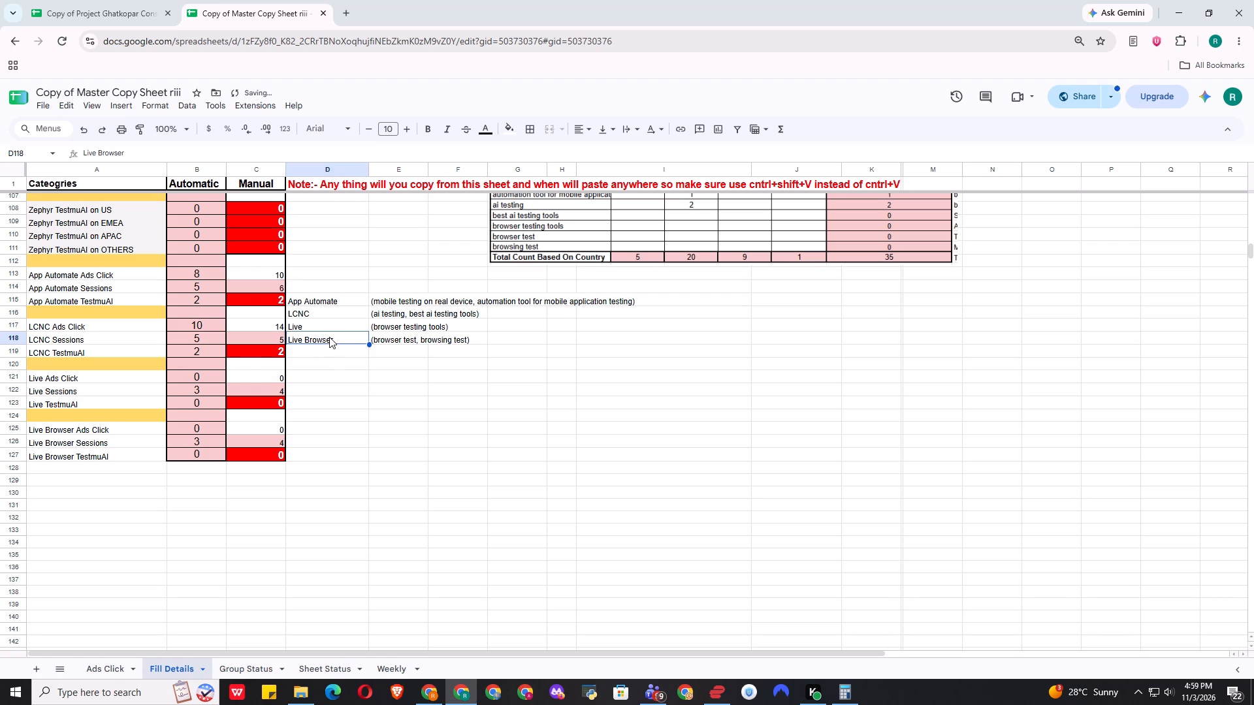
Set the Manual Browserstack Ads Click values to 47 for EMEA and 21 for APAC.
scroll(319, 309, up, 5)
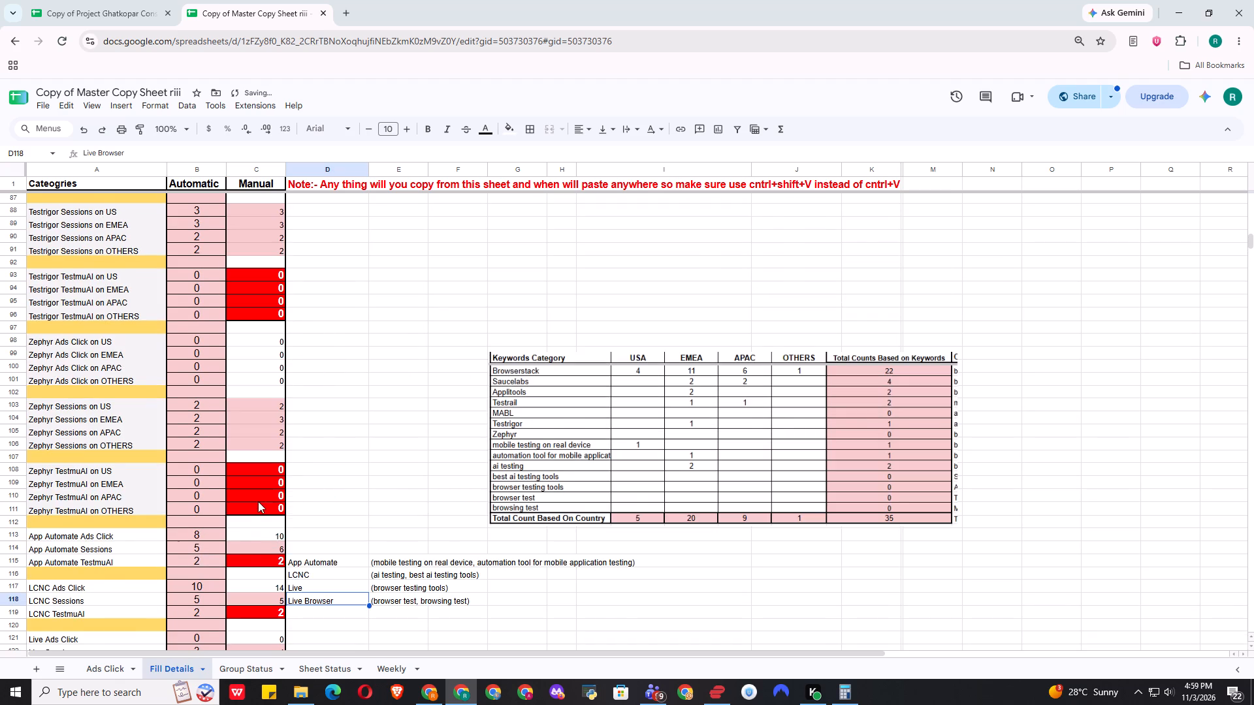
scroll(305, 449, up, 12)
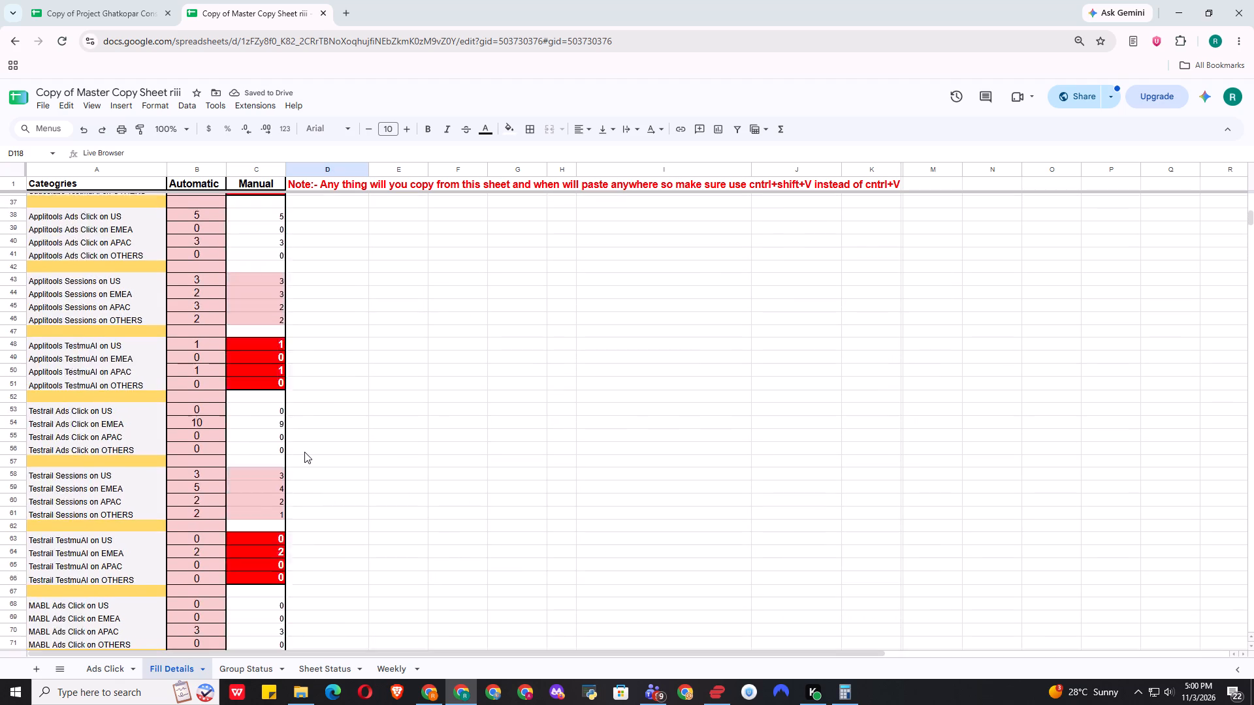
scroll(304, 452, up, 11)
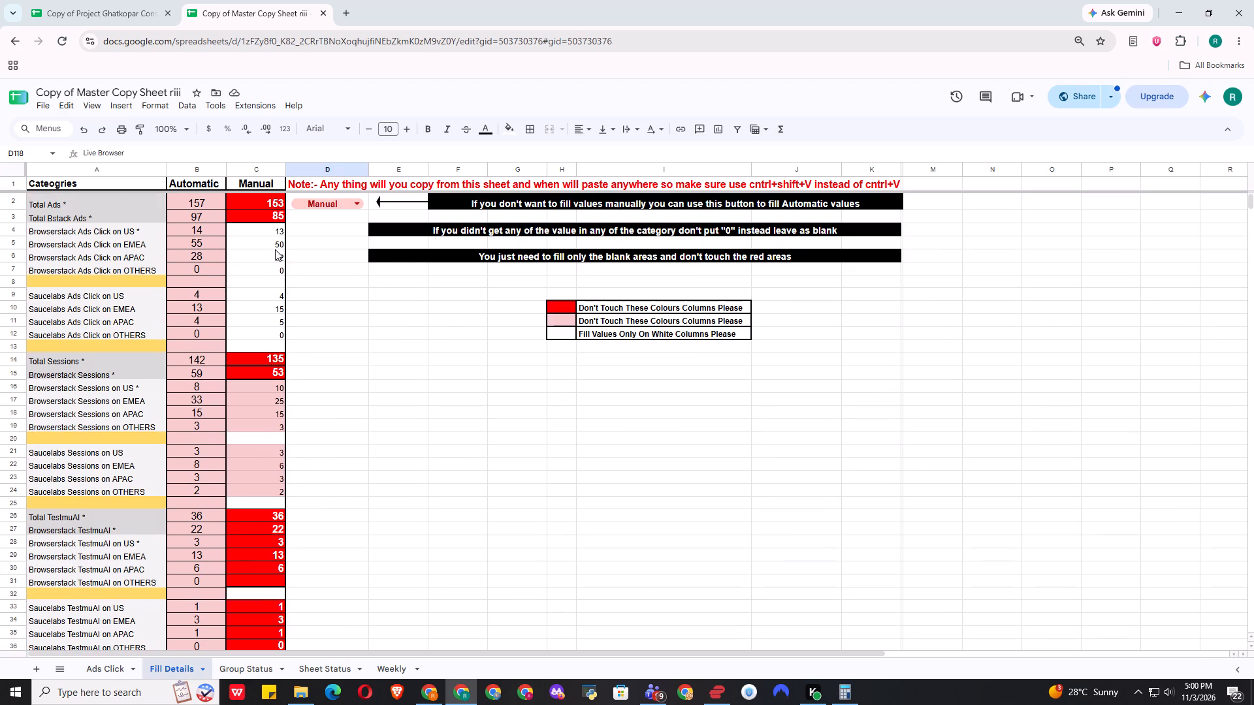
click(266, 247)
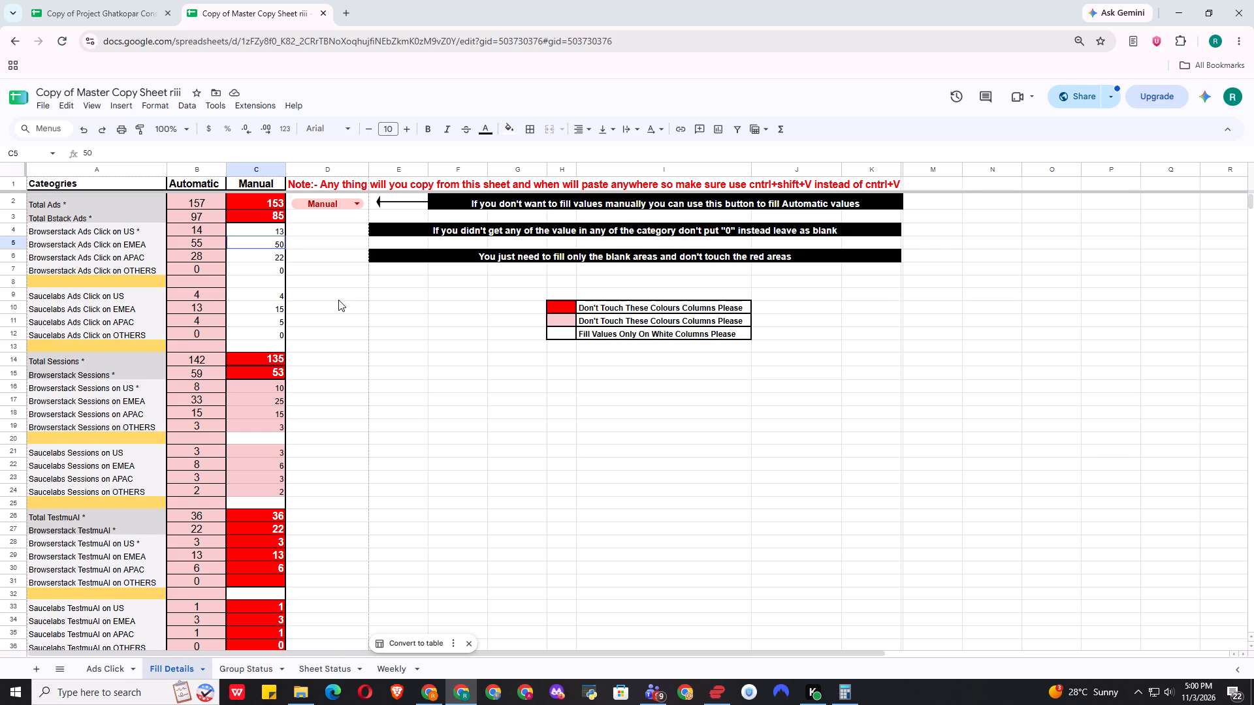
key(4)
key(7)
click(340, 334)
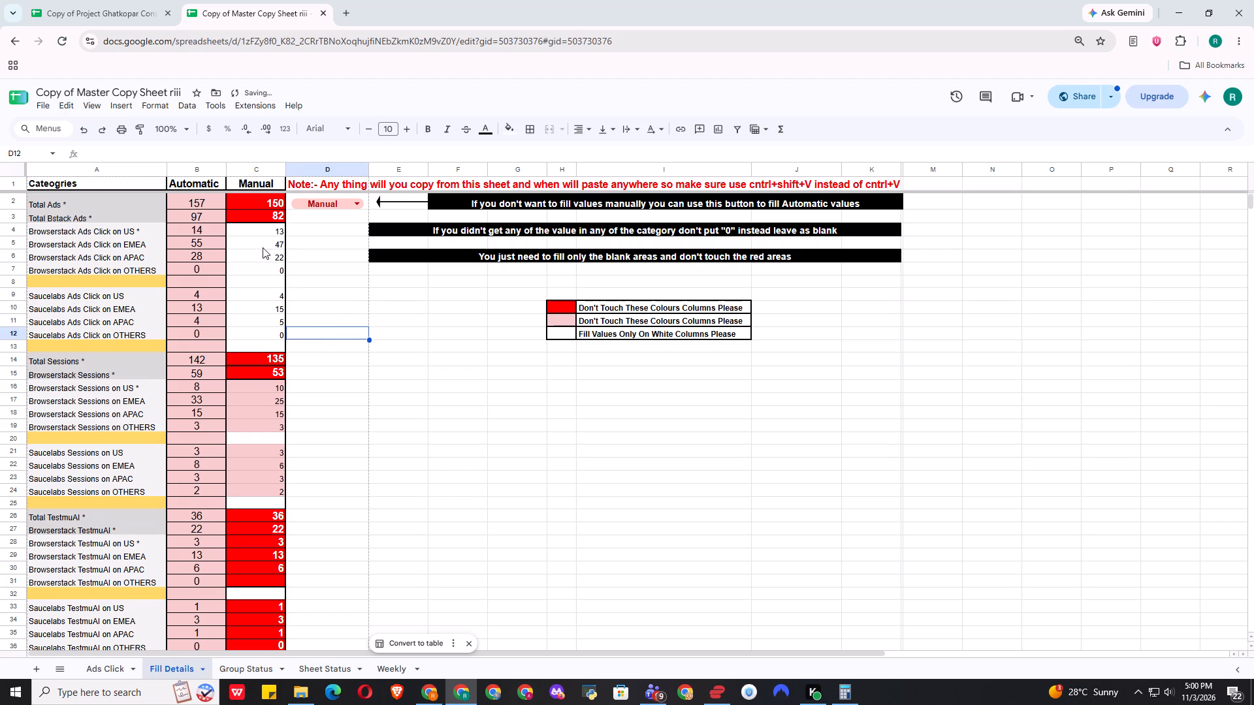
click(263, 254)
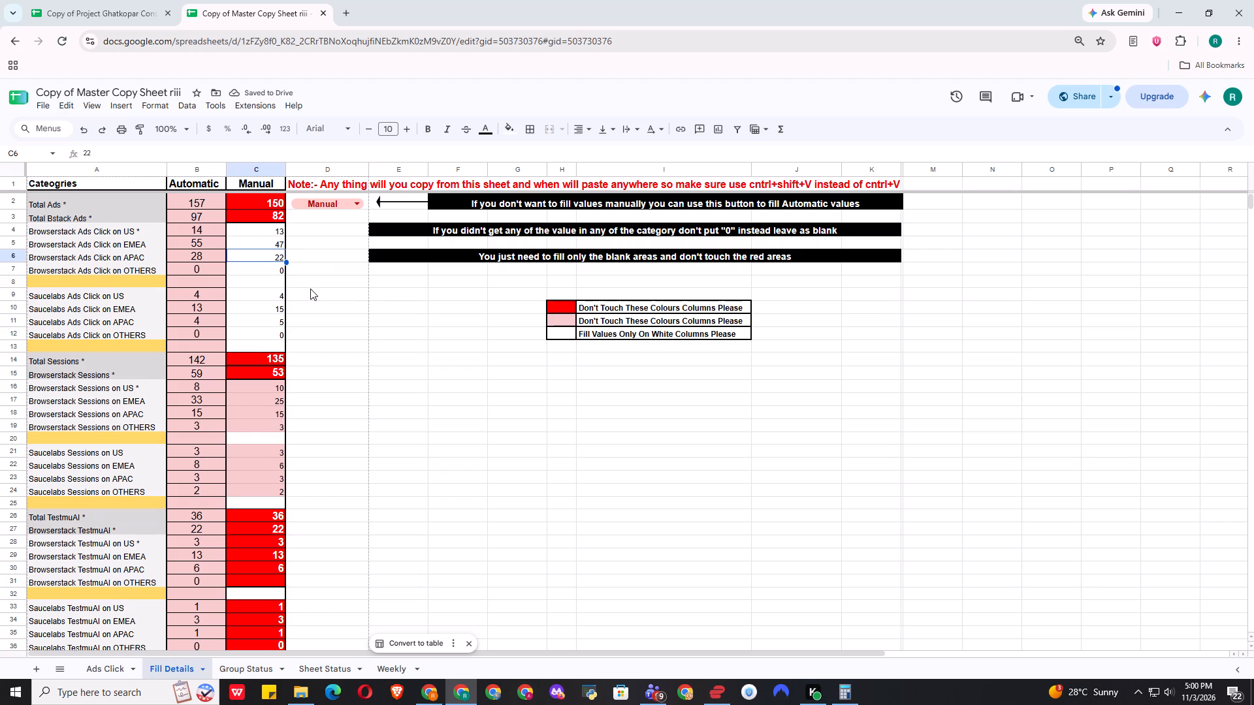
key(2)
key(1)
click(329, 300)
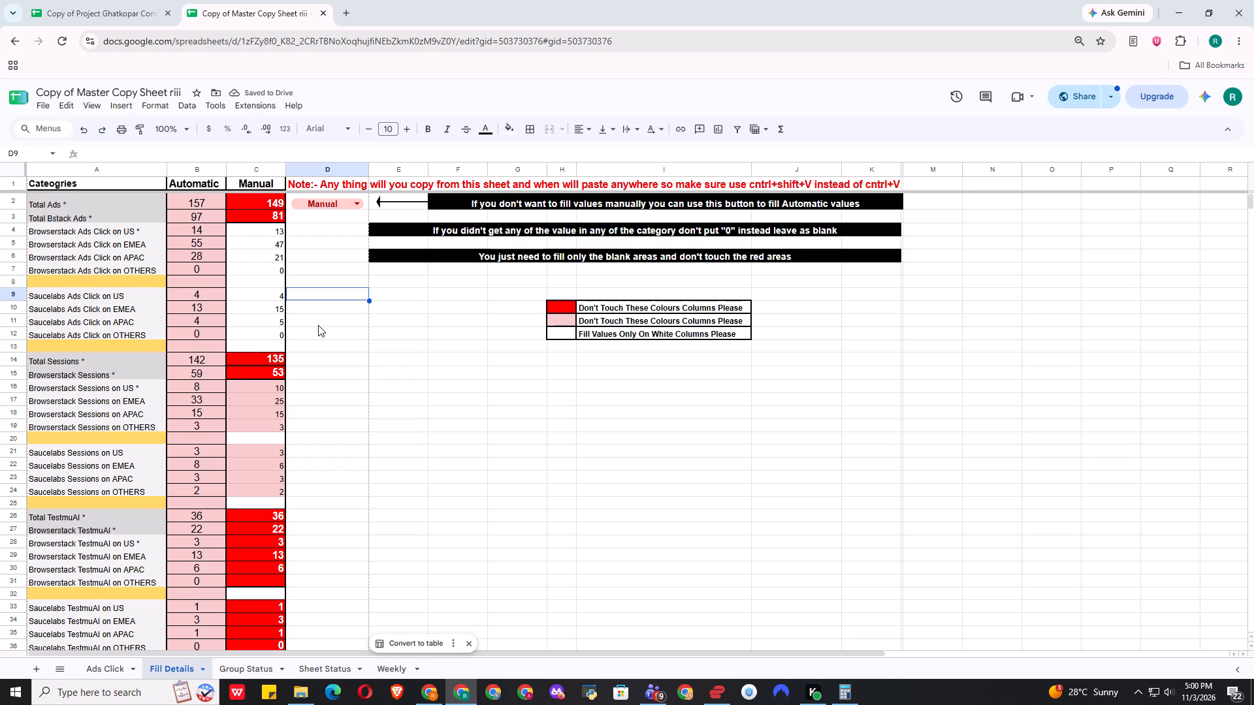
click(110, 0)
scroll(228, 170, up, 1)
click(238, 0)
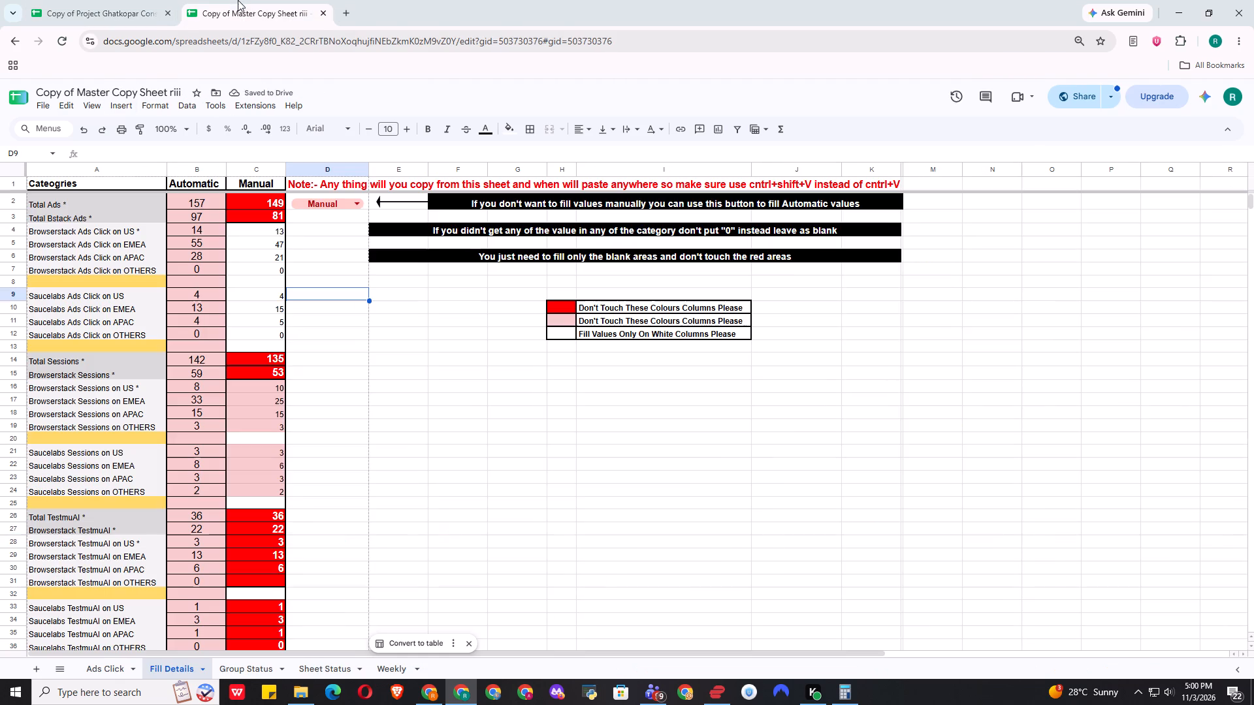
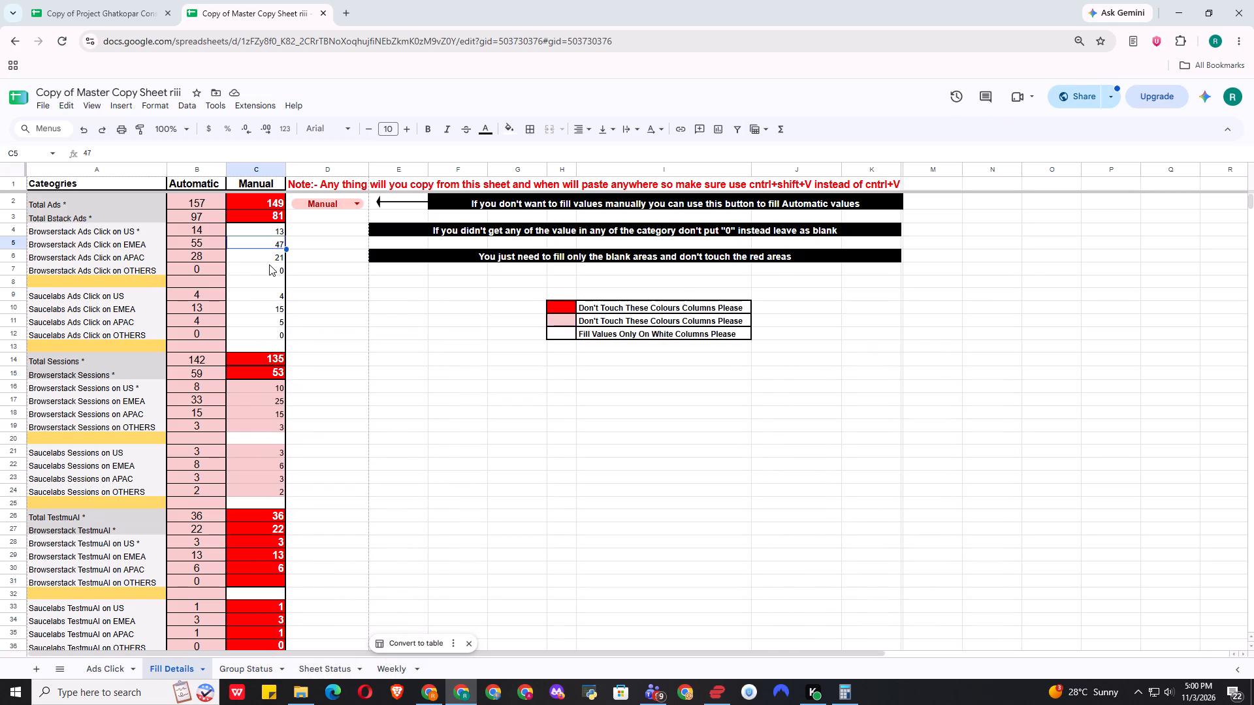
Undo the last change to the Manual Browserstack Ads Click value for APAC.
key(ctrl+z)
click(342, 294)
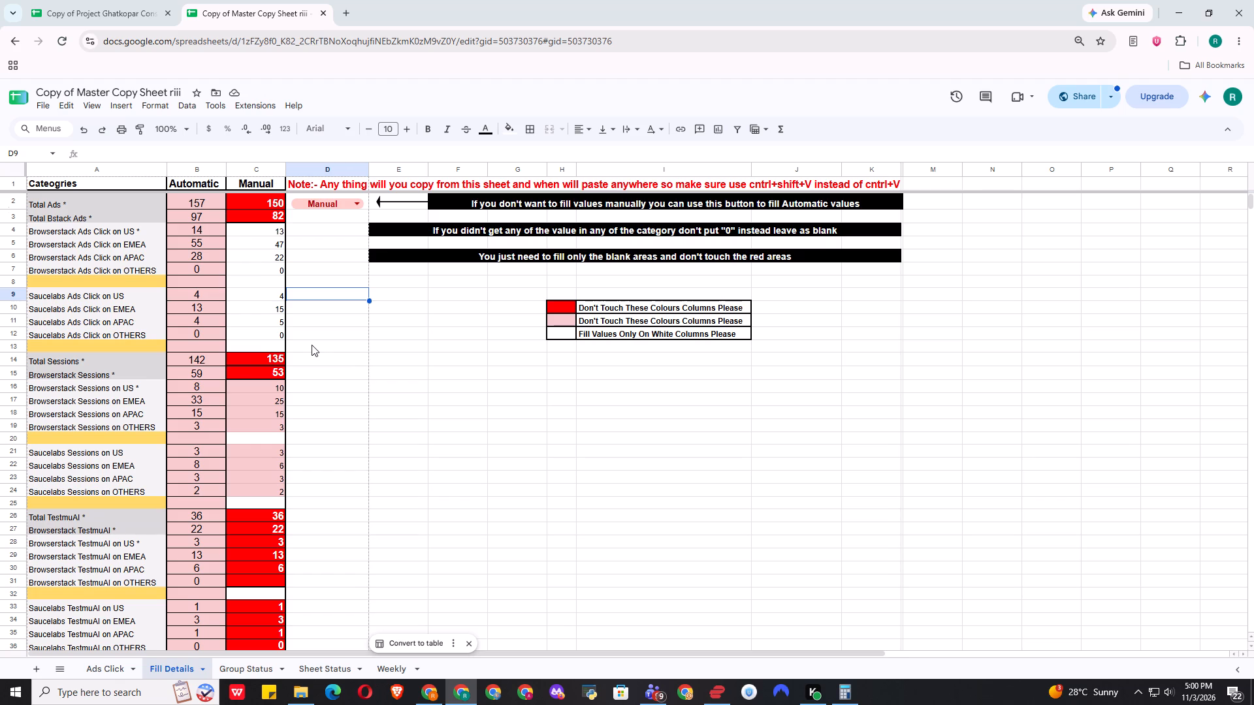
Set the Manual Saucelabs Ads Click value for EMEA to 12.
click(258, 304)
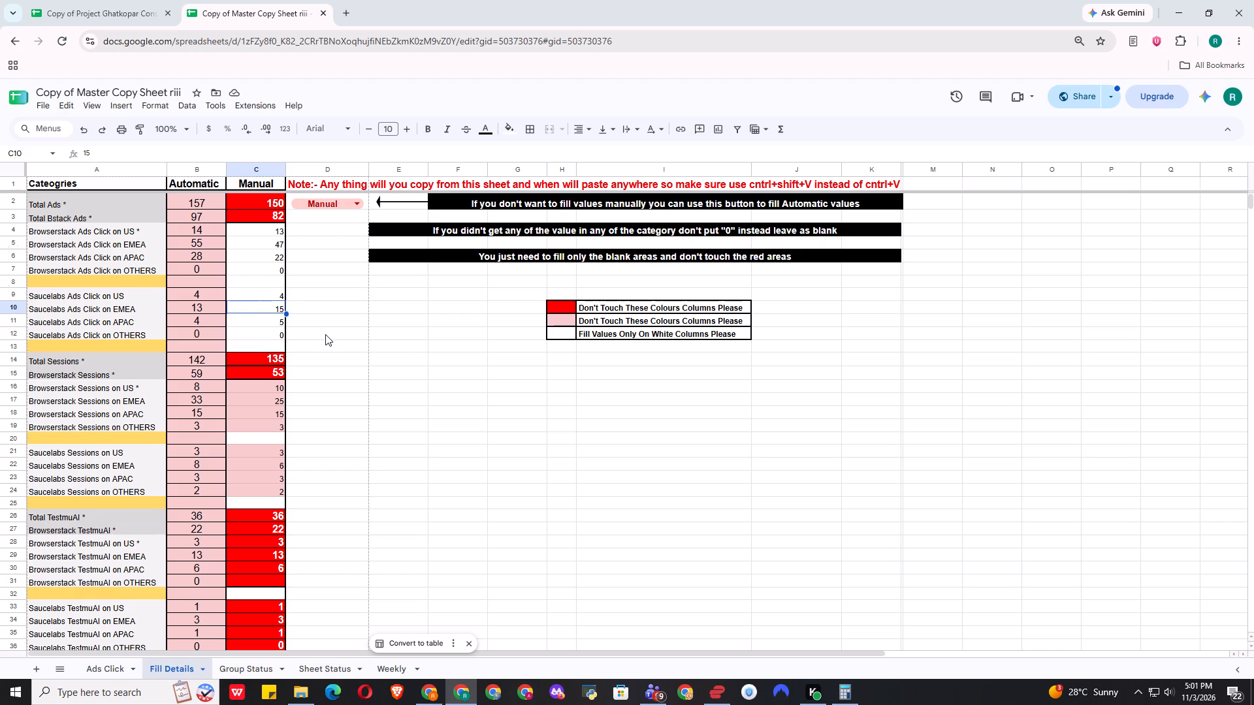
text(12)
click(347, 372)
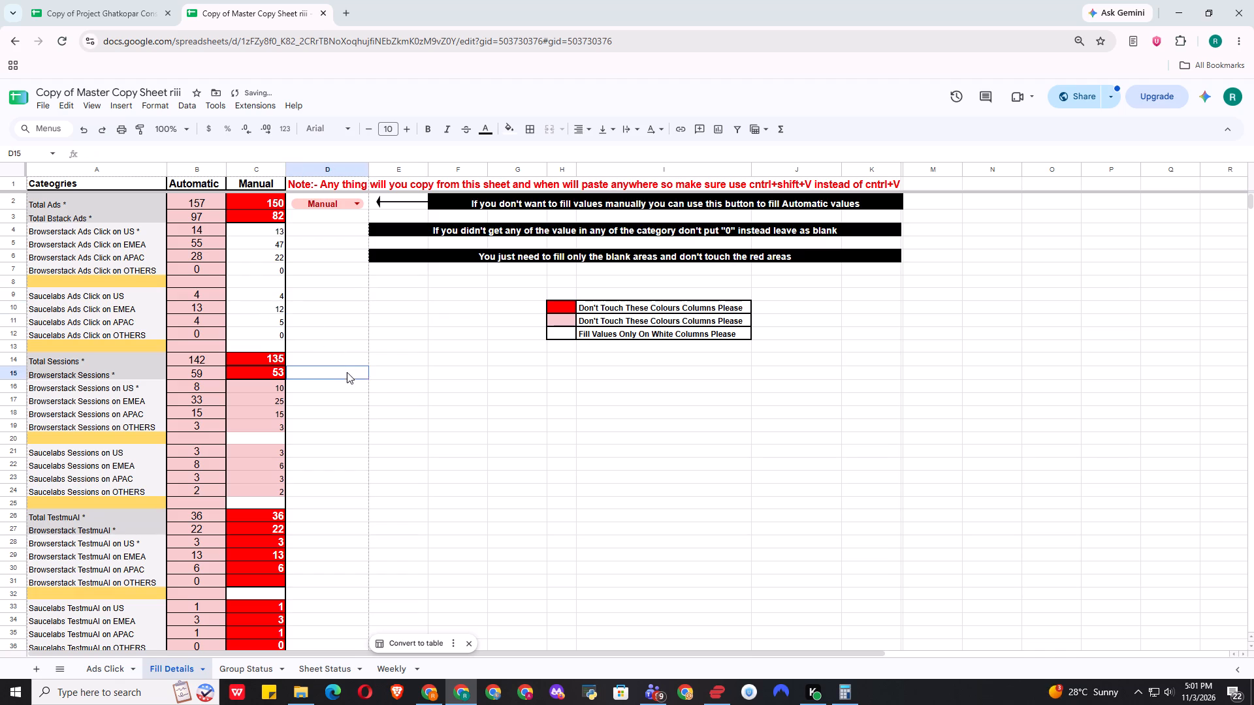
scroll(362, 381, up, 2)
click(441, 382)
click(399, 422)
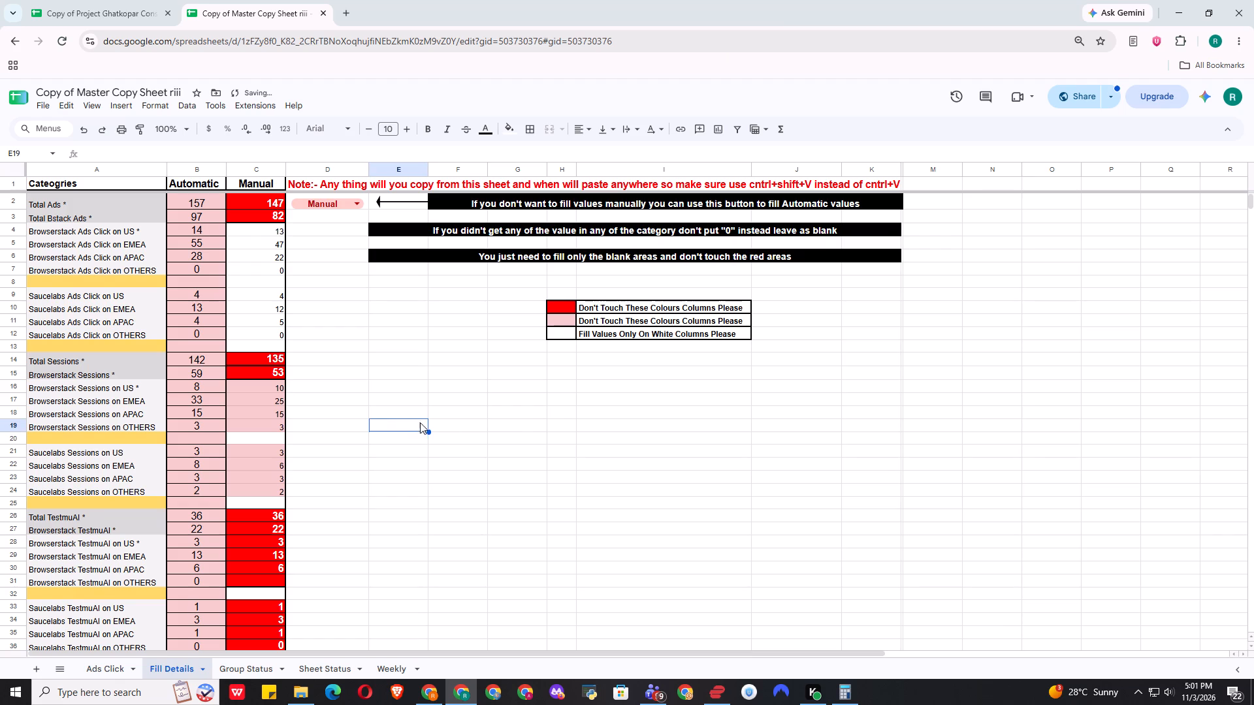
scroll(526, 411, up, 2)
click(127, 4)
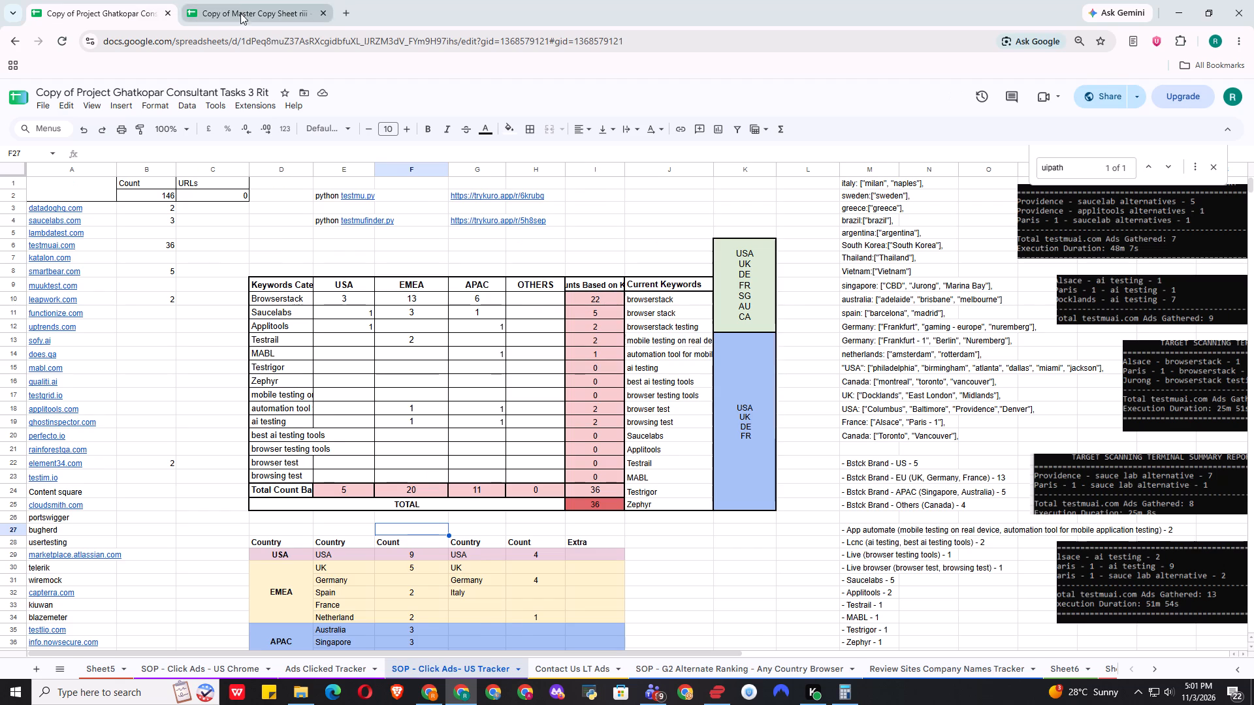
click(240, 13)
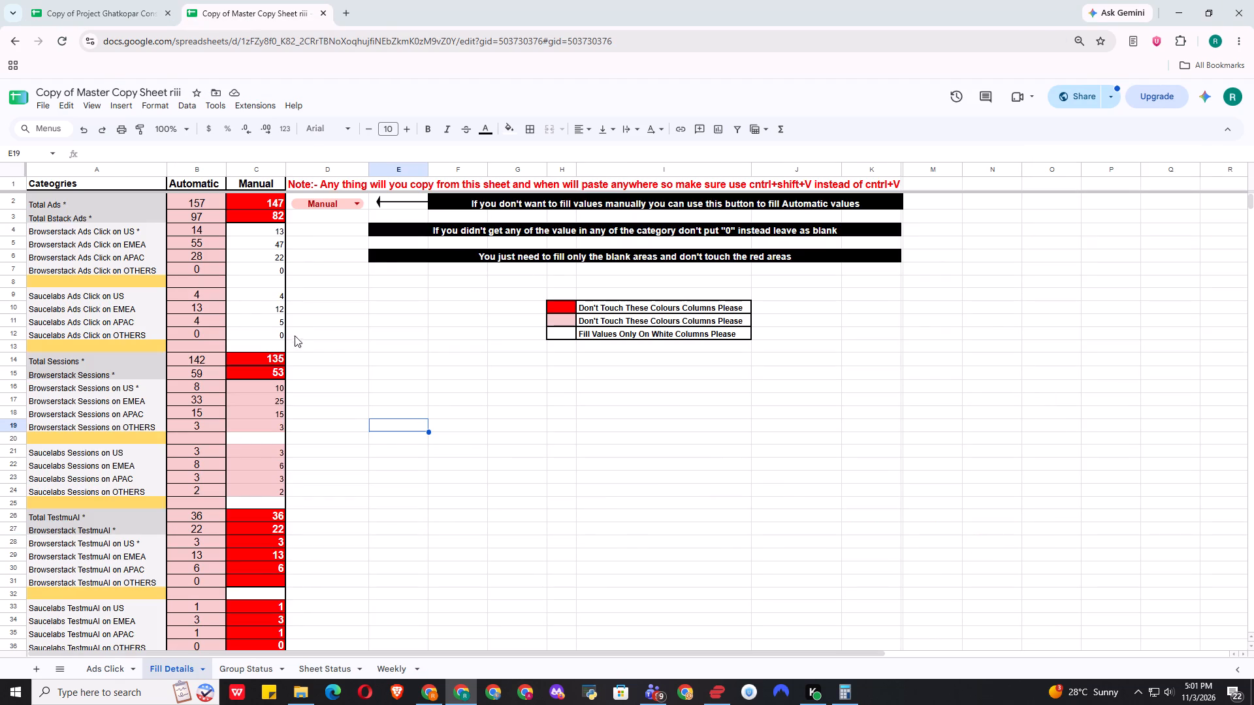
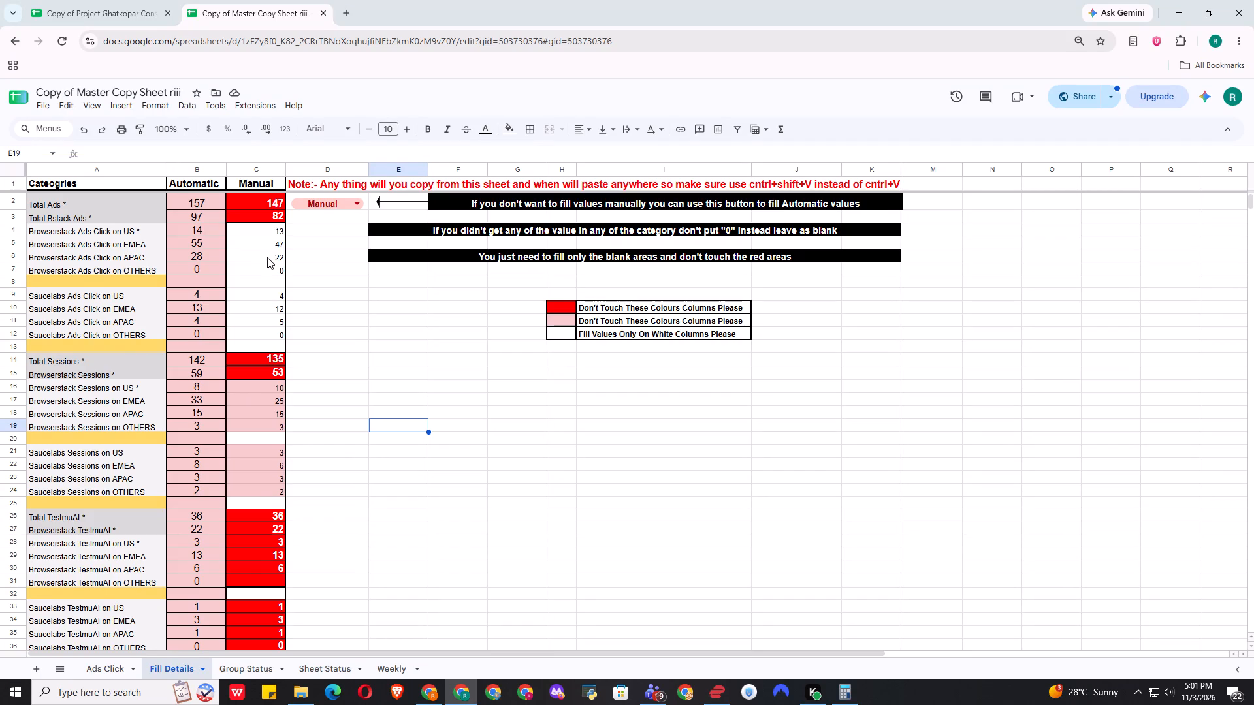
Set the click count for aws.amazon.com to 2 in the SOP - Click Ads- US Tracker sheet.
click(44, 0)
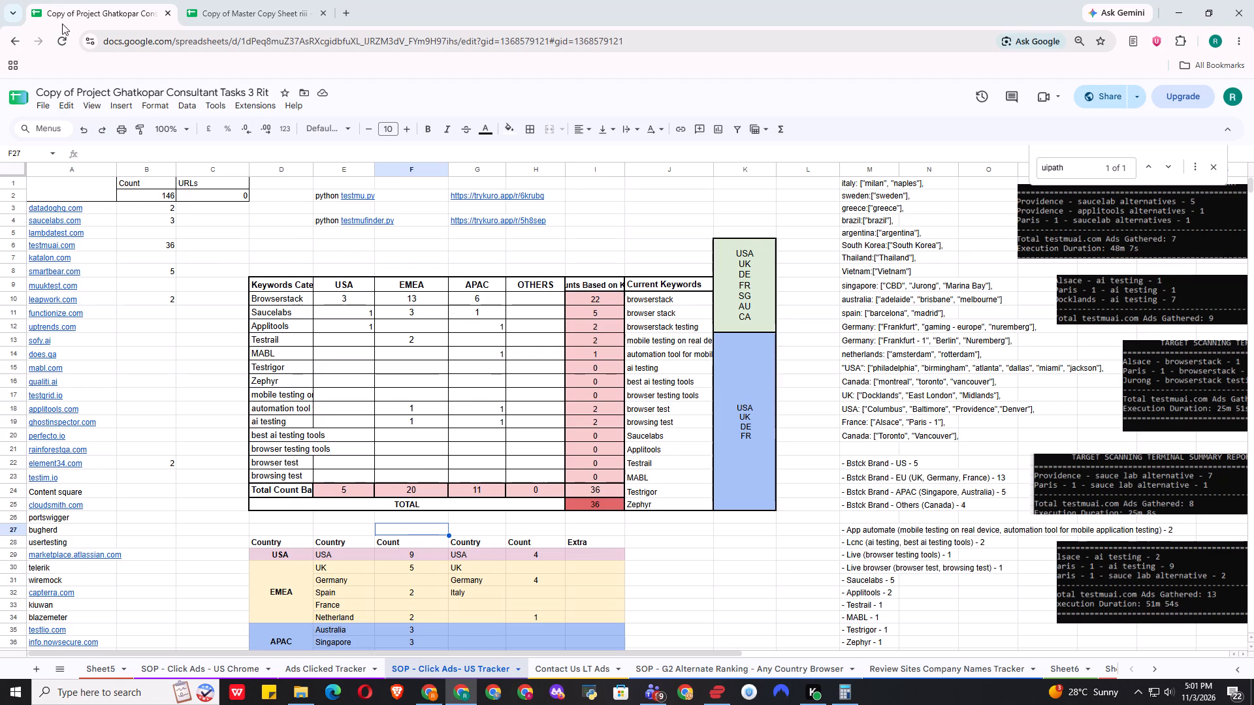
click(156, 463)
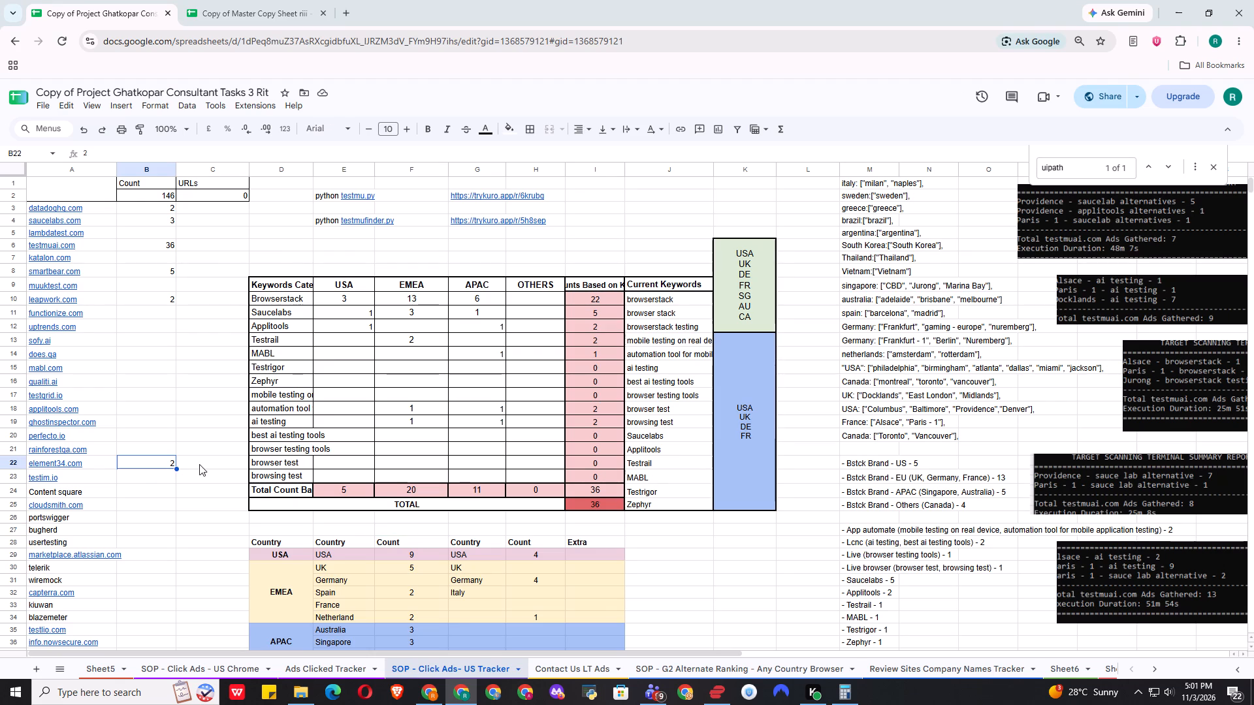
scroll(204, 468, down, 9)
click(156, 451)
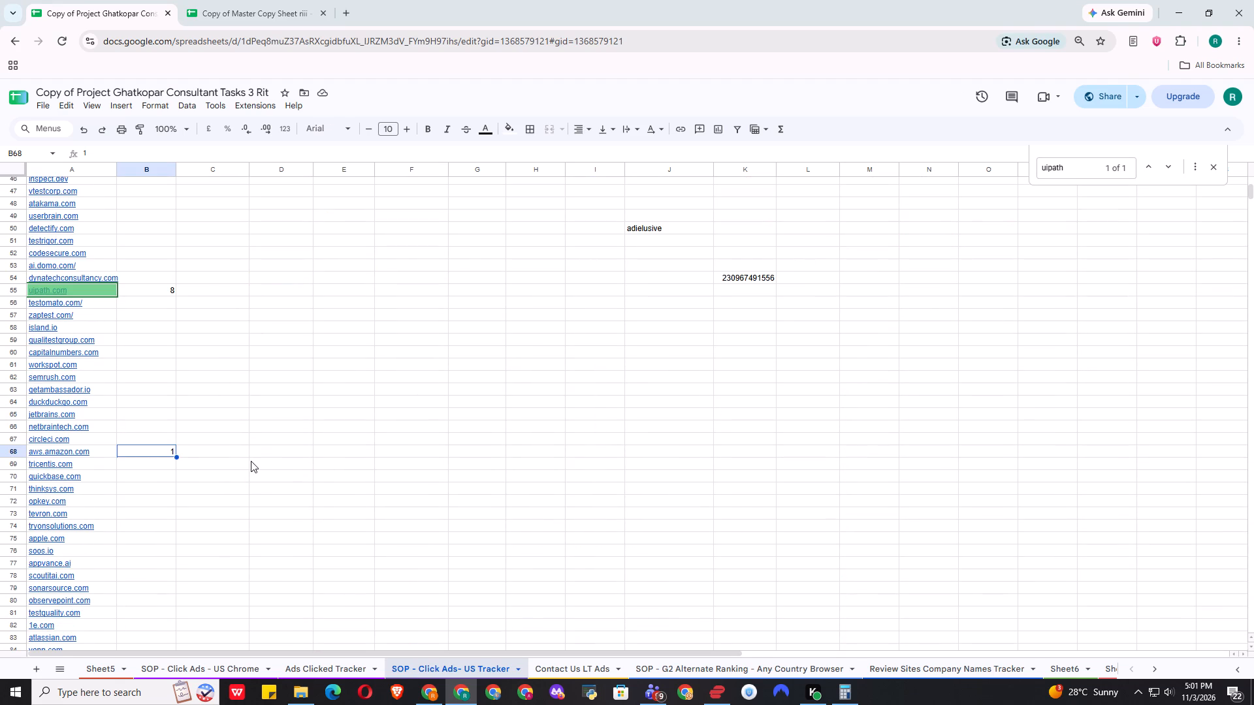
key(2)
click(251, 461)
Review the remaining click counts in the US Tracker's domain list down to its last entry, anguskit.com.
scroll(237, 518, down, 3)
click(196, 510)
click(110, 514)
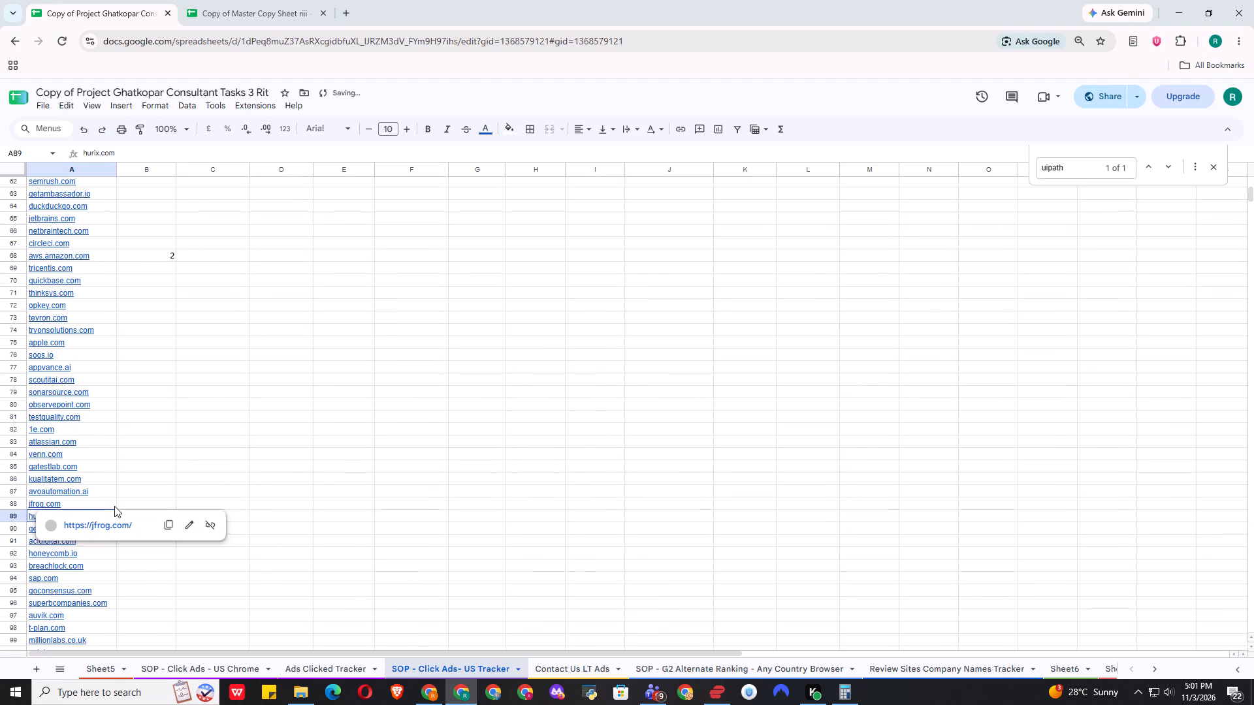
click(157, 498)
key(ctrl+Down)
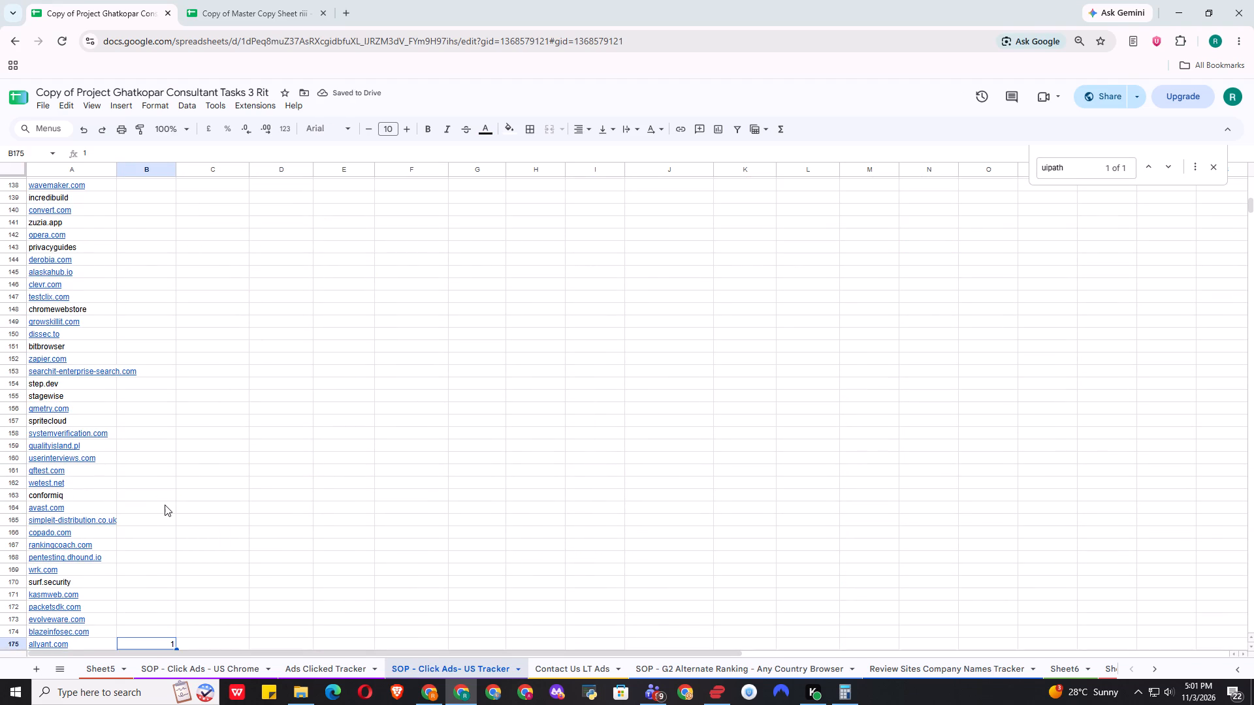
scroll(165, 505, down, 2)
click(63, 557)
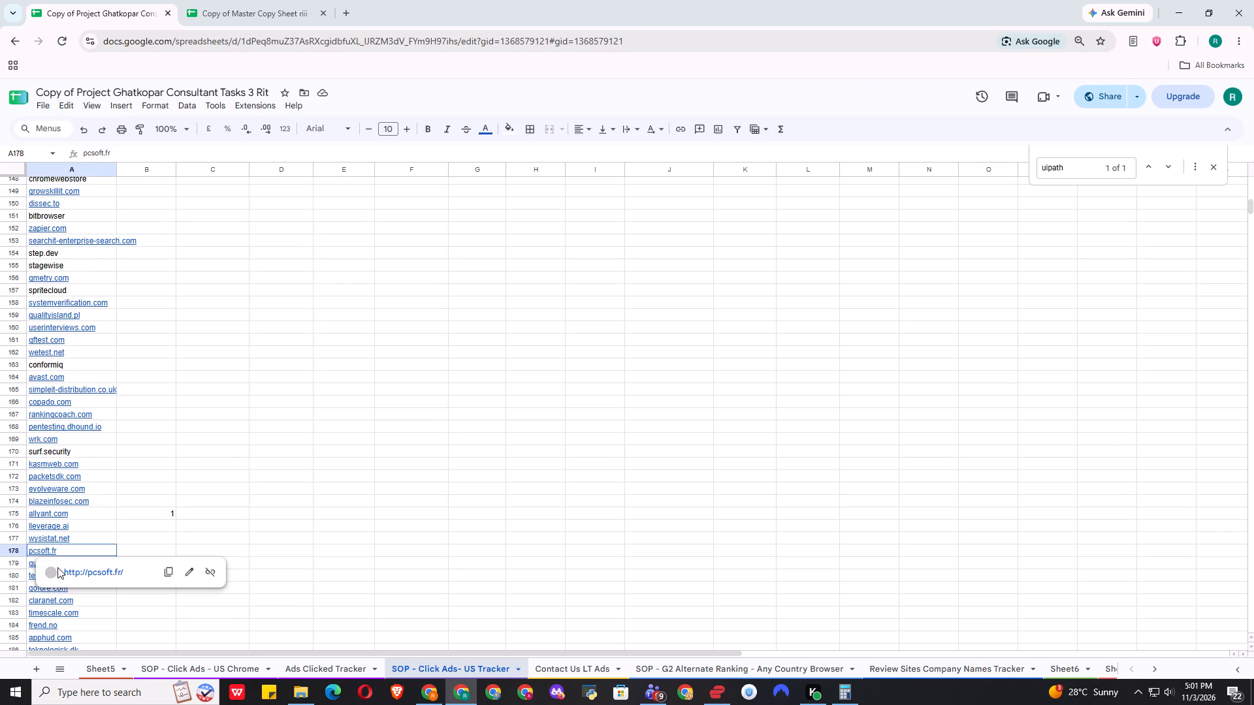
key(ctrl+Down)
key(Right)
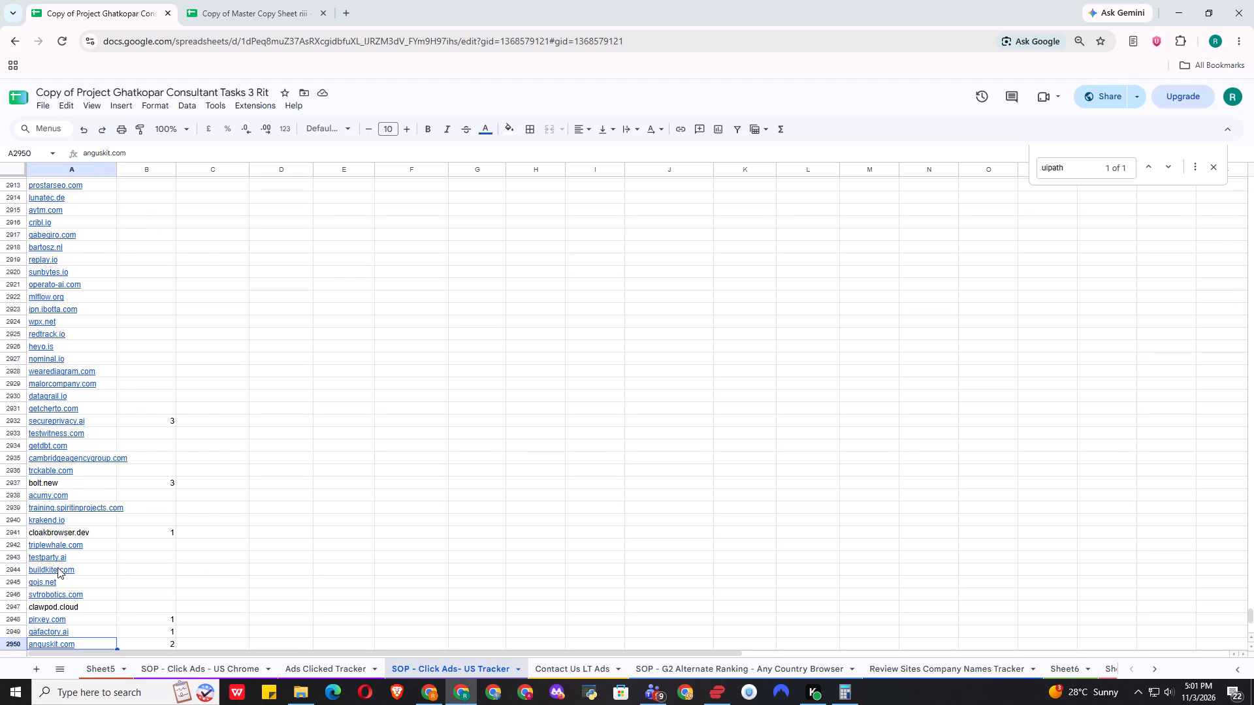
scroll(84, 602, down, 2)
scroll(473, 543, down, 1)
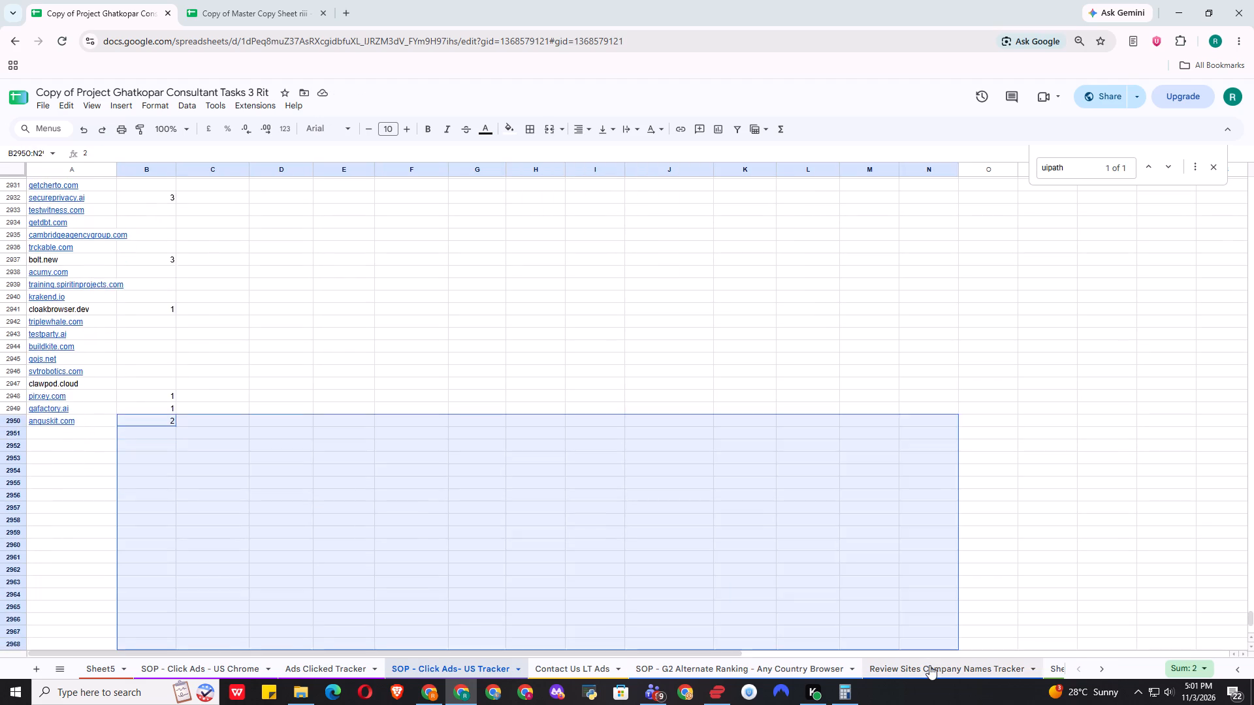
click(869, 478)
Examine the most recent filled entries by Country Name in the Review Sites Company Names Tracker sheet.
click(936, 661)
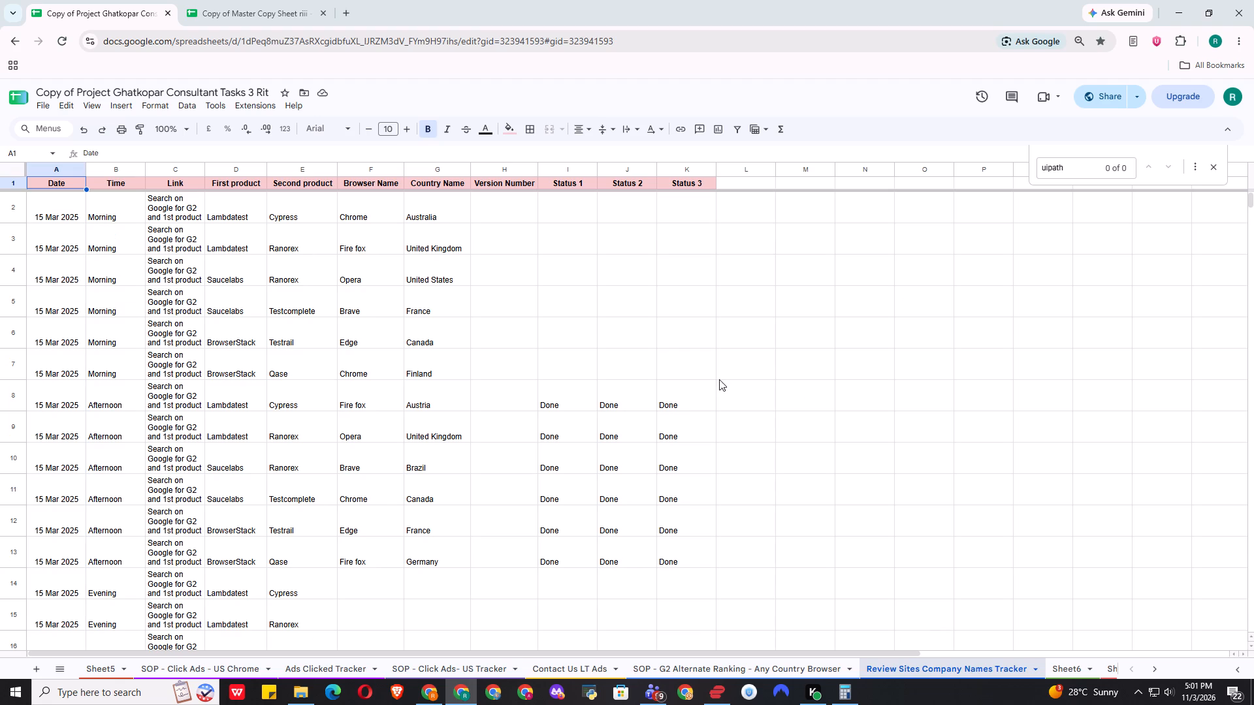
click(435, 488)
click(508, 480)
key(ctrl+Down)
key(Left)
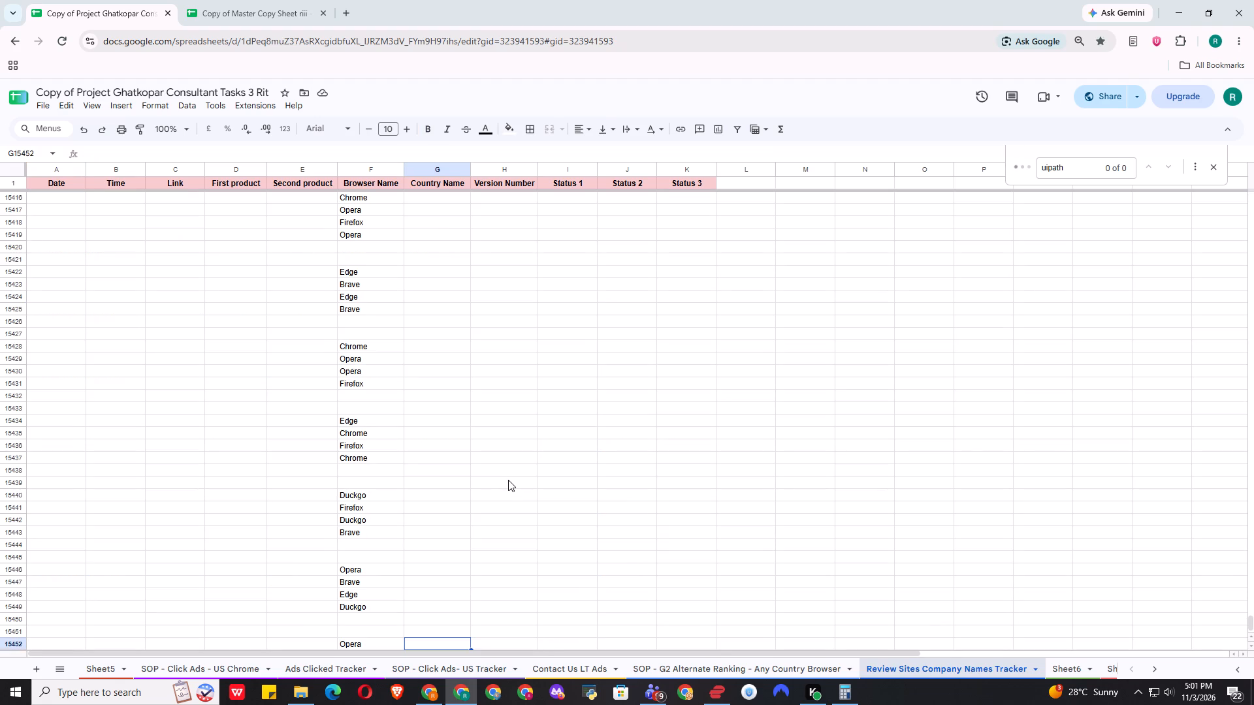
key(ctrl+Up)
scroll(508, 480, up, 4)
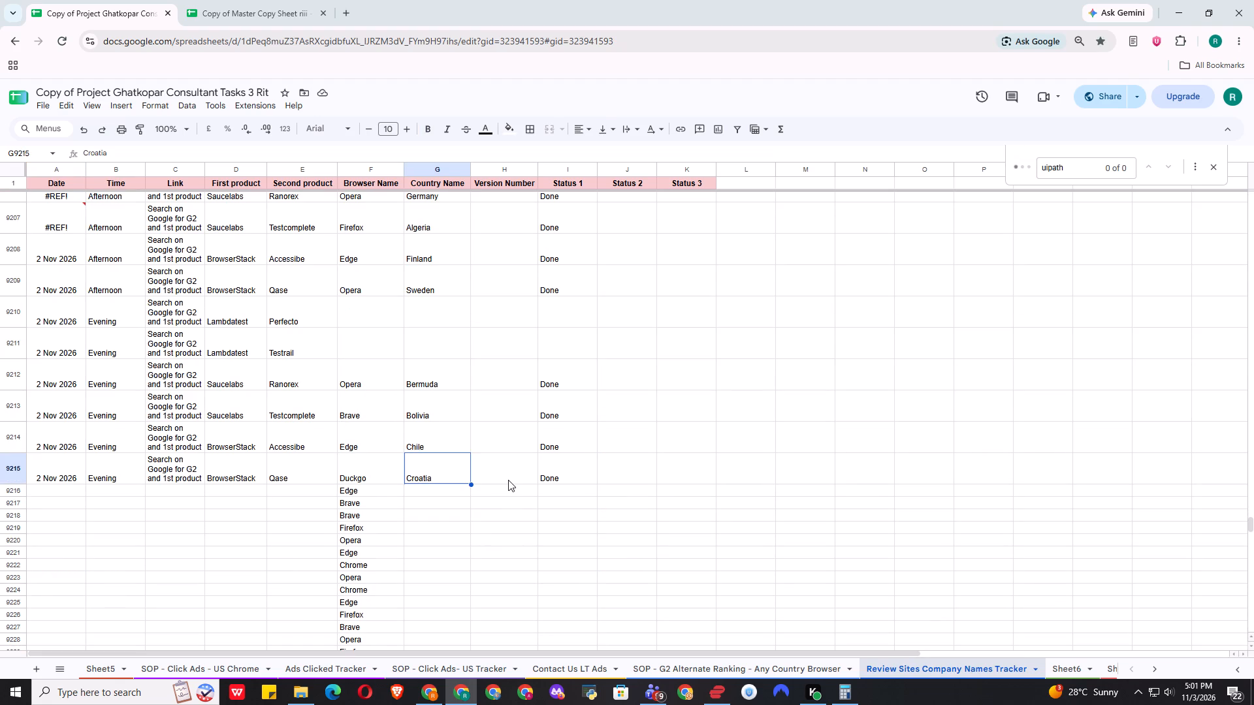
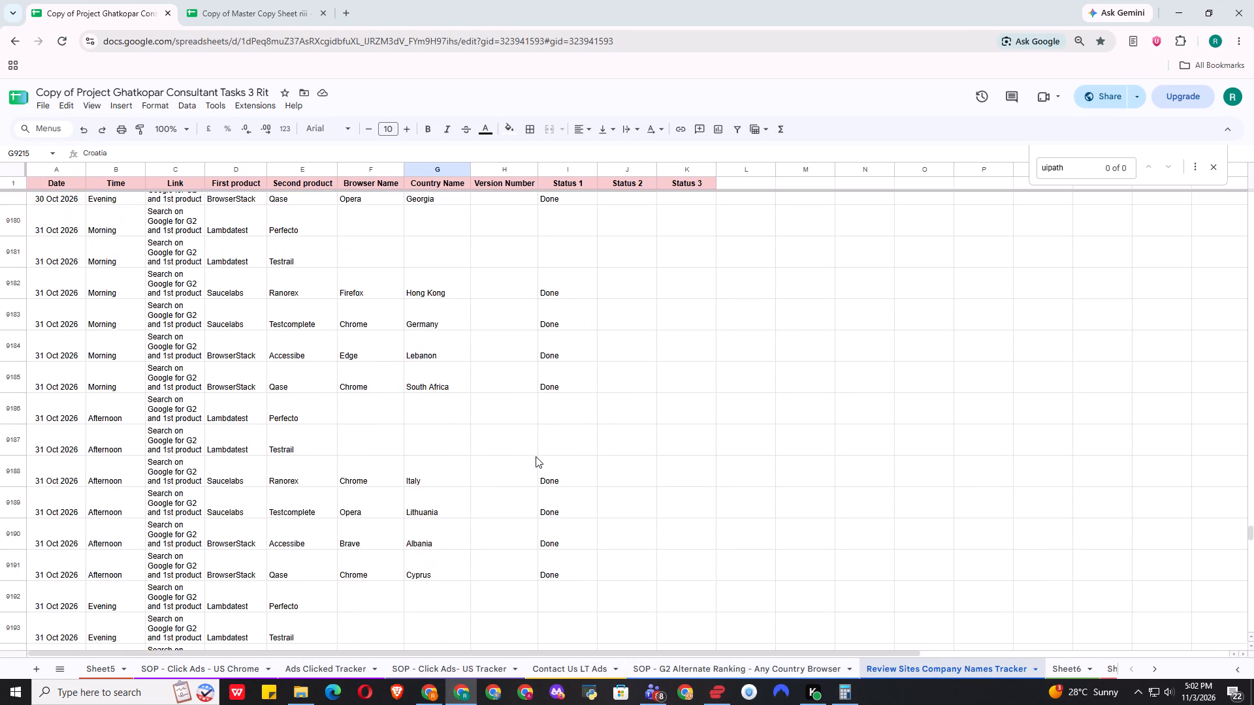
Copy the browser and country names from F4264:G4285, 16–17 Dec 2025, into the block starting at F9218.
scroll(536, 456, up, 15)
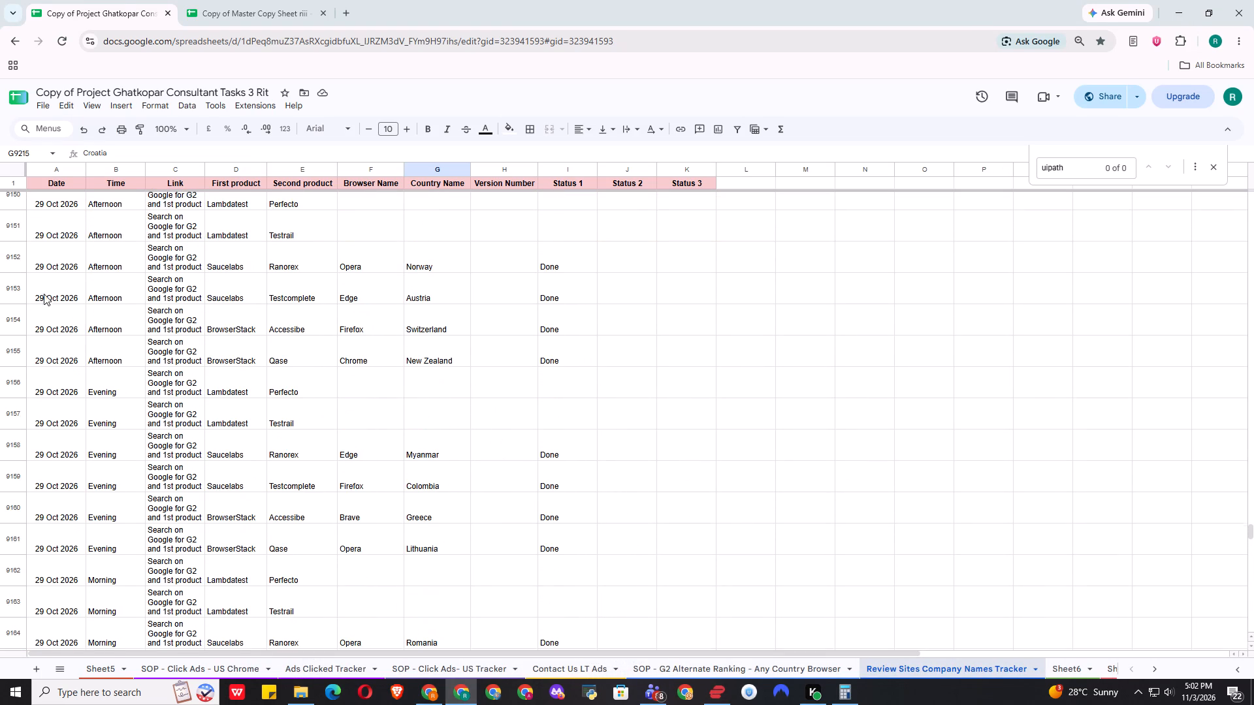
scroll(521, 356, up, 3)
drag(1248, 528, 1248, 499)
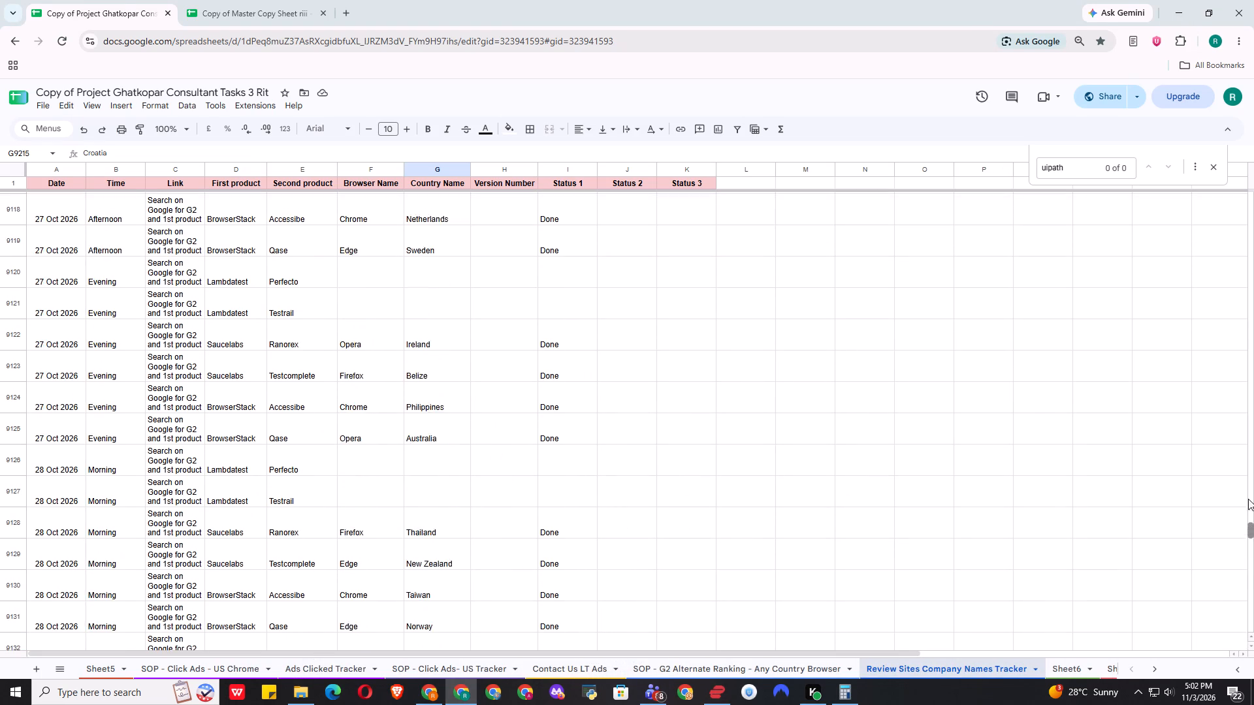
drag(1248, 499, 1253, 351)
drag(371, 238, 454, 533)
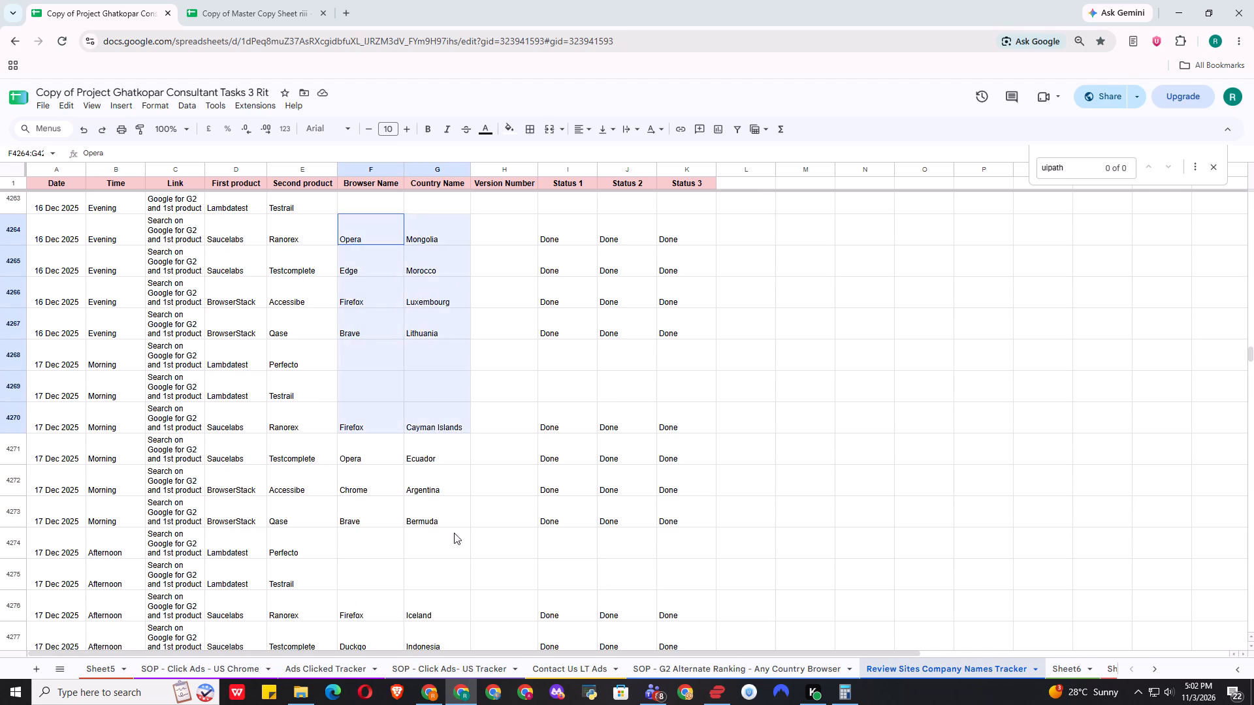
drag(454, 533, 453, 423)
key(ctrl+c)
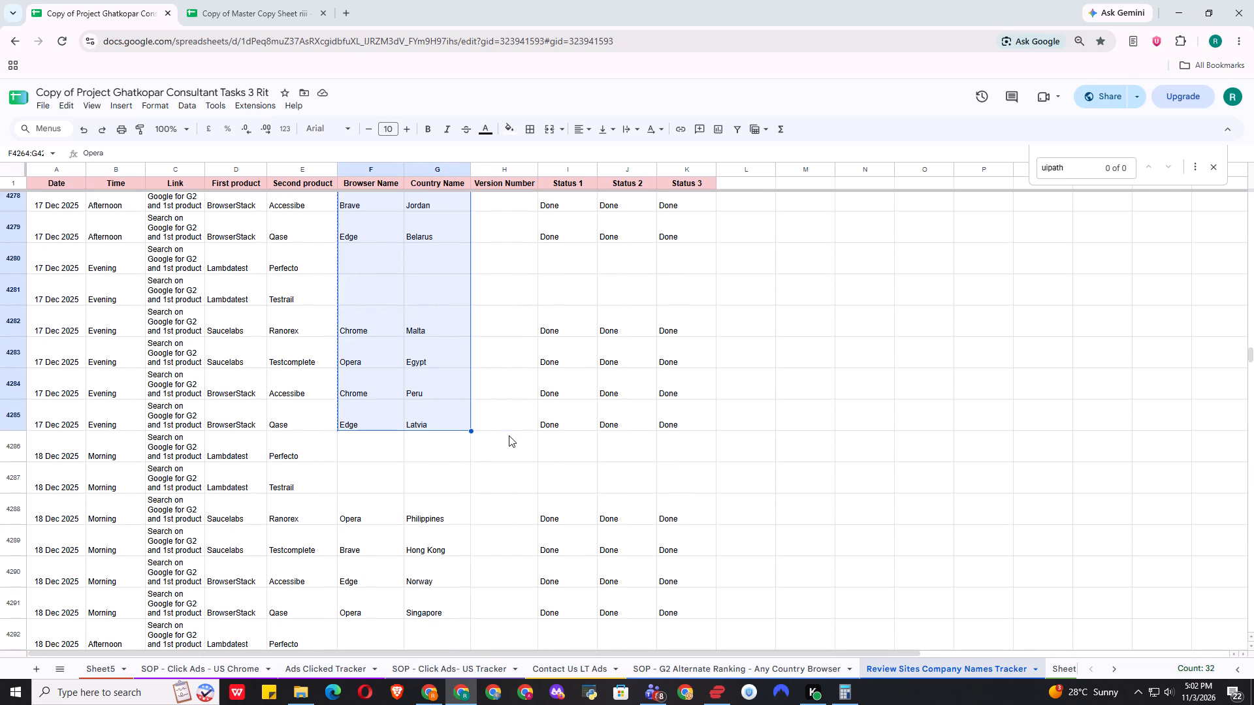
click(509, 435)
key(ctrl+Down)
key(Left)
key(ctrl+Up)
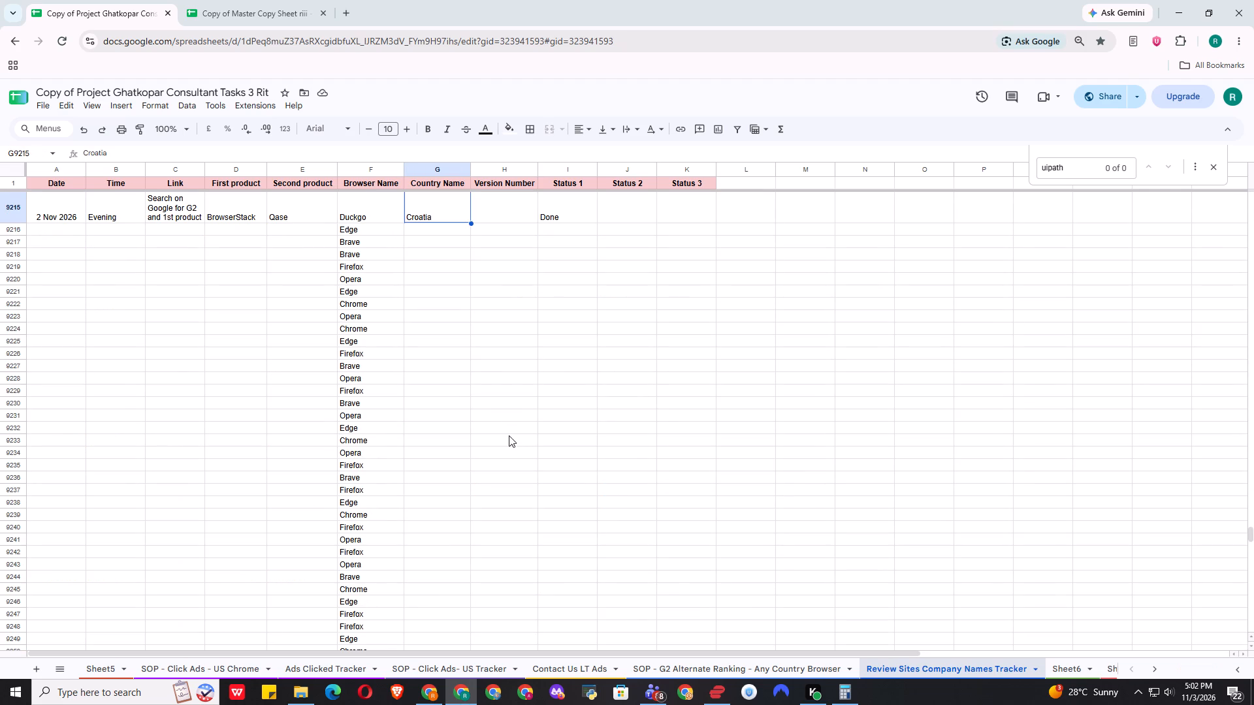
click(389, 255)
key(ctrl+v)
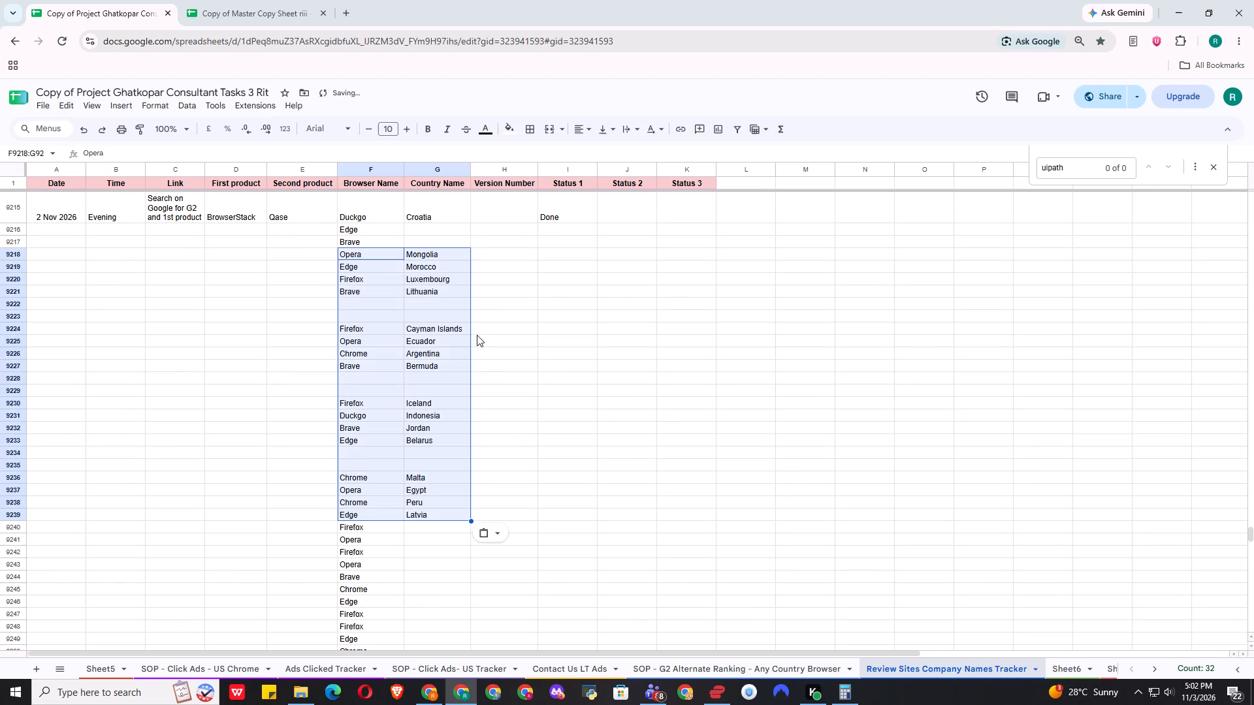
Copy the Date through Second product cells of rows 9198 to 9215 to row 9216 onward, producing the 3 Nov 2026 rows.
scroll(477, 335, up, 8)
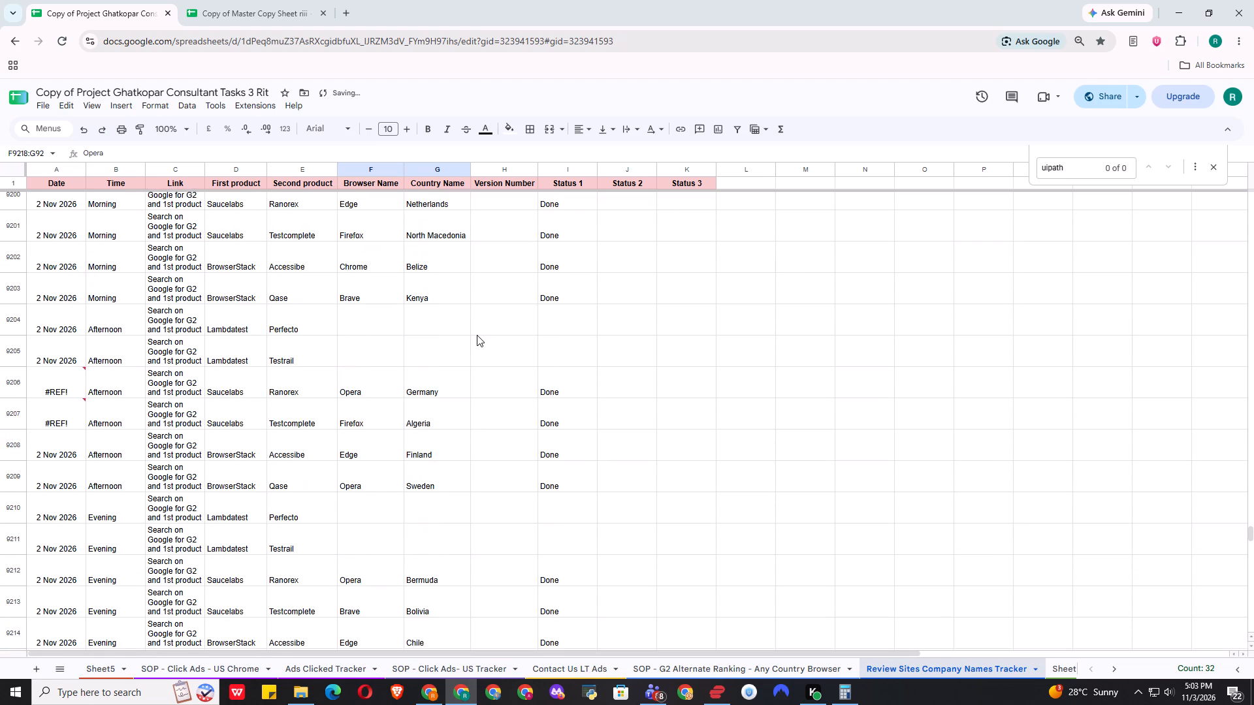
drag(60, 210, 241, 704)
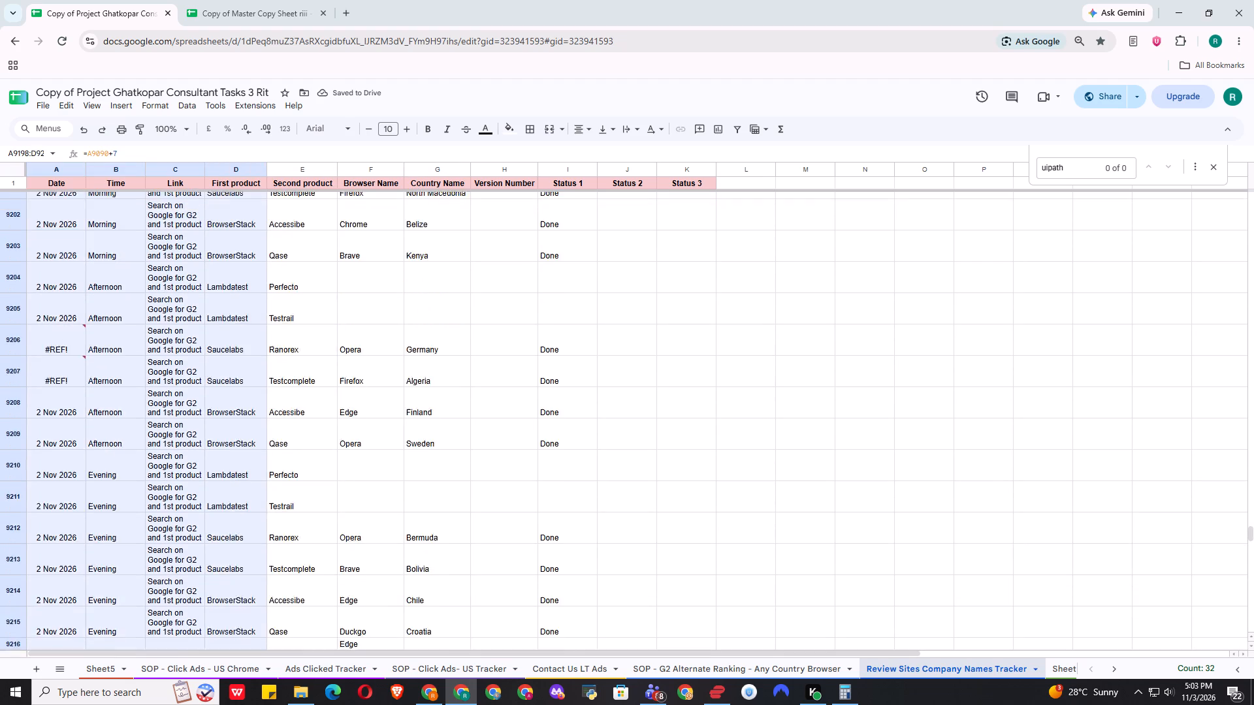
drag(241, 704, 308, 460)
key(ctrl+c)
click(475, 478)
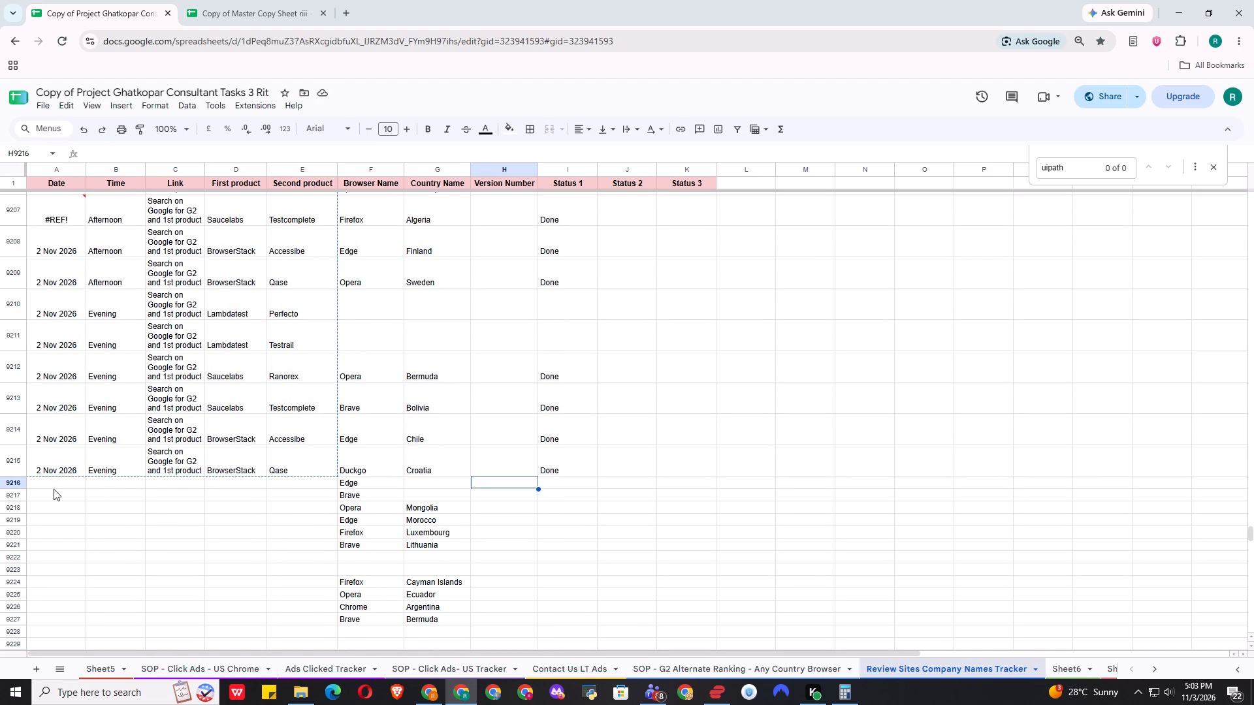
click(54, 489)
key(ctrl+v)
scroll(586, 443, down, 2)
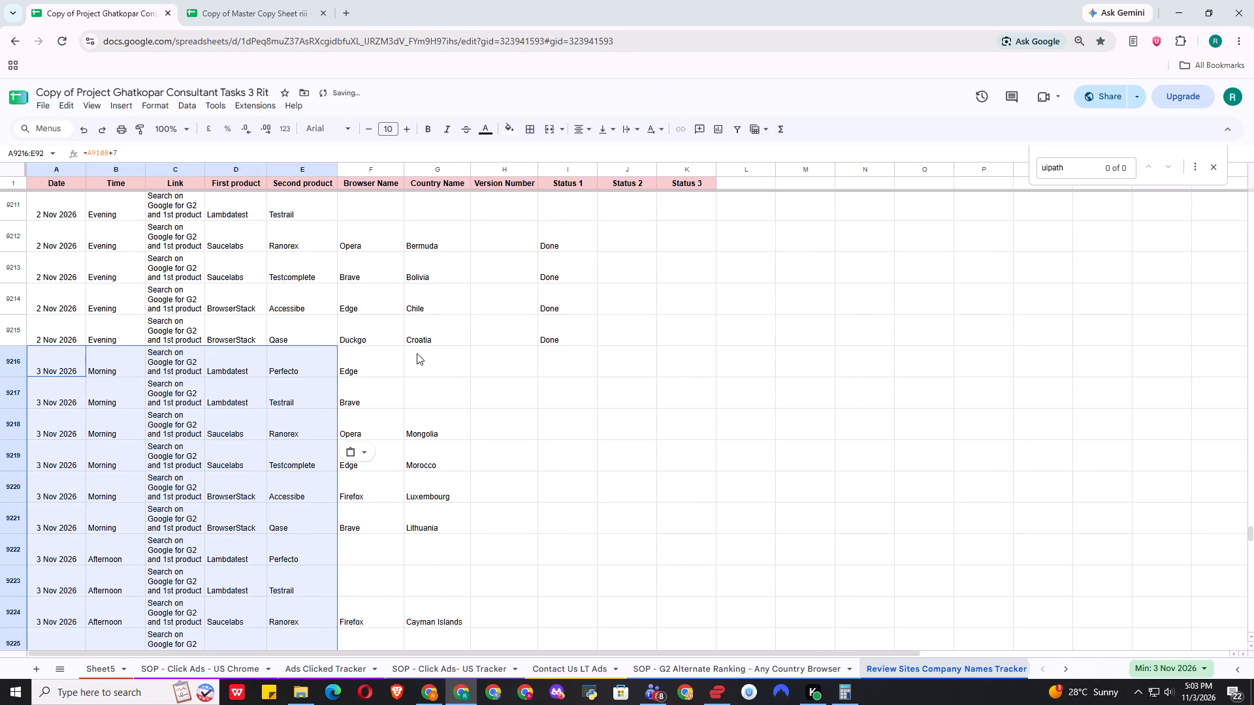
Clear the browser names from the Lambdatest rows 9216 and 9217 of 3 Nov 2026 Morning.
drag(363, 368, 361, 393)
key(BackSpace)
click(600, 403)
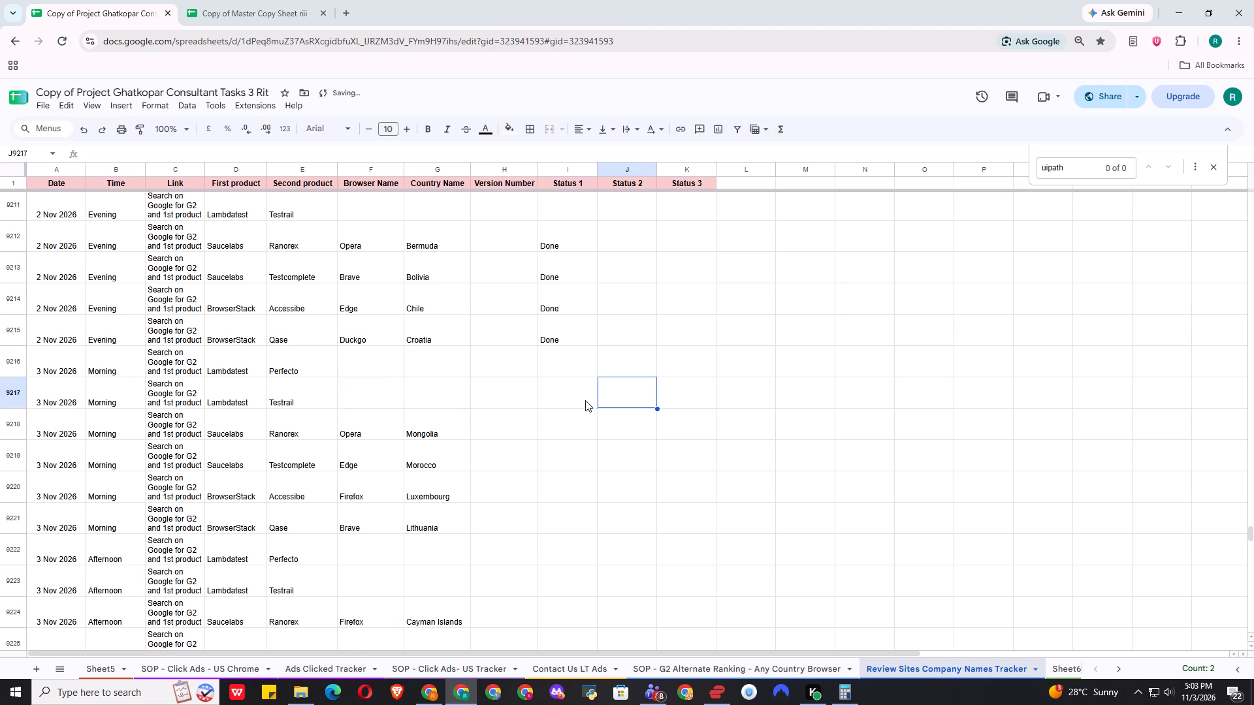
Review the 3 Nov 2026 rows from Morning to Evening, checking their products against the browser and country names.
scroll(396, 519, down, 5)
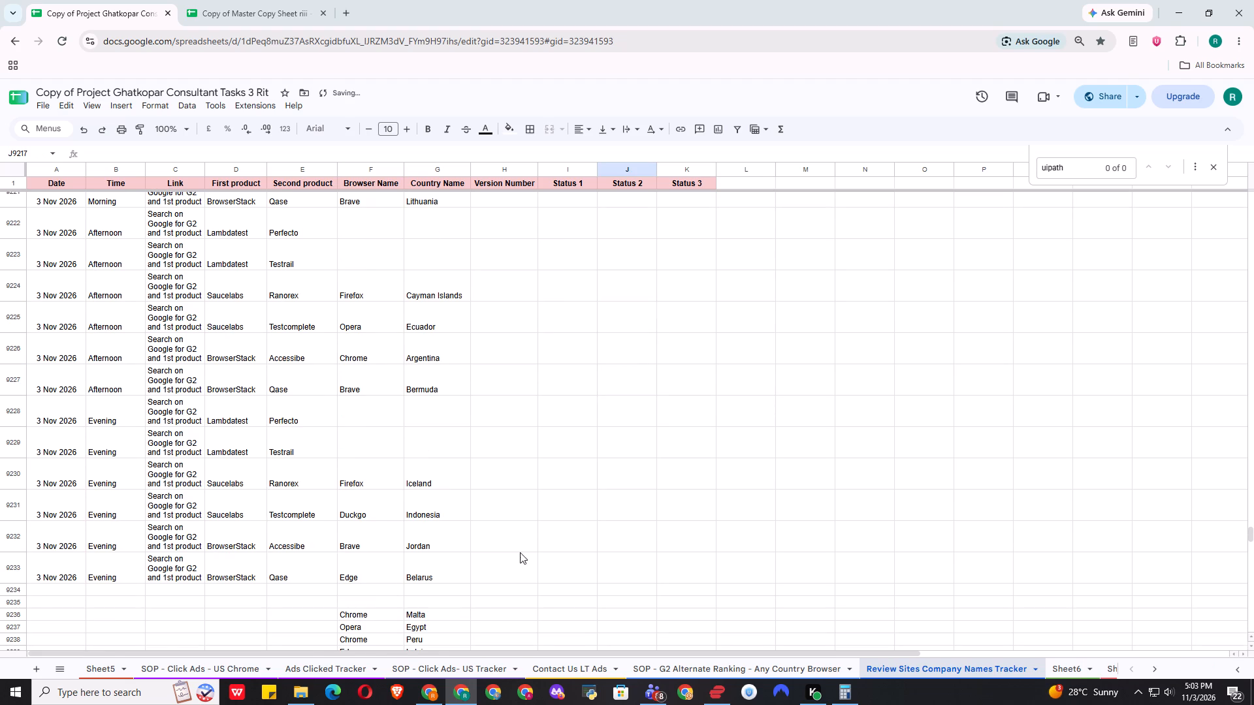
scroll(536, 535, up, 2)
scroll(690, 454, down, 2)
scroll(688, 452, up, 2)
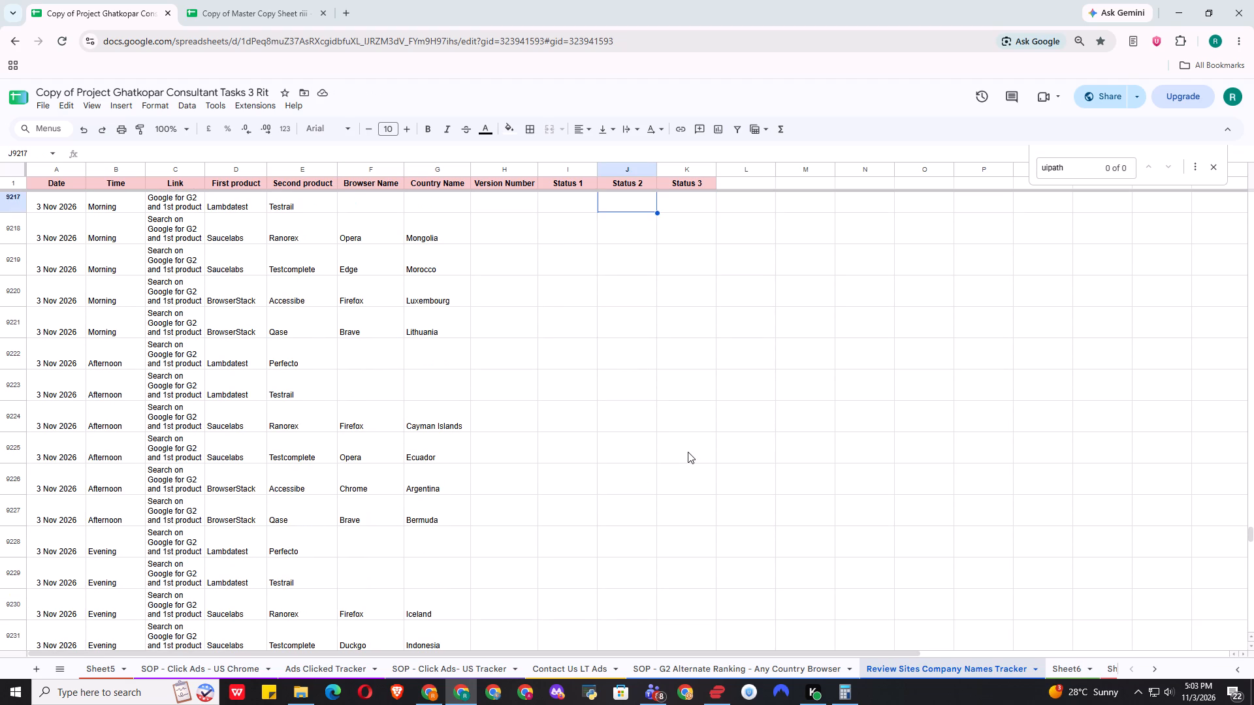
scroll(688, 452, down, 2)
scroll(688, 452, up, 1)
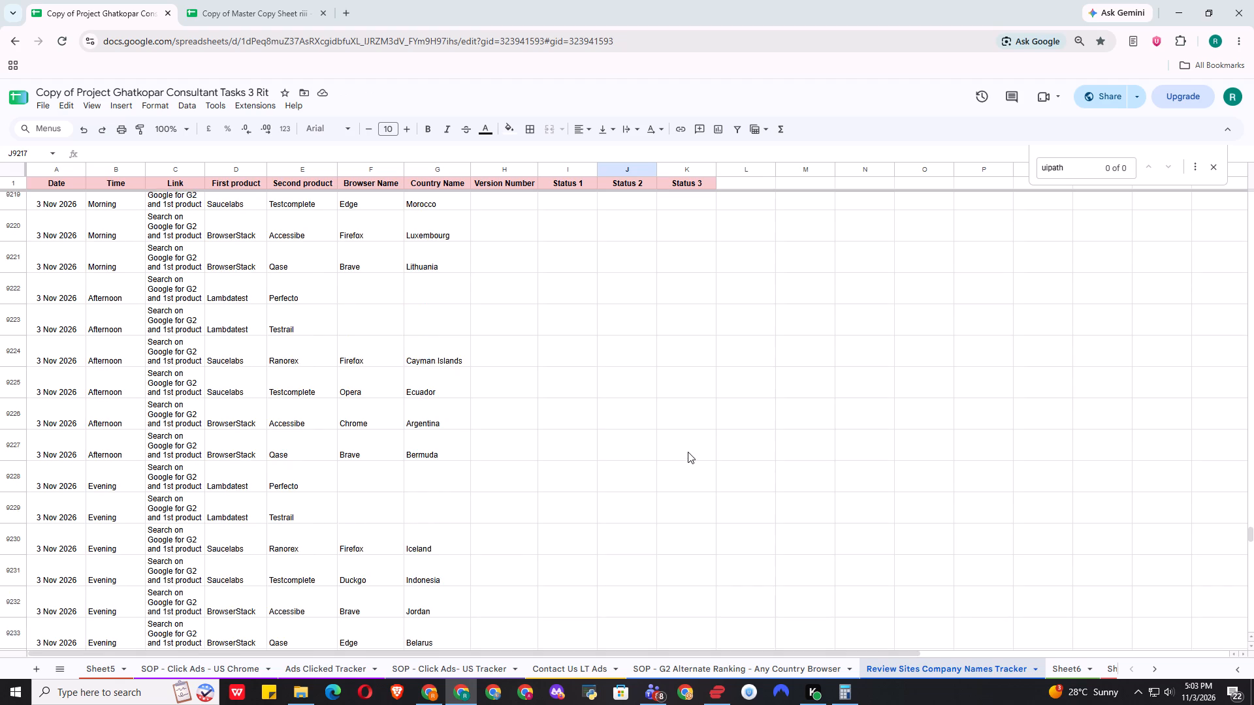
scroll(688, 452, up, 7)
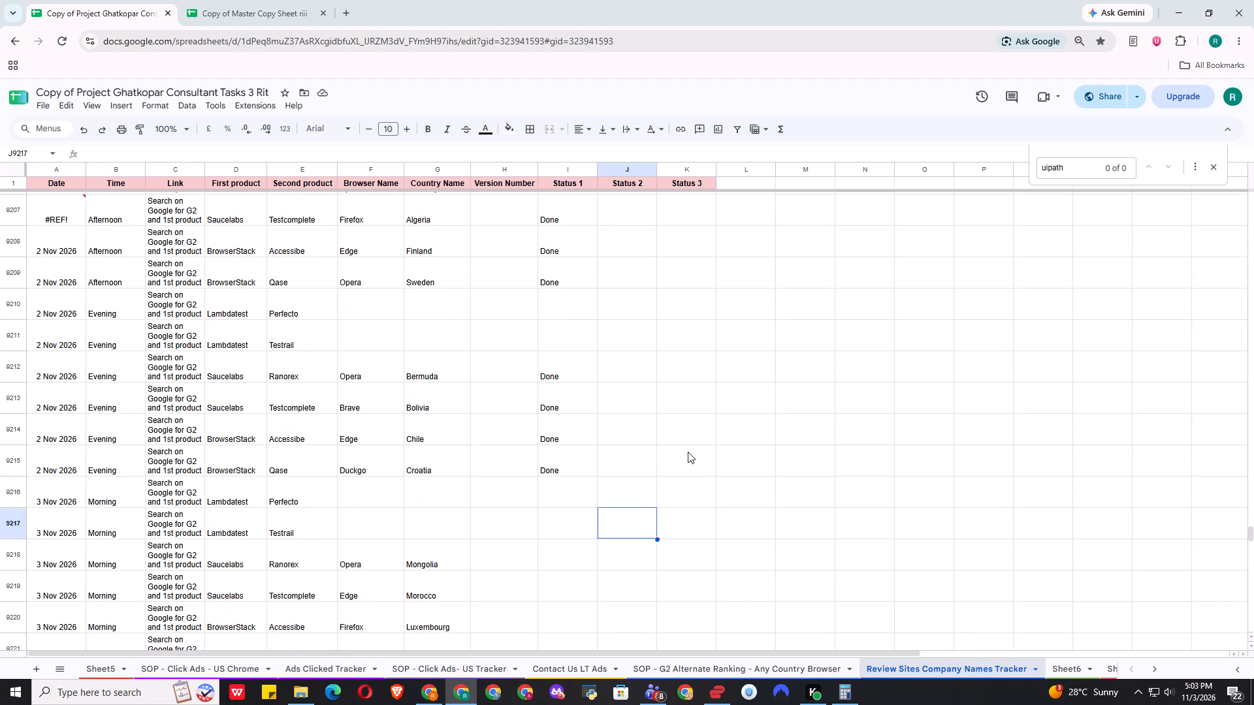
Copy the Status 1 cells I9200:I9219 into the column from I9218, marking the 3 Nov 2026 Saucelabs and BrowserStack rows Done.
scroll(688, 452, up, 3)
drag(568, 255, 586, 393)
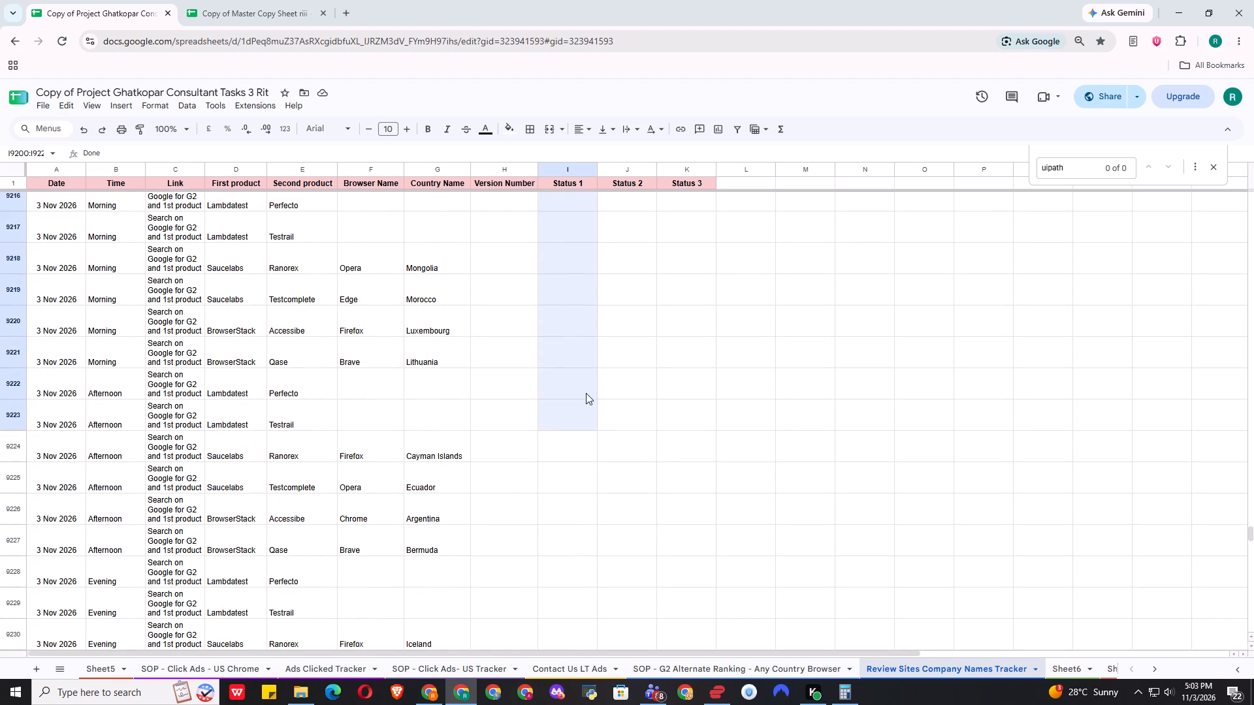
drag(586, 393, 572, 192)
scroll(646, 378, up, 3)
scroll(617, 455, up, 5)
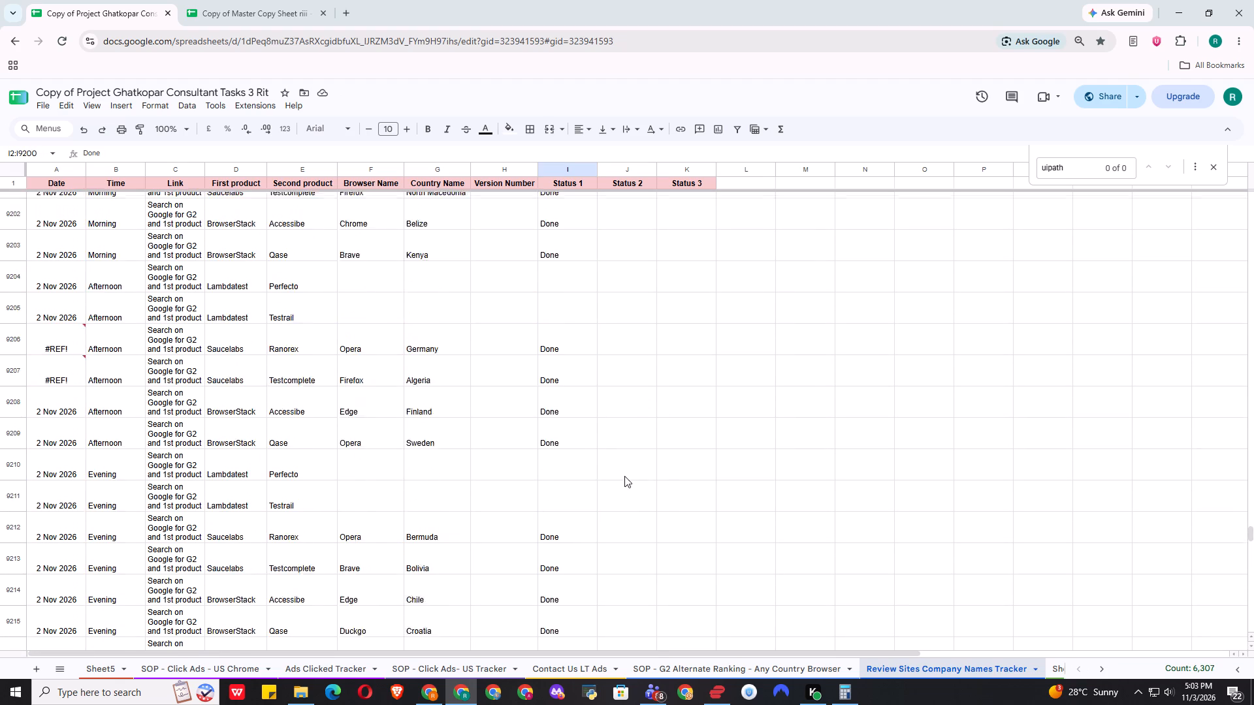
scroll(624, 476, up, 1)
click(589, 480)
drag(576, 279, 590, 704)
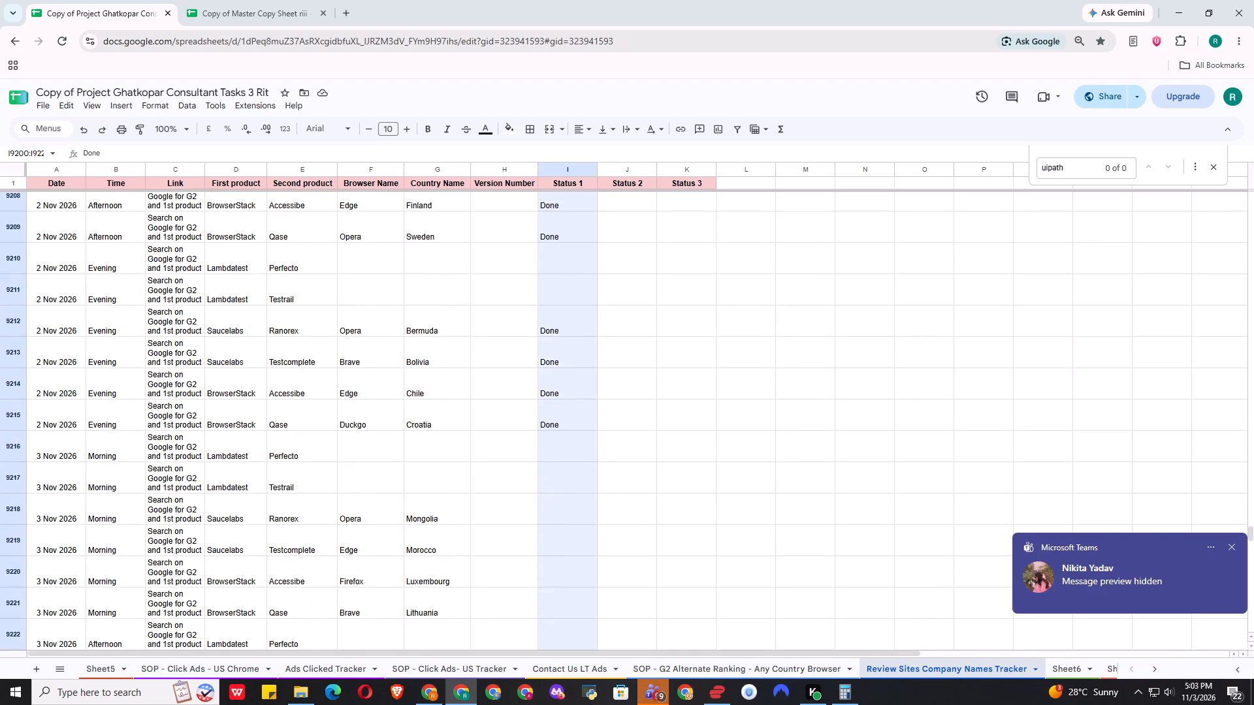
drag(590, 704, 576, 229)
key(ctrl+c)
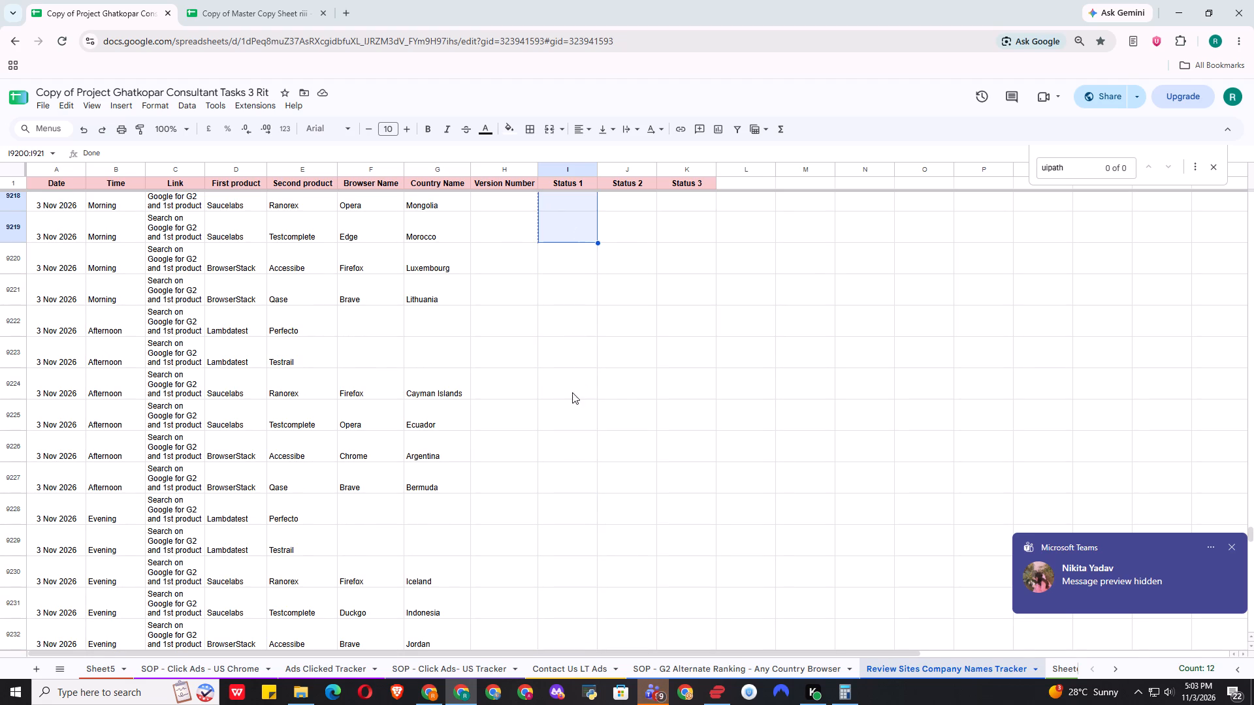
click(559, 398)
click(550, 208)
key(ctrl+v)
scroll(645, 509, down, 3)
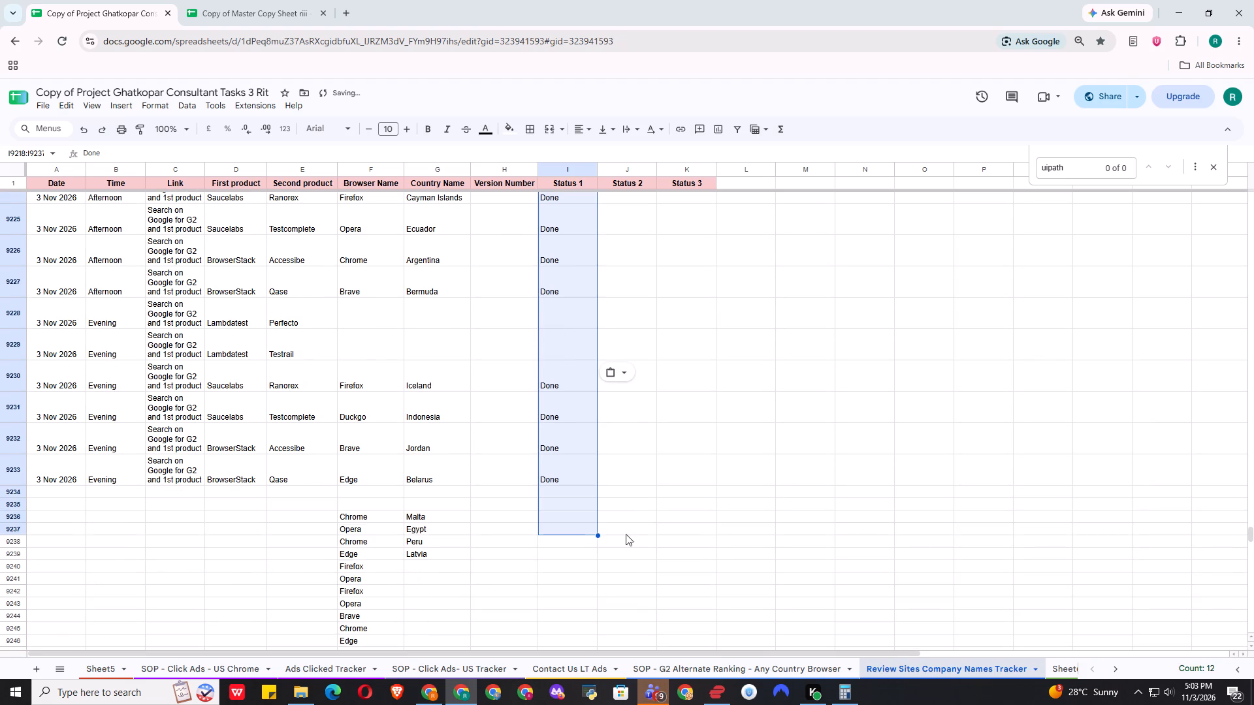
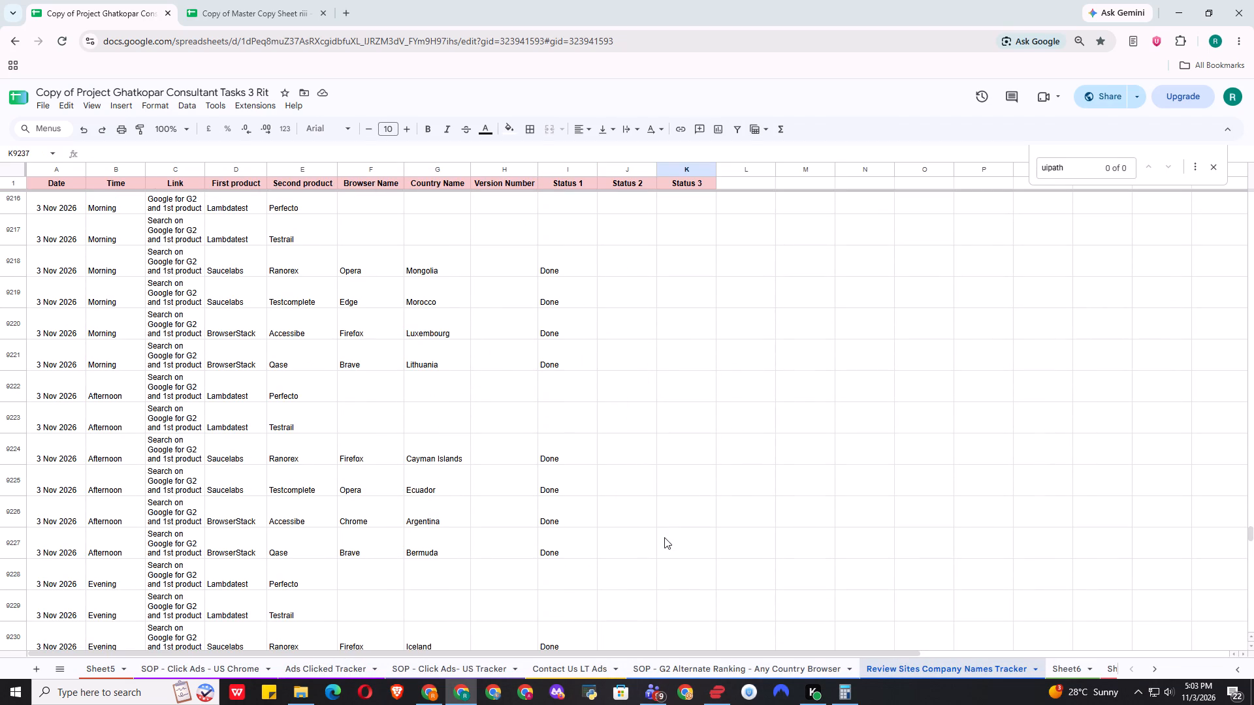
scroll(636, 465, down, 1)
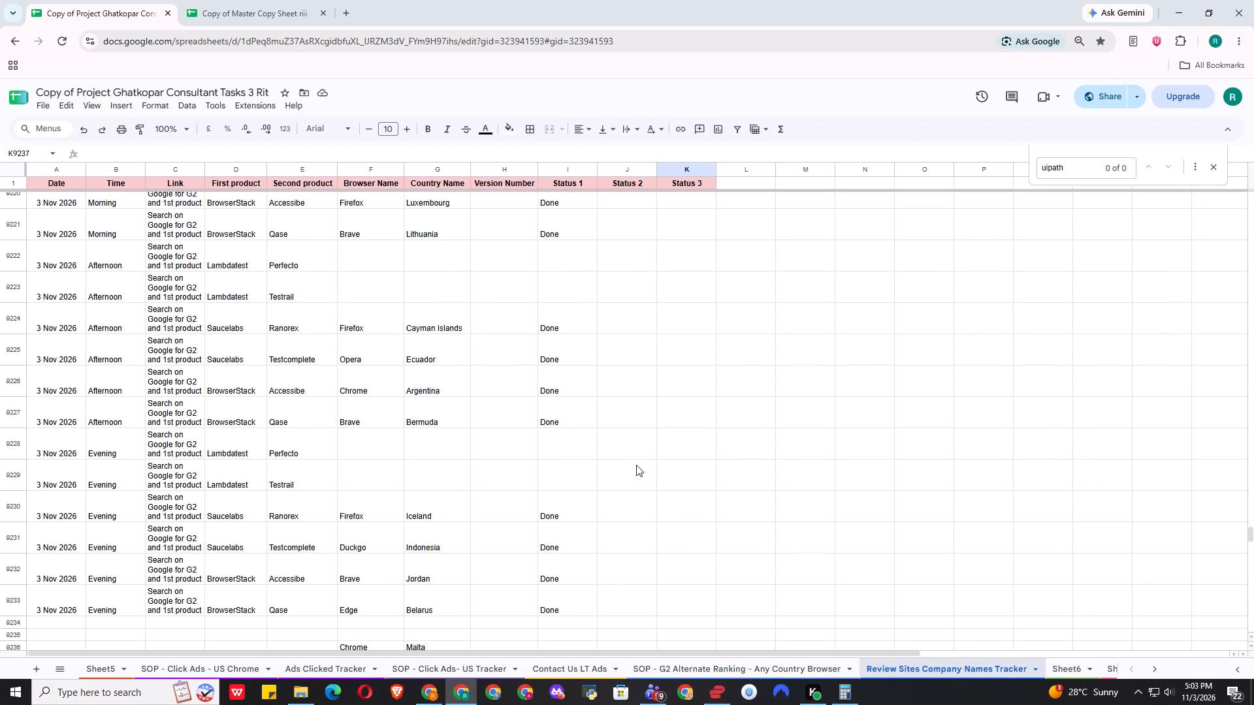
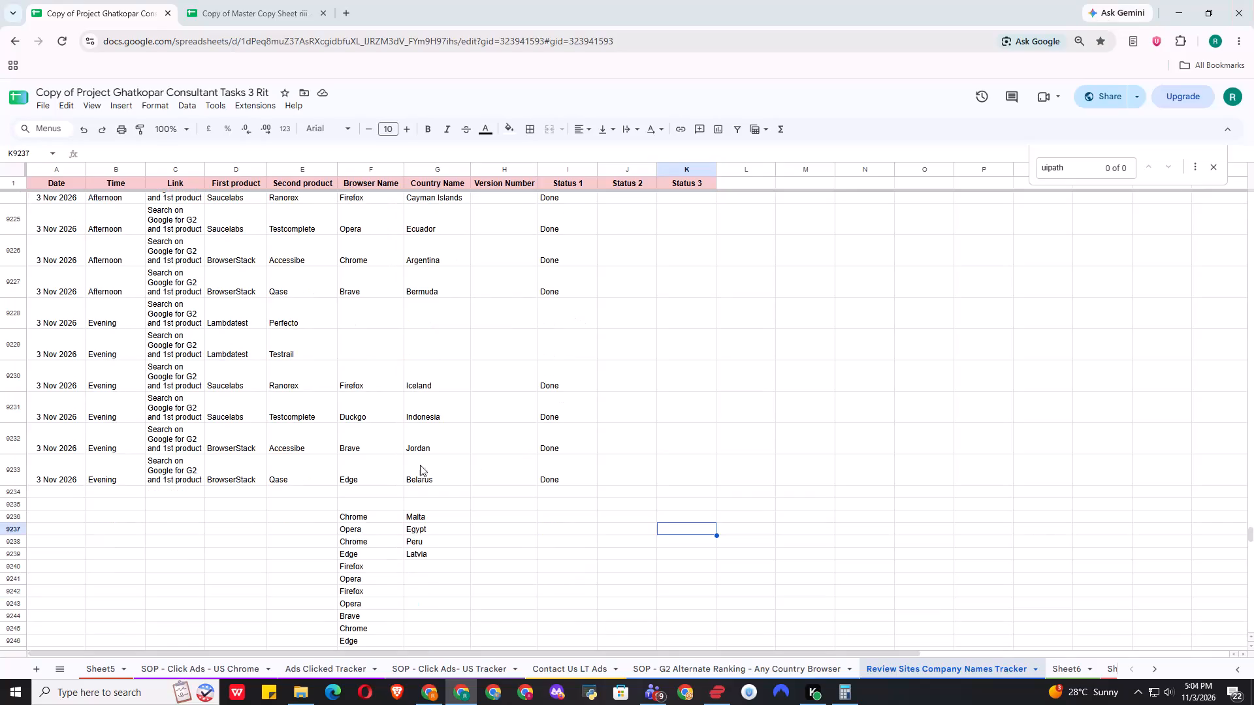
Clear the Firefox and Opera entries from F9240:F9241 in the spare browser list below the 3 Nov 2026 rows.
scroll(363, 510, down, 1)
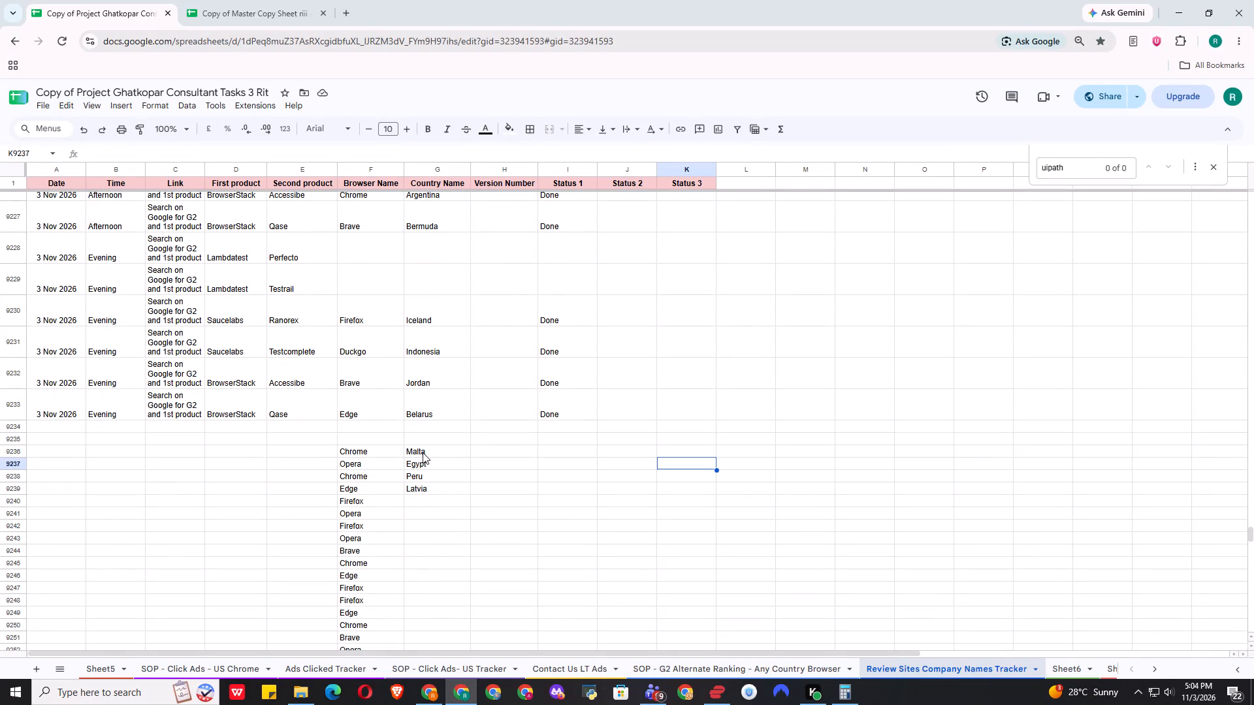
drag(423, 452, 364, 492)
drag(363, 503, 370, 522)
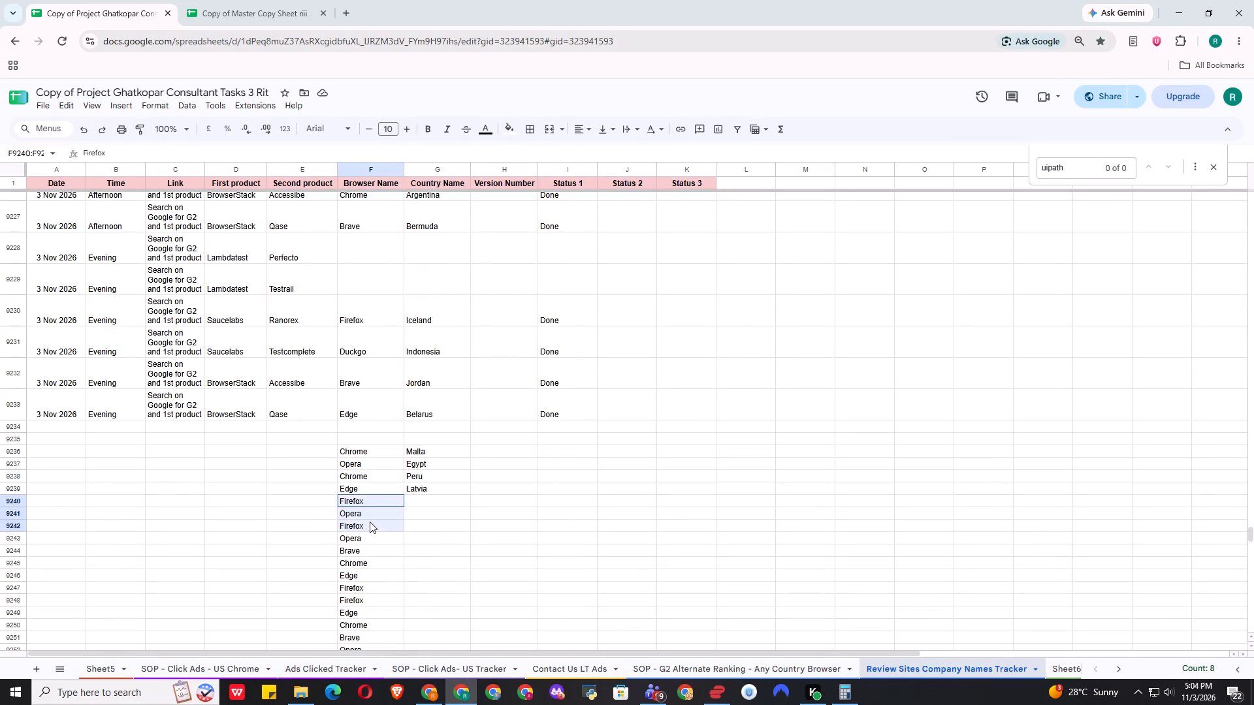
drag(370, 522, 380, 508)
click(387, 521)
drag(385, 512, 383, 504)
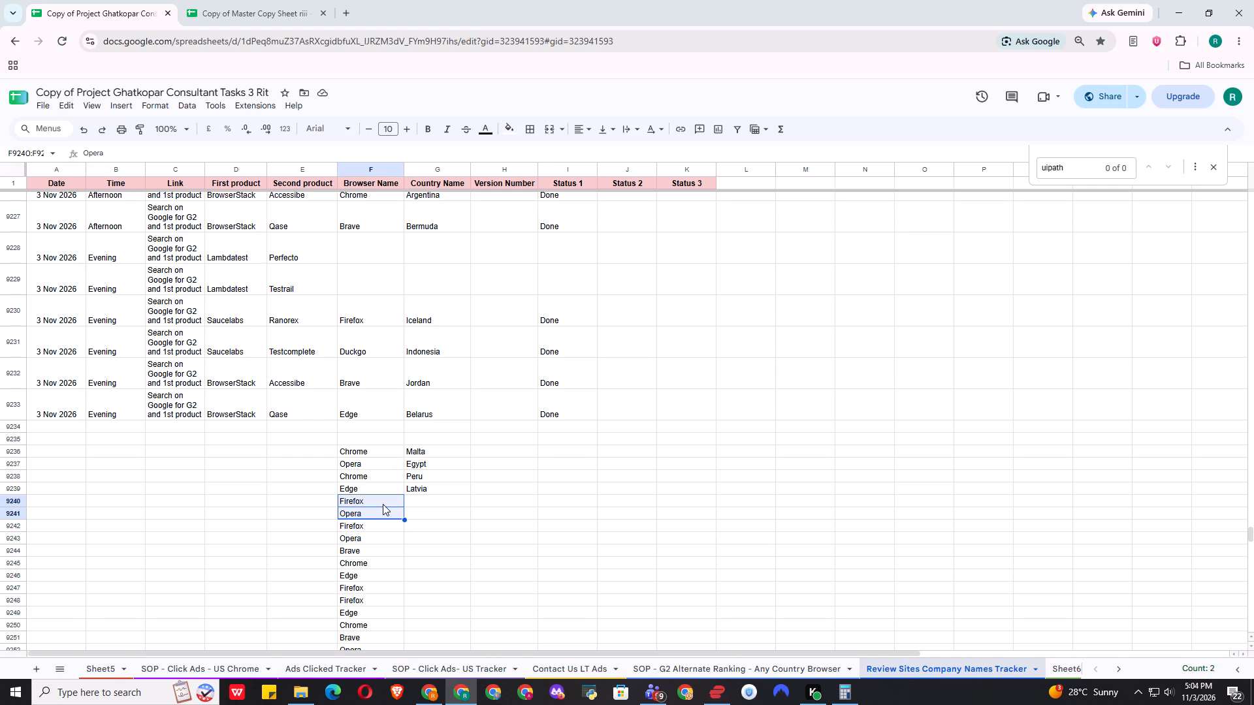
key(BackSpace)
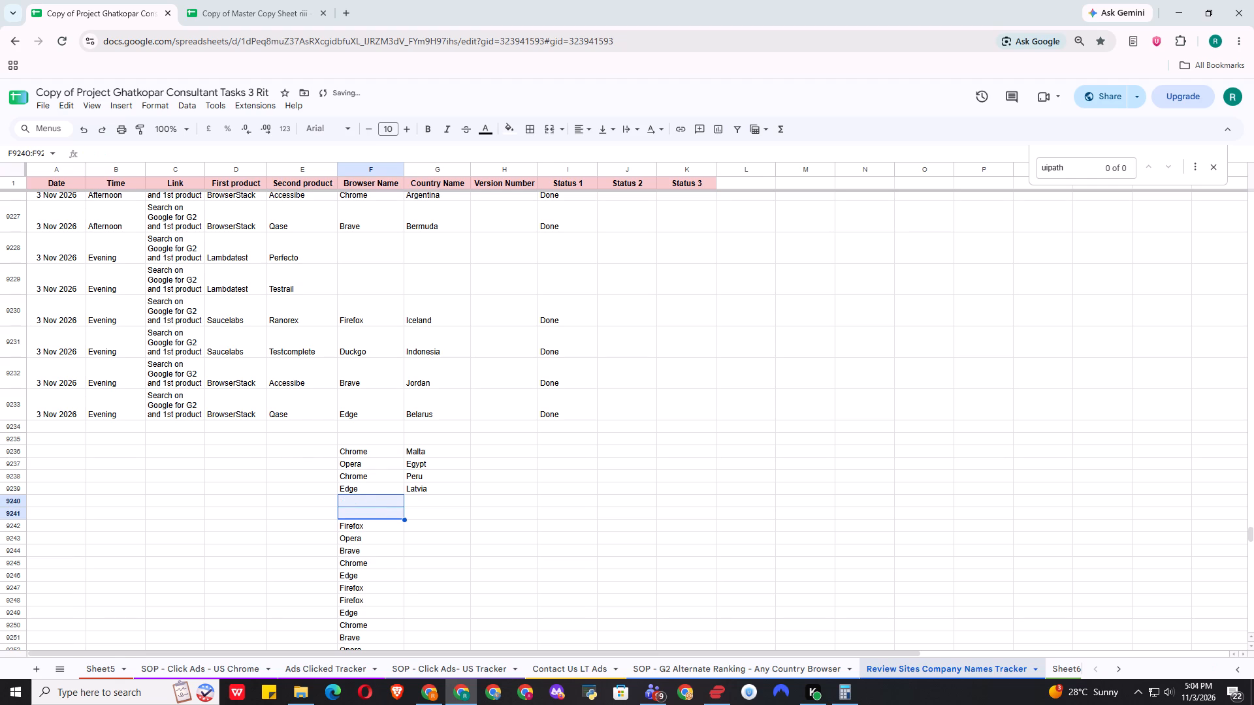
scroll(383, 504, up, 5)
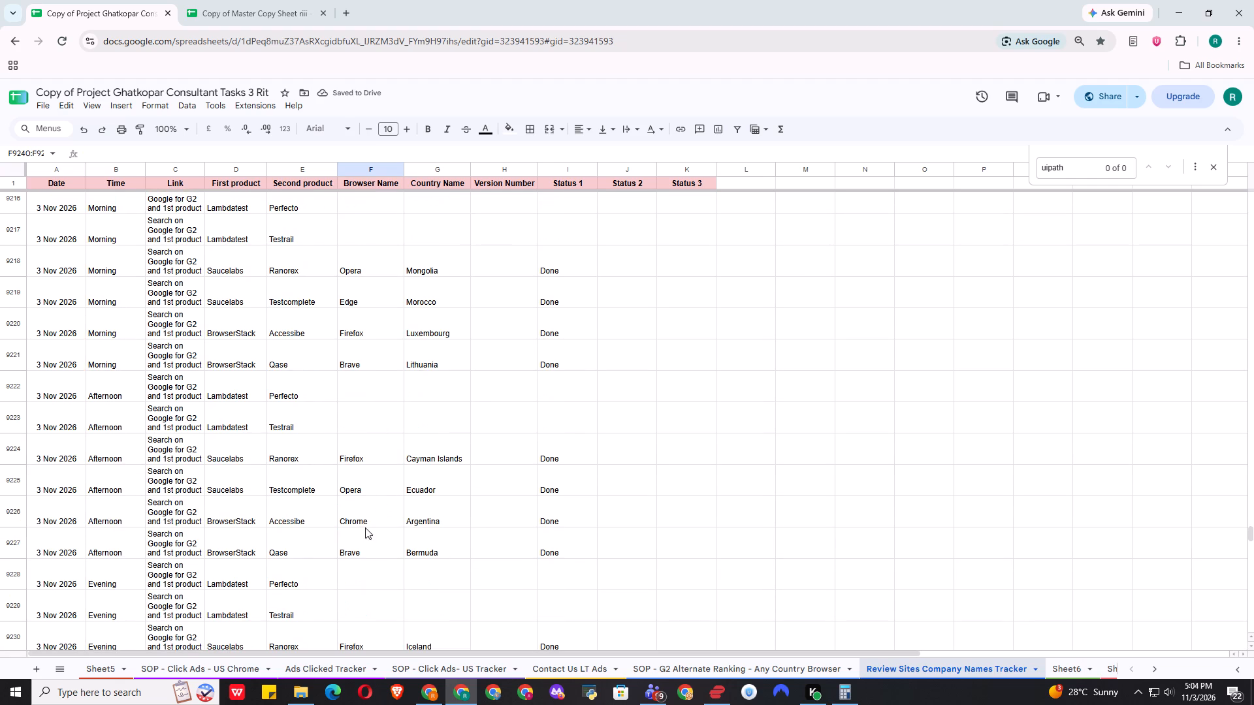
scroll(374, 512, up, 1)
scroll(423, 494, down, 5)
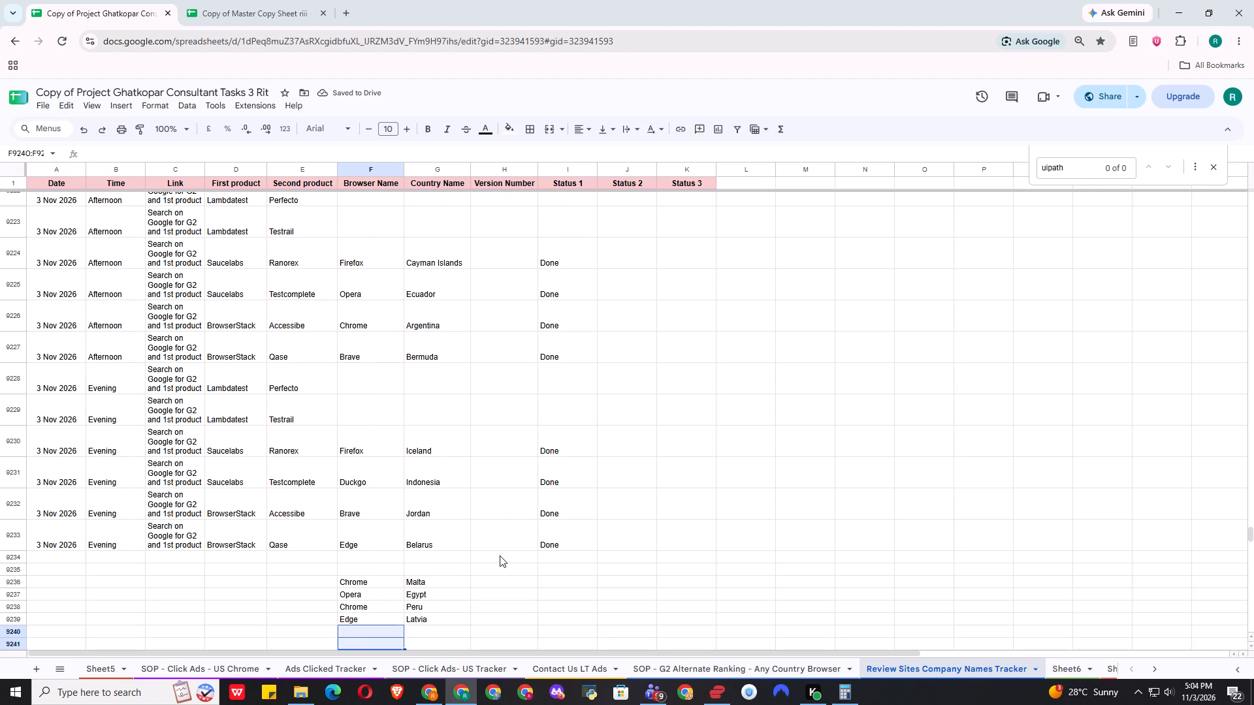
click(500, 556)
Switch to the SOP - Click Ads- US Tracker sheet.
click(439, 665)
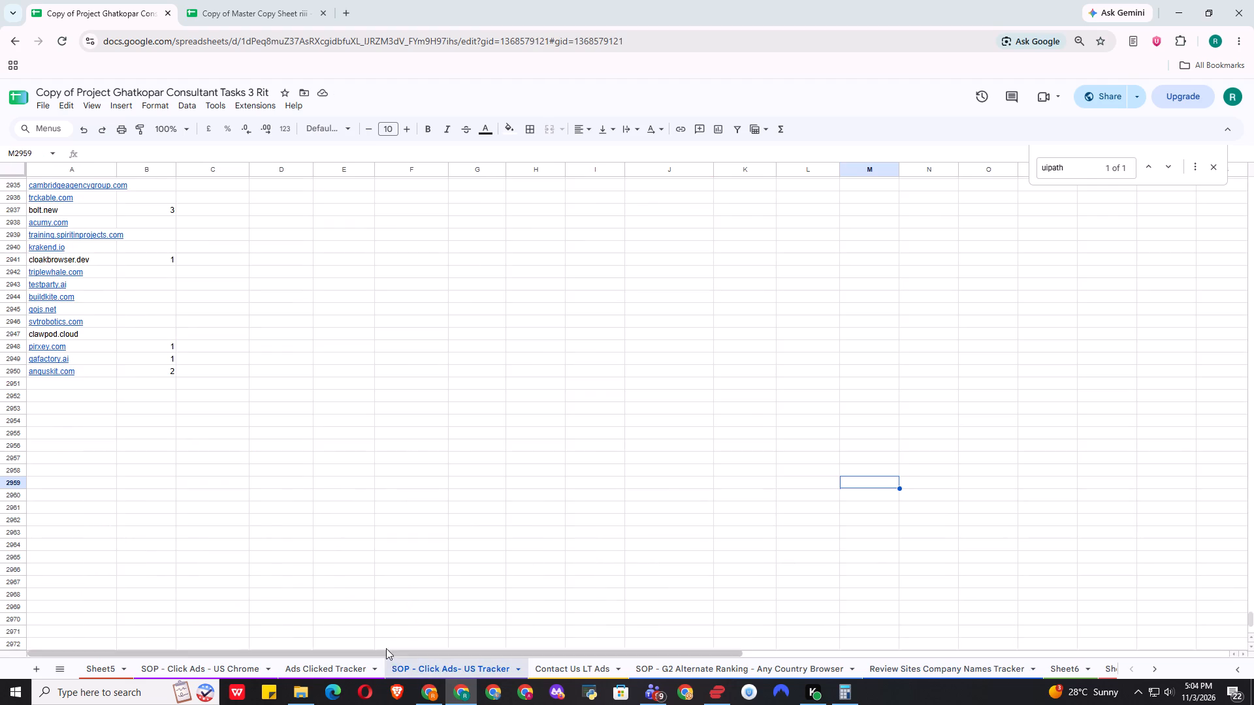
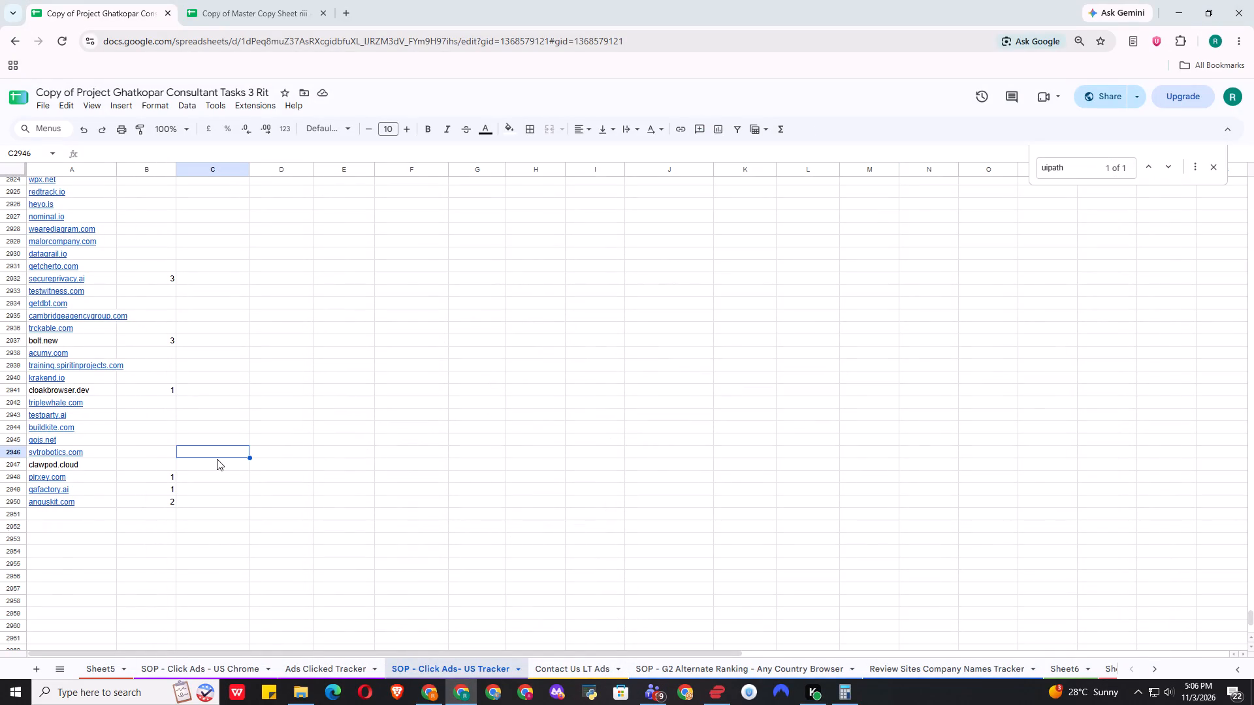
Return to the top of the US Tracker sheet to examine the click counts and the keyword and country summary tables.
key(ctrl+Up)
key(ctrl+Up)
key(ctrl+Up)
key(ctrl+Up)
key(ctrl+Up)
key(ctrl+Up)
key(ctrl+Up)
key(ctrl+Up)
key(ctrl+Up)
key(ctrl+Up)
key(ctrl+Up)
key(ctrl+Up)
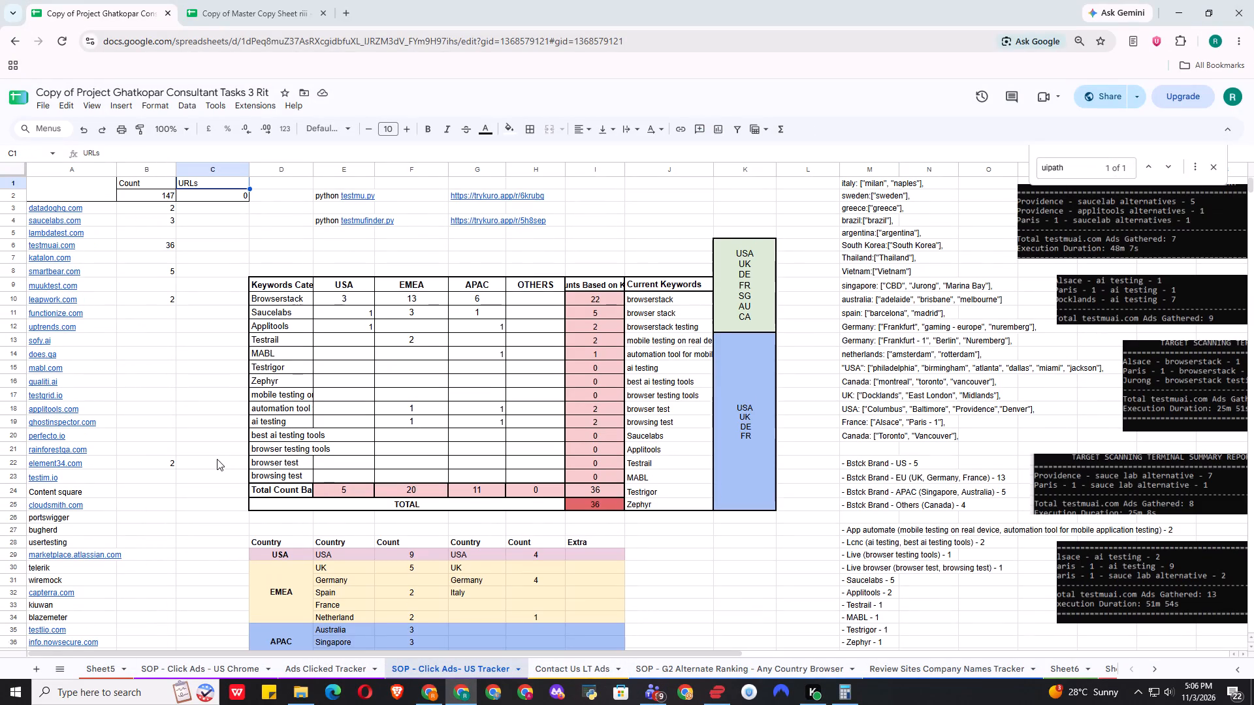
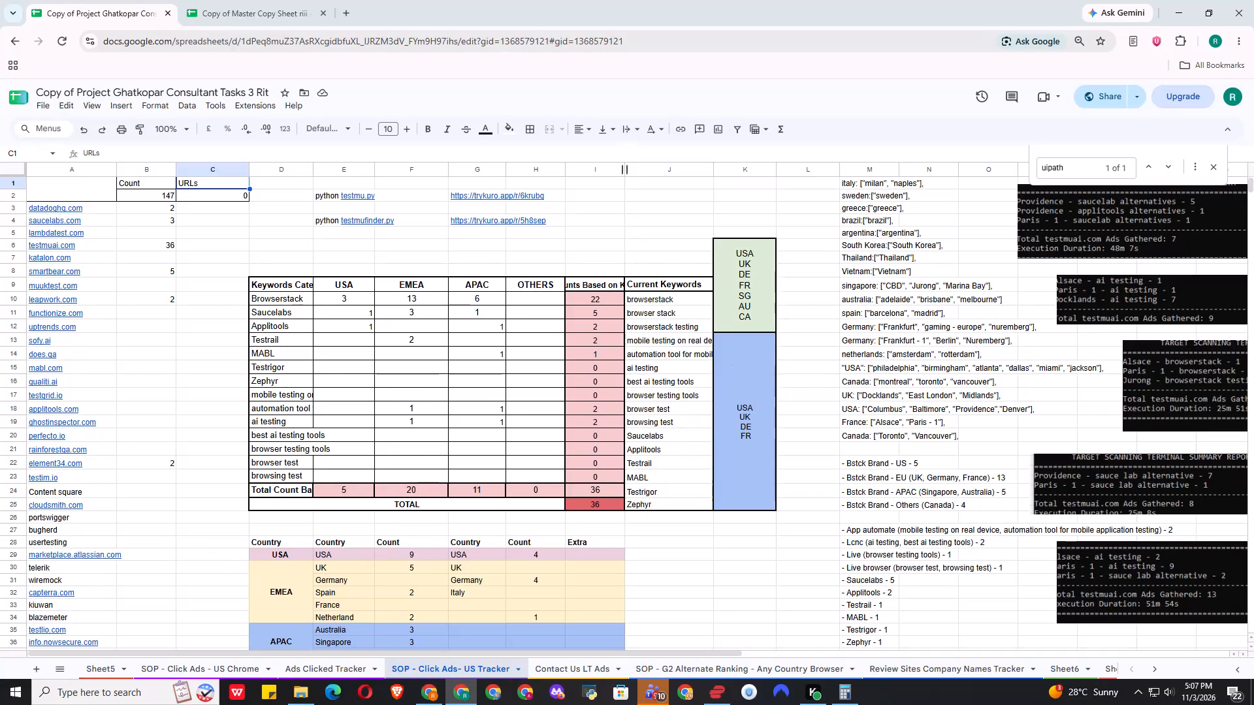
Widen column I, Total Counts Based on Keywords, so that most of its header text fits.
drag(626, 166, 634, 177)
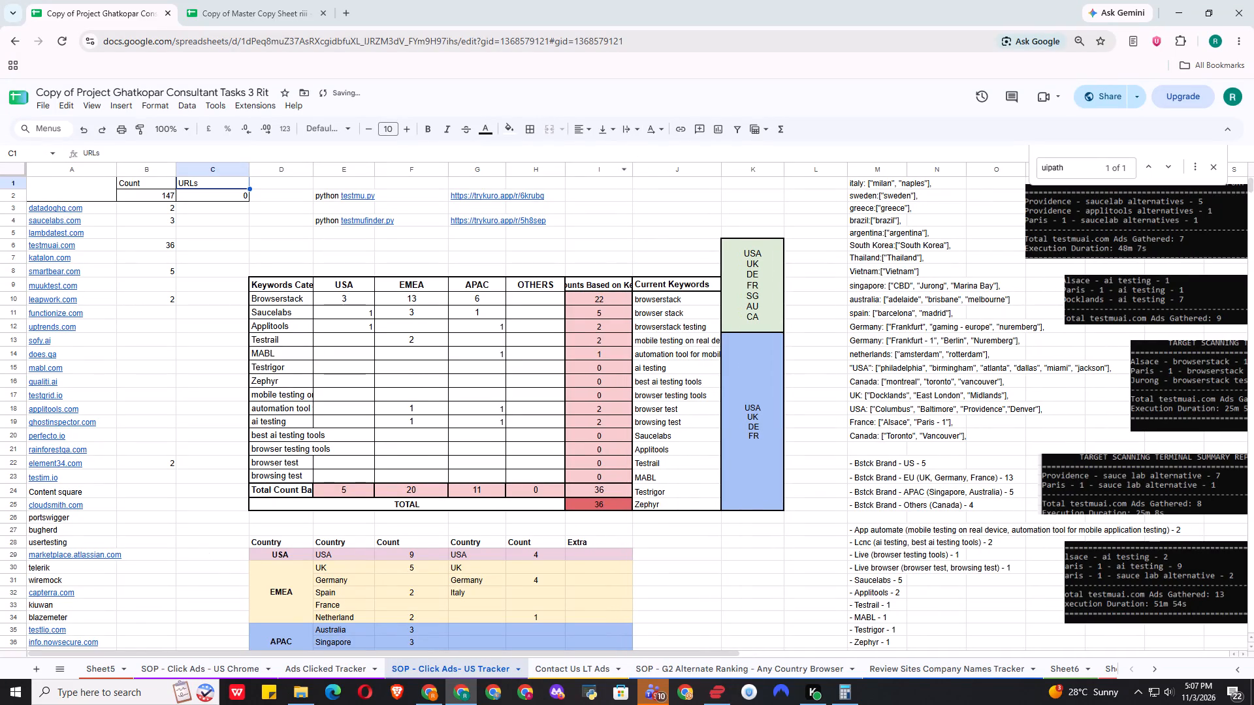
drag(631, 168, 660, 215)
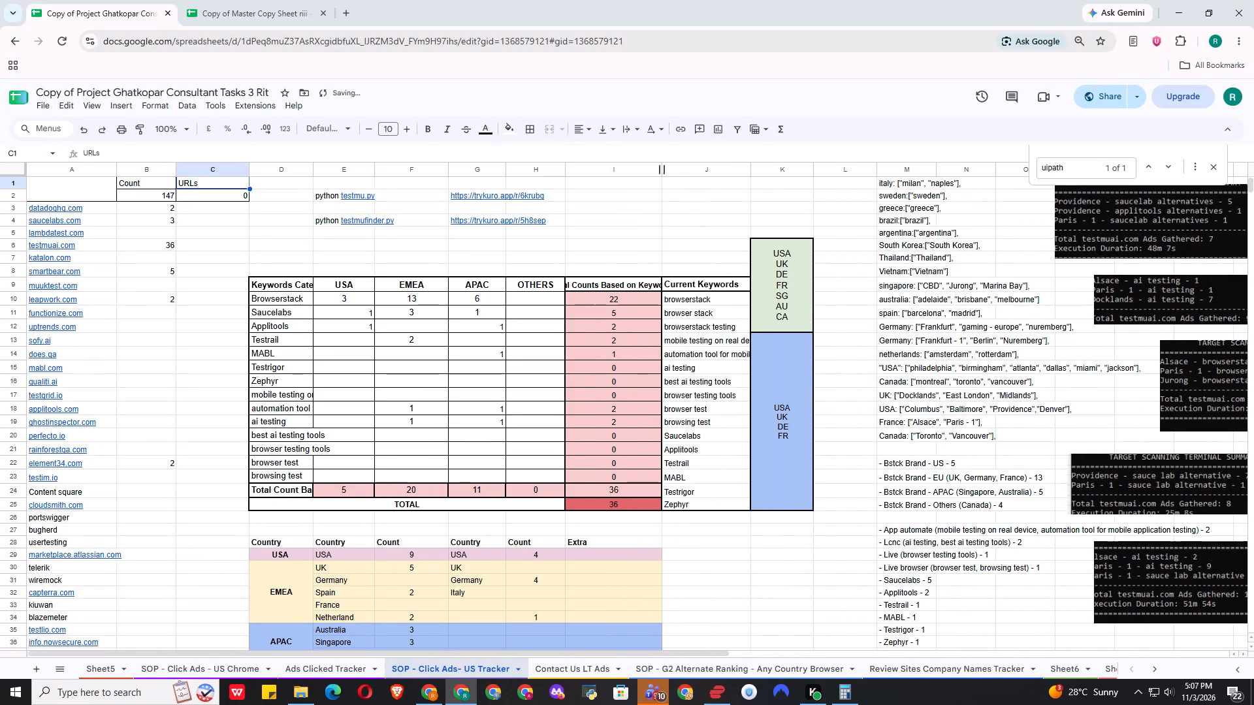
drag(662, 171, 709, 225)
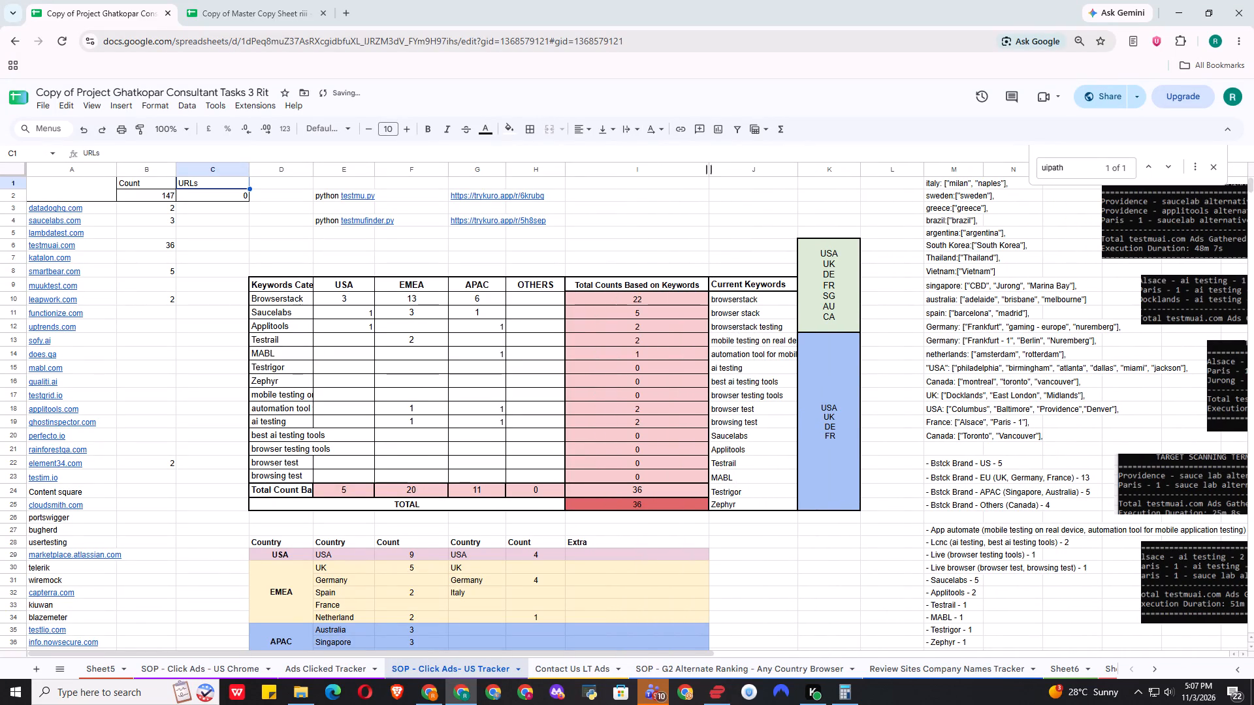
drag(709, 169, 670, 183)
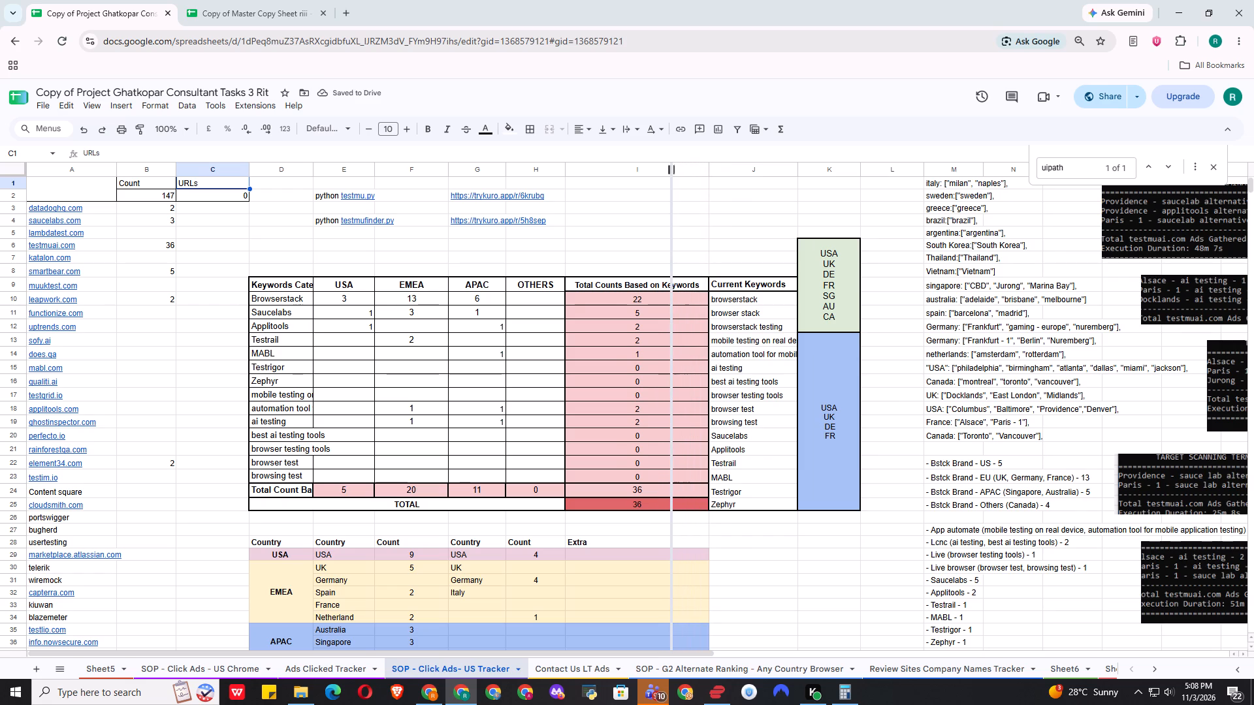
drag(670, 183, 660, 183)
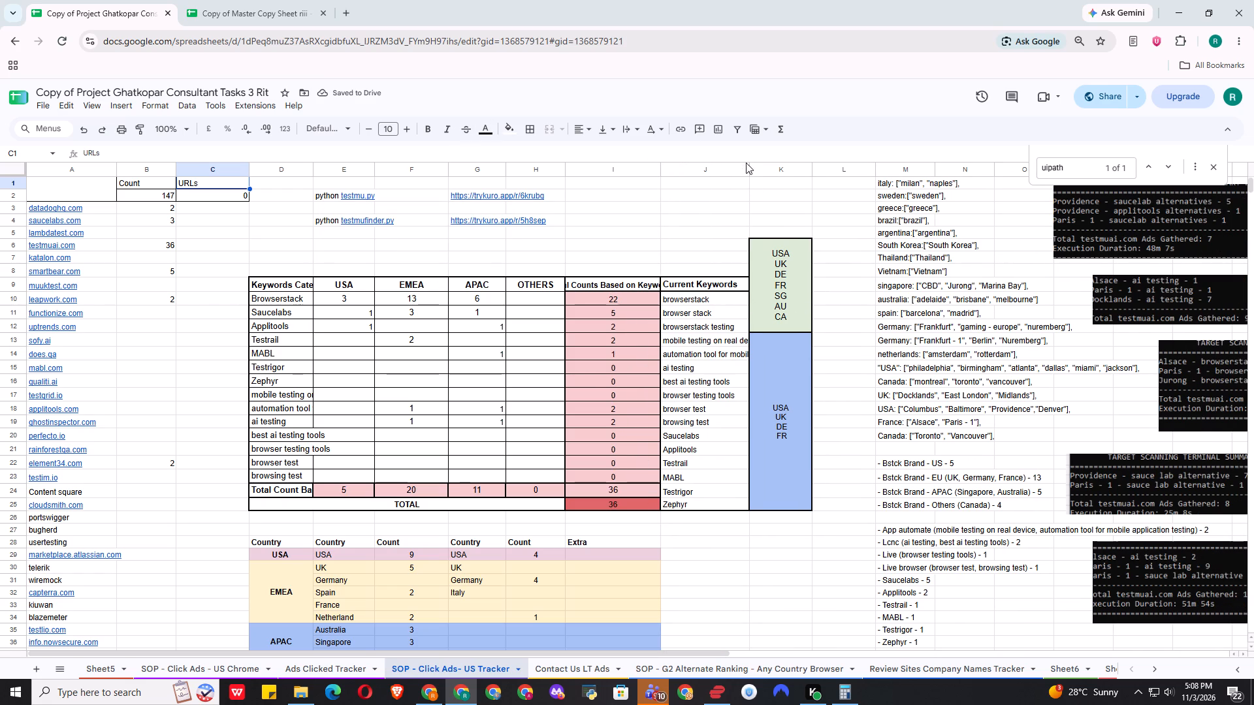
Adjust the width of column J, Current Keywords, leaving it slightly narrower than the original.
drag(748, 164, 764, 187)
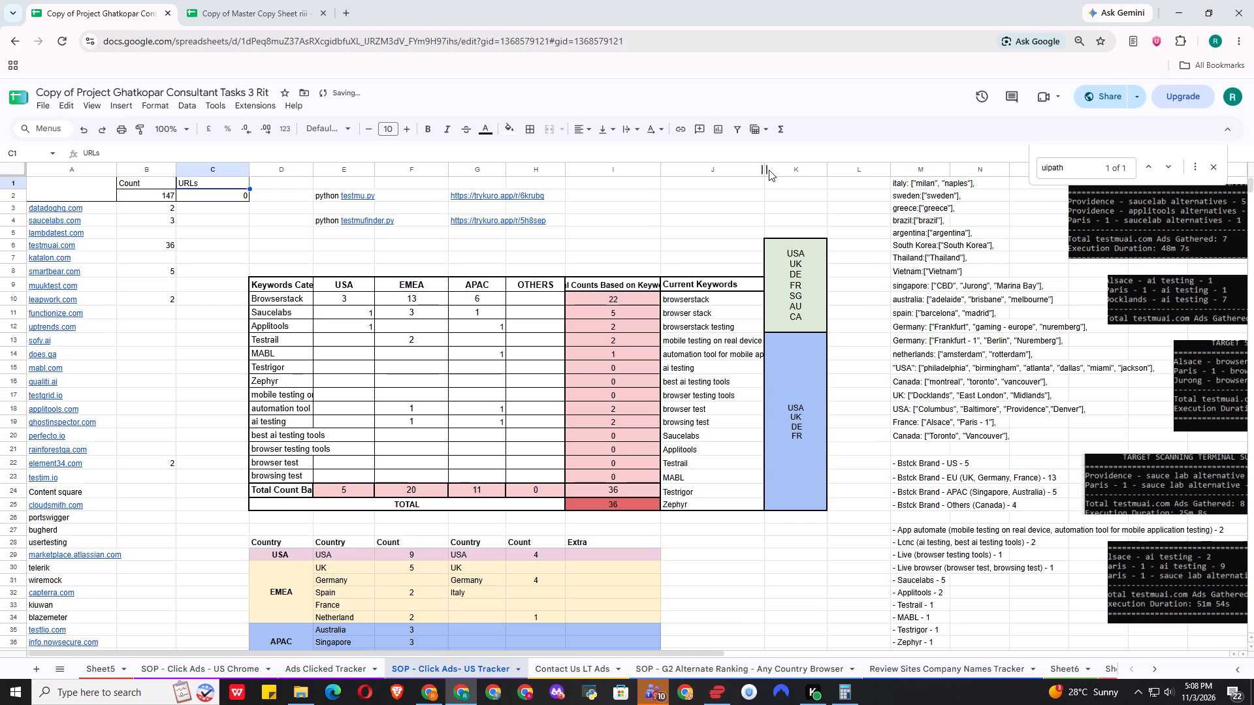
drag(764, 168, 782, 186)
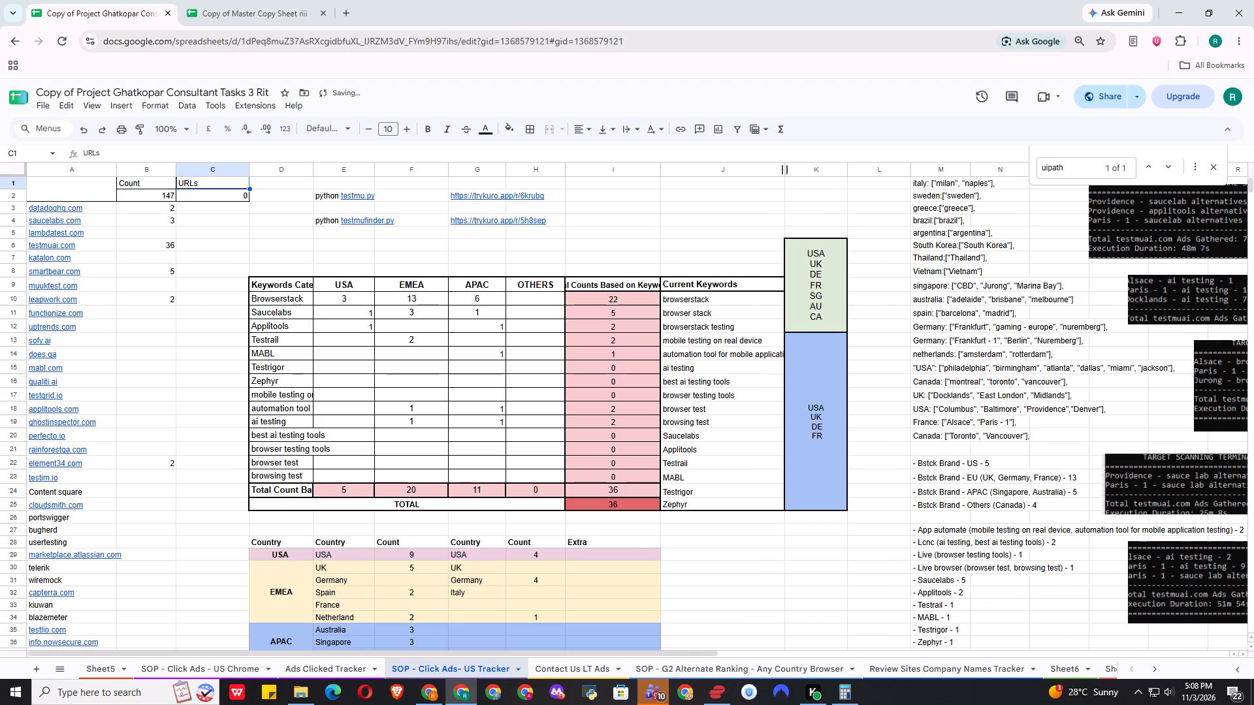
drag(788, 167, 833, 211)
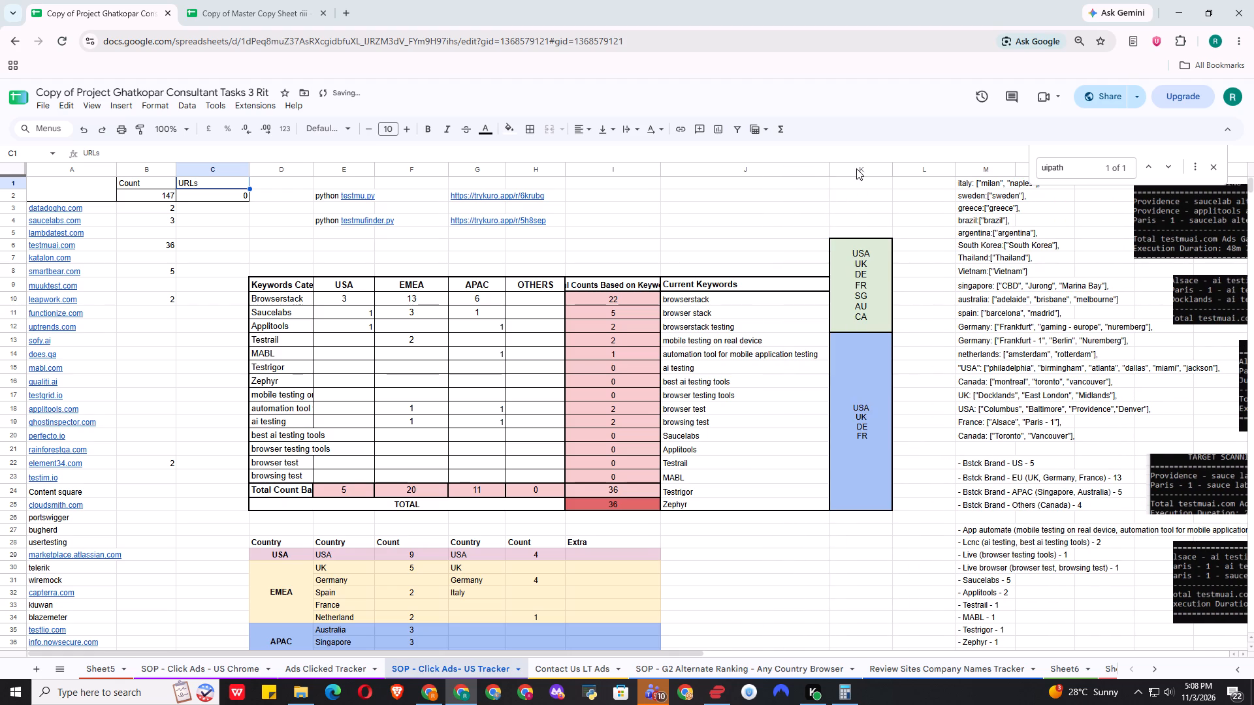
drag(831, 170, 737, 219)
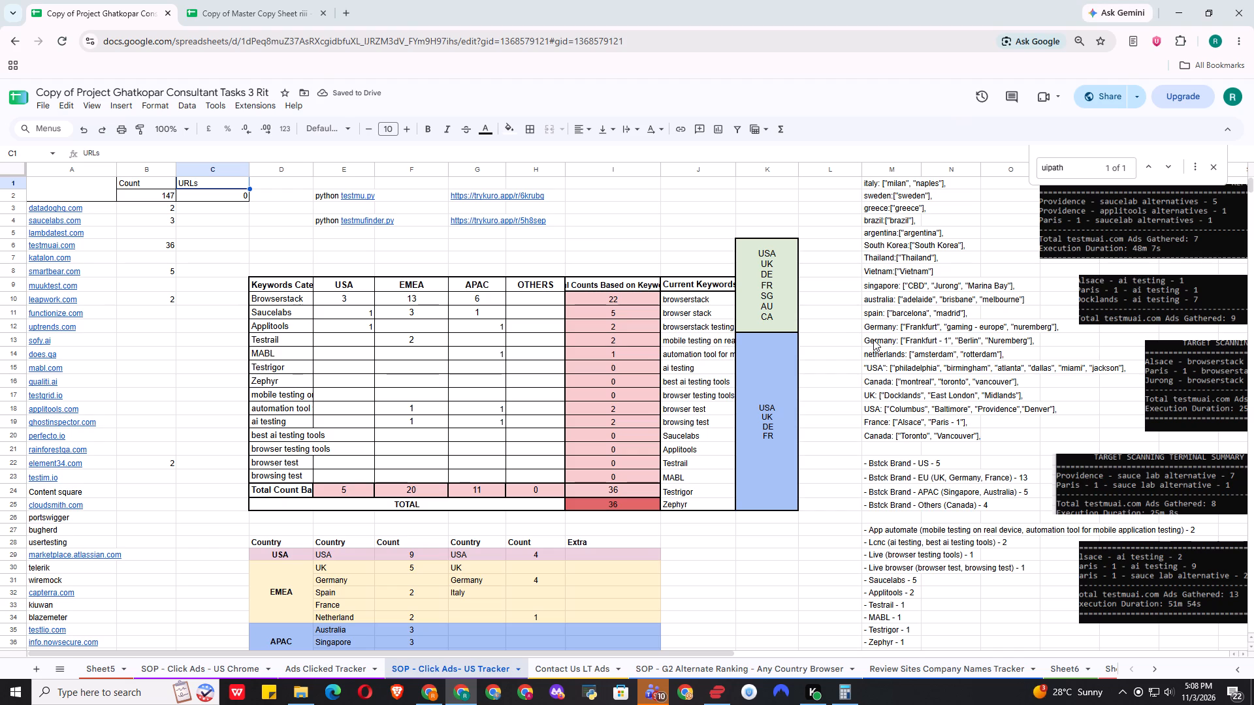
Merge cells D6:J7 above the keyword count table into one cell.
drag(286, 247, 588, 260)
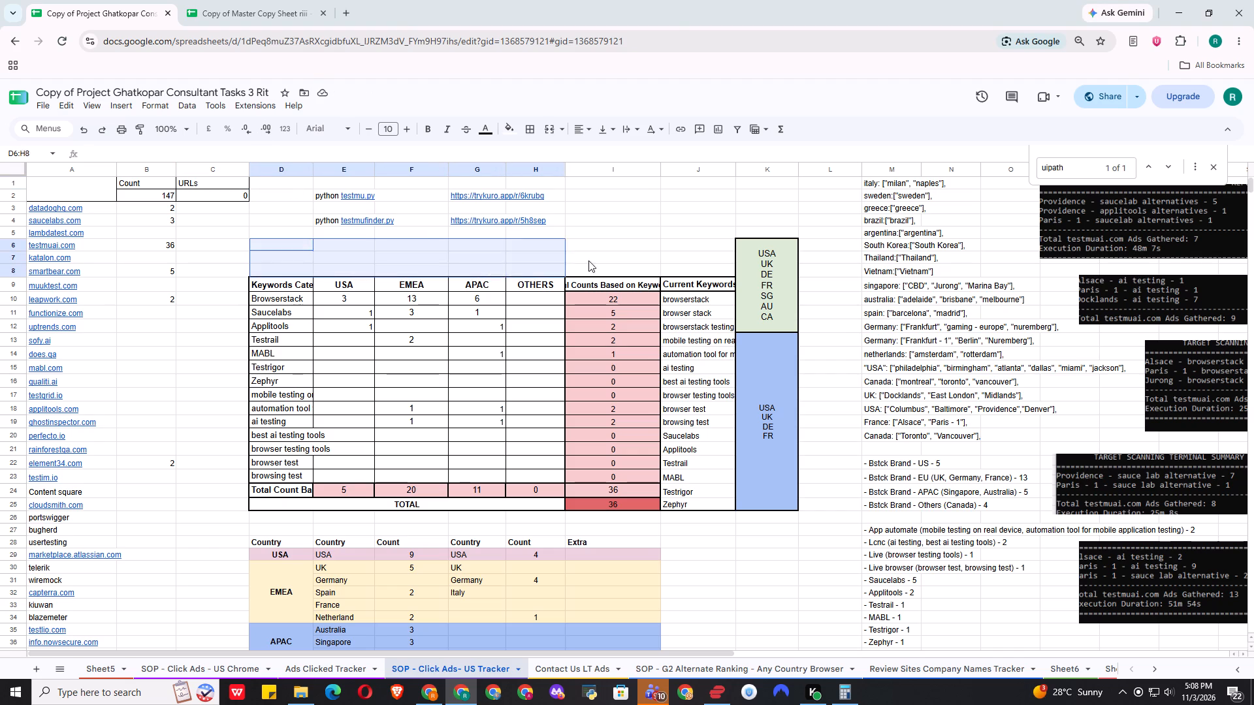
drag(588, 260, 700, 257)
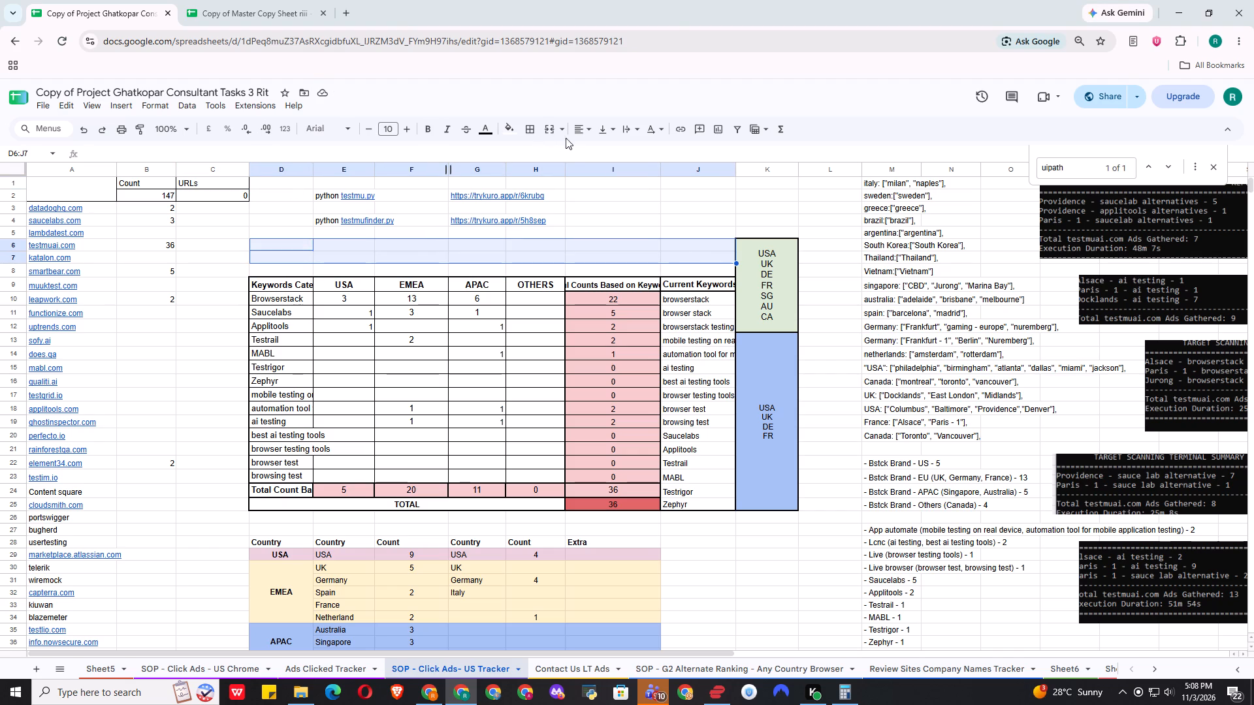
click(547, 133)
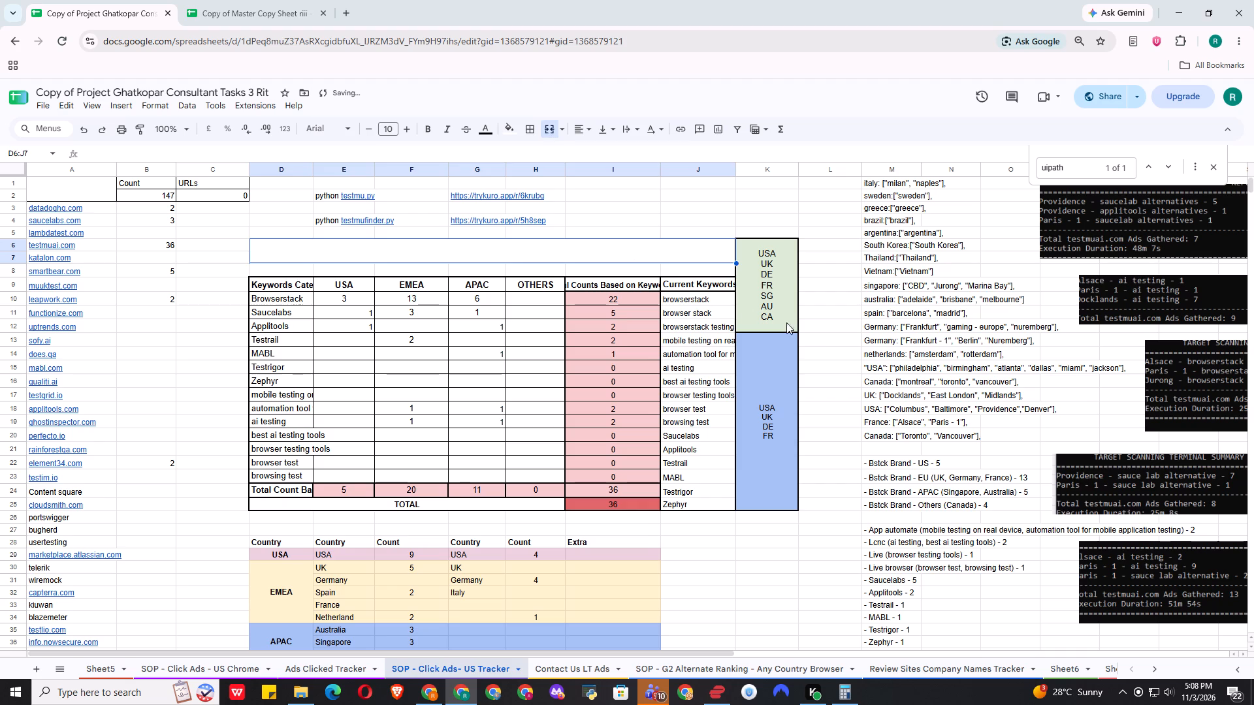
click(815, 337)
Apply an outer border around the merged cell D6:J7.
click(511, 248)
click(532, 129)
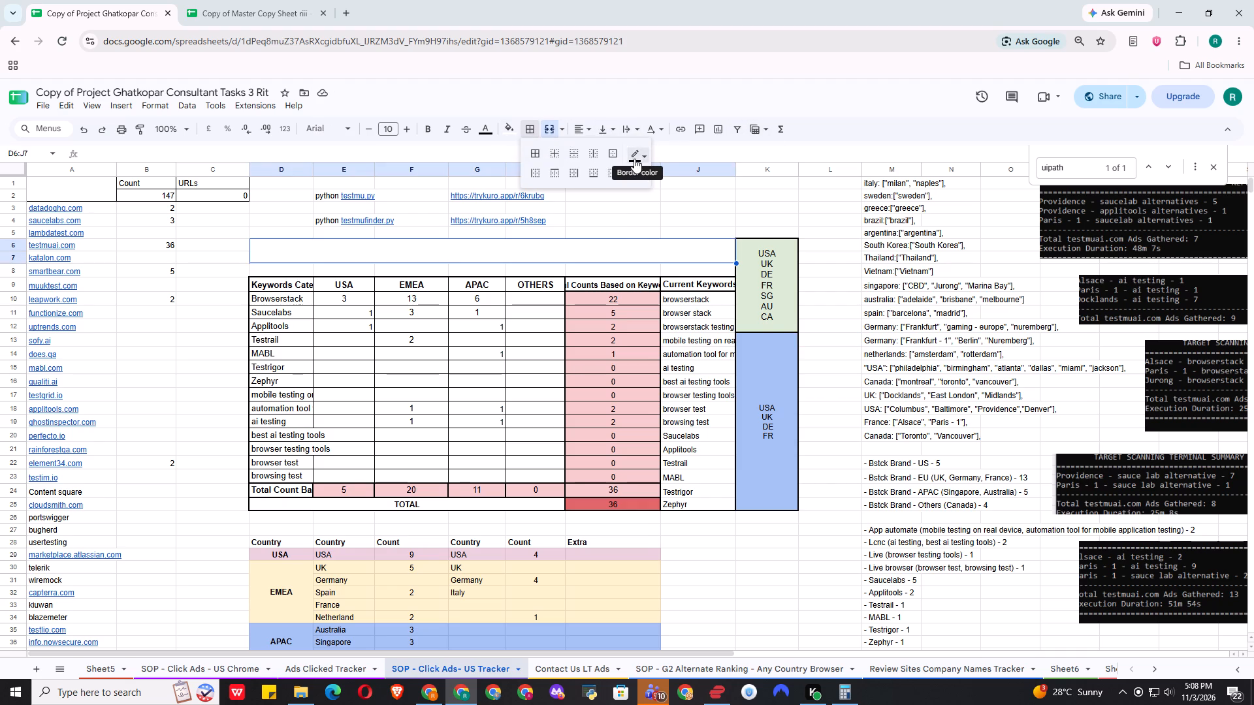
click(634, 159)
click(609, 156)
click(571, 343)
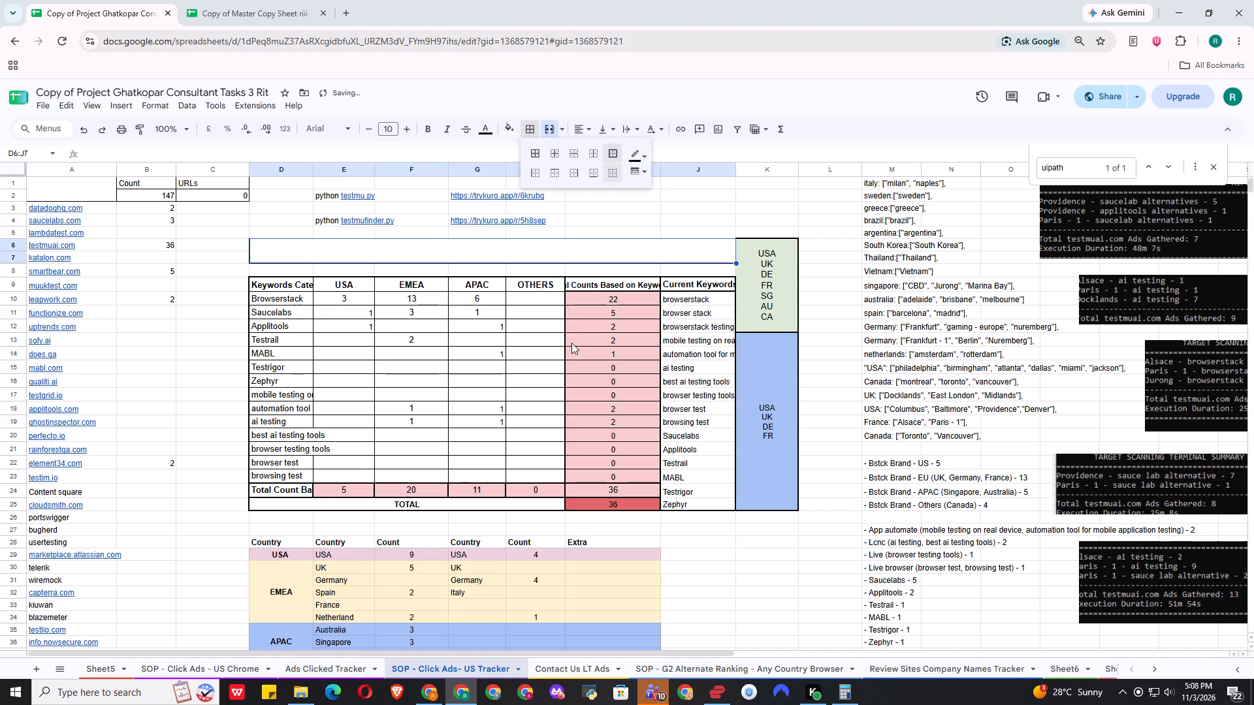
Reapply the black outer border of merged cell D6:J7 with a heavier line style.
click(547, 249)
drag(556, 130, 521, 130)
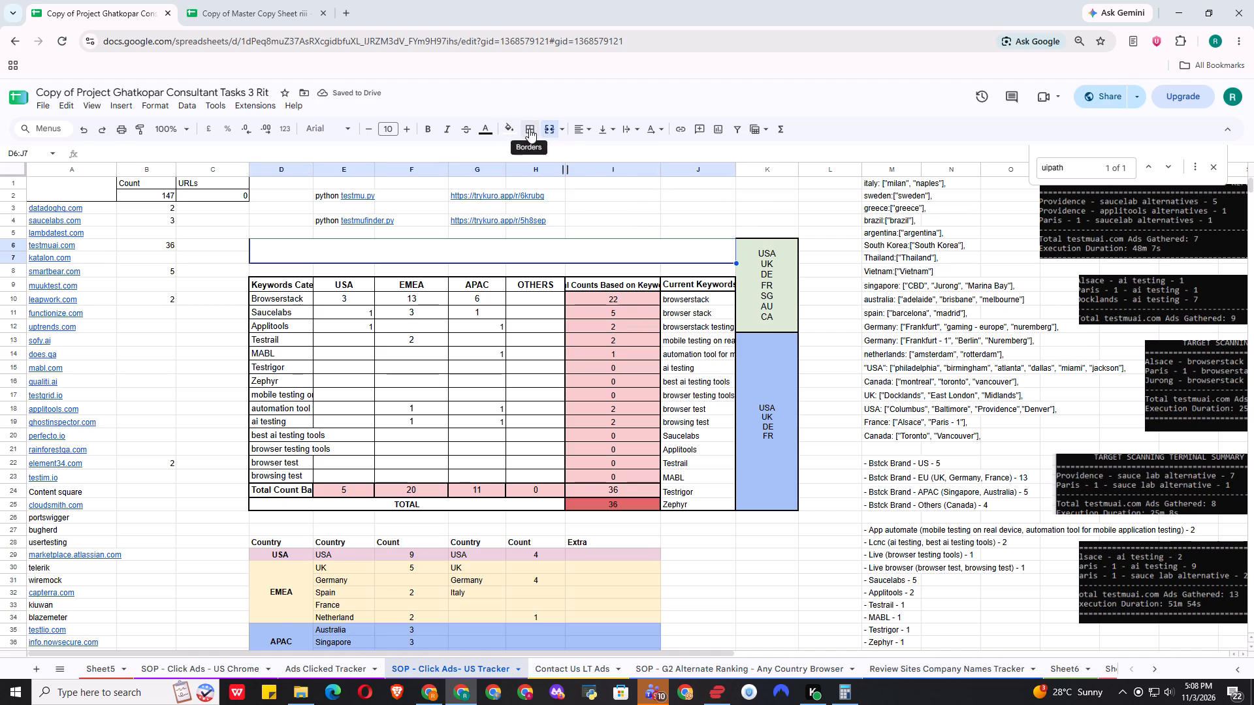
click(529, 129)
click(638, 160)
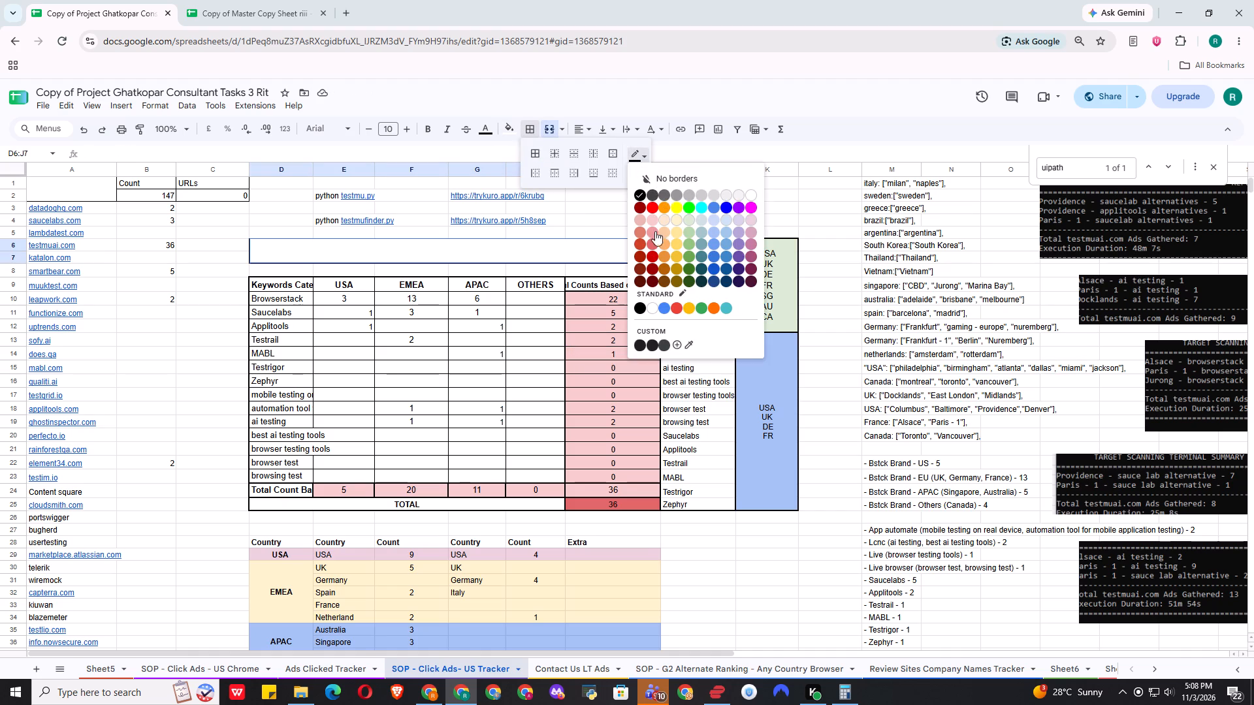
click(641, 168)
click(666, 202)
click(536, 322)
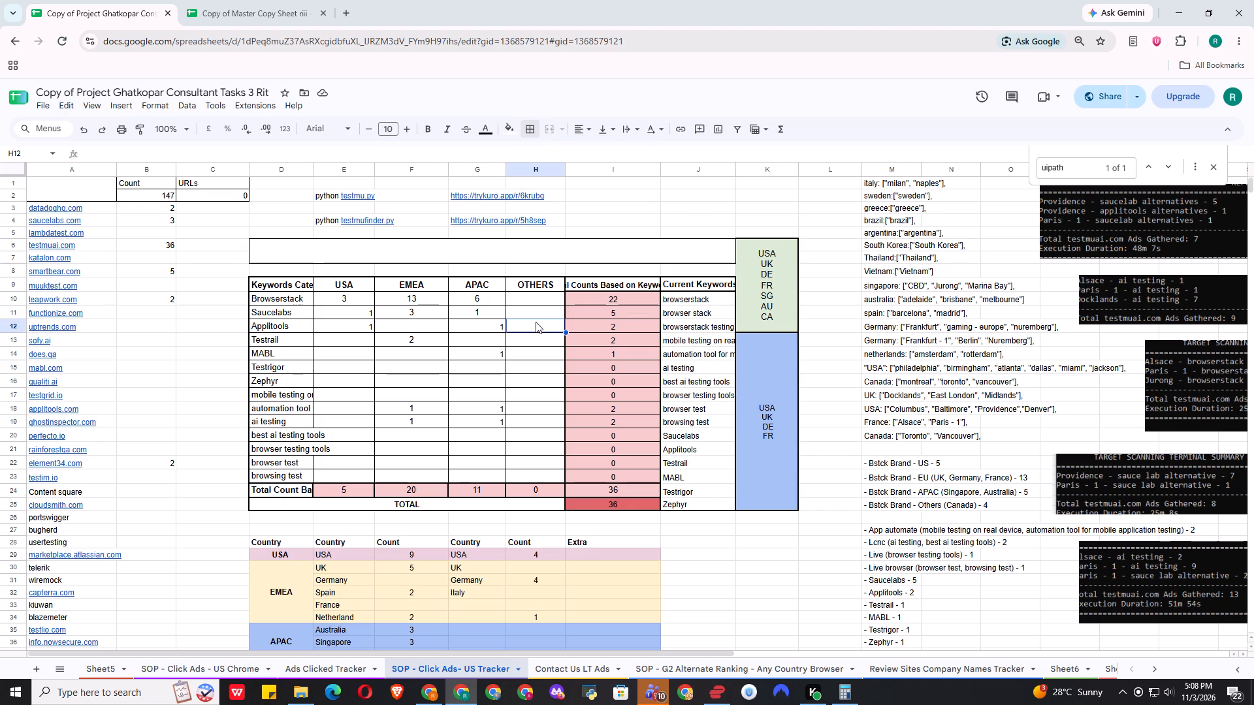
click(583, 246)
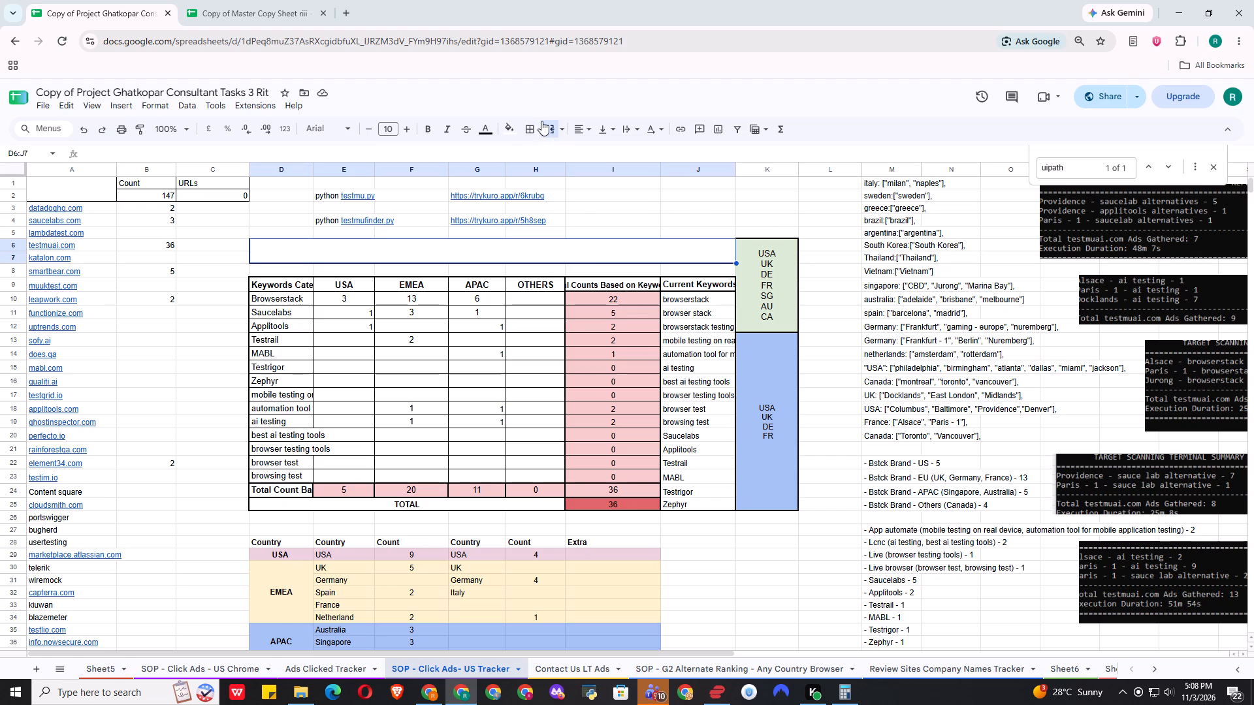
click(532, 119)
click(532, 126)
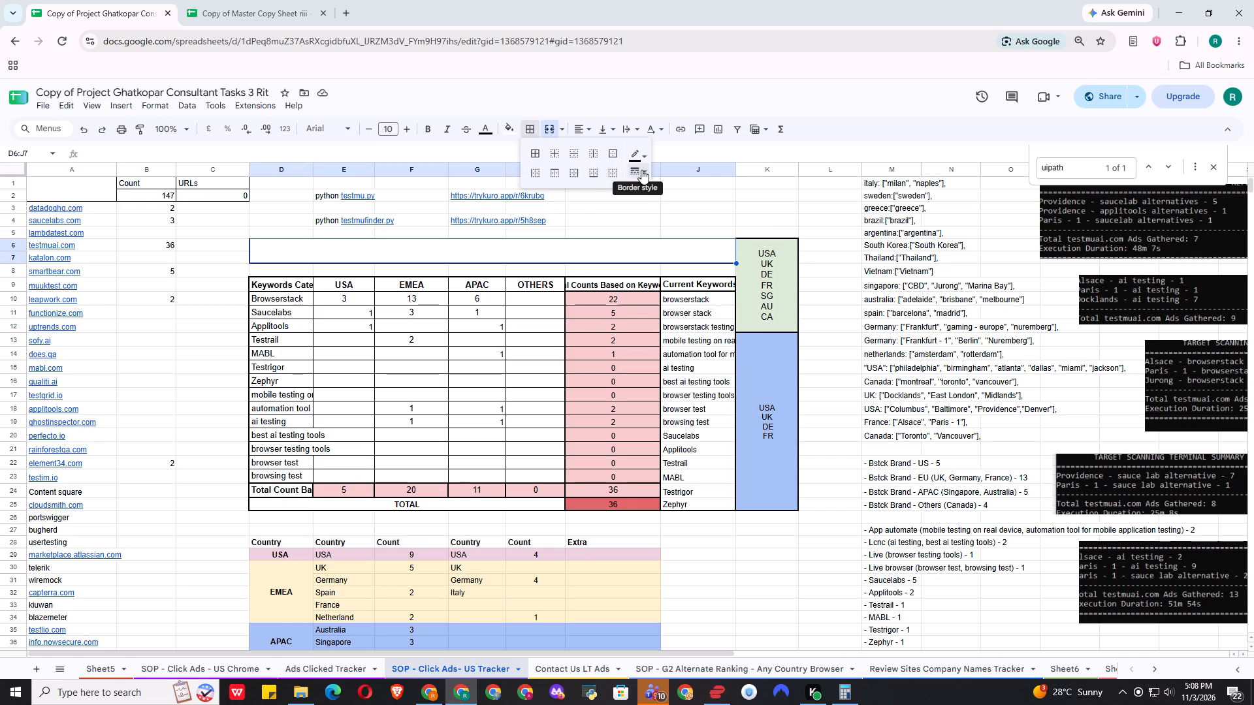
click(611, 155)
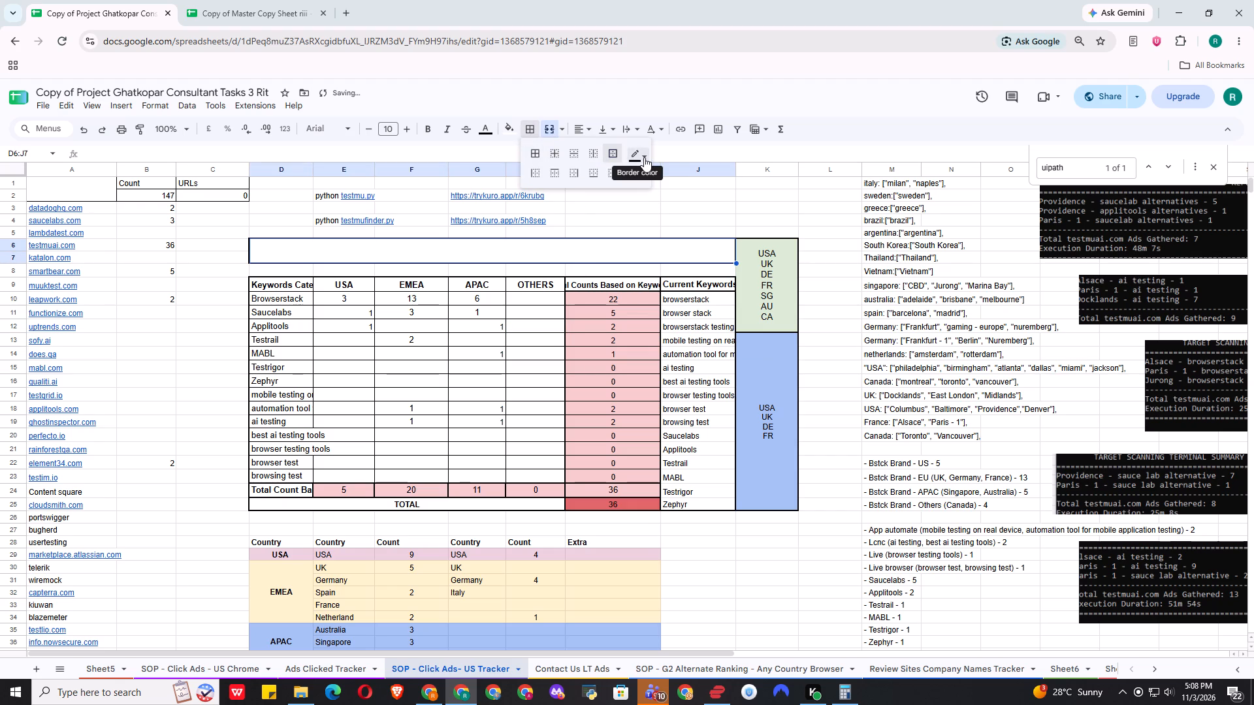
click(651, 315)
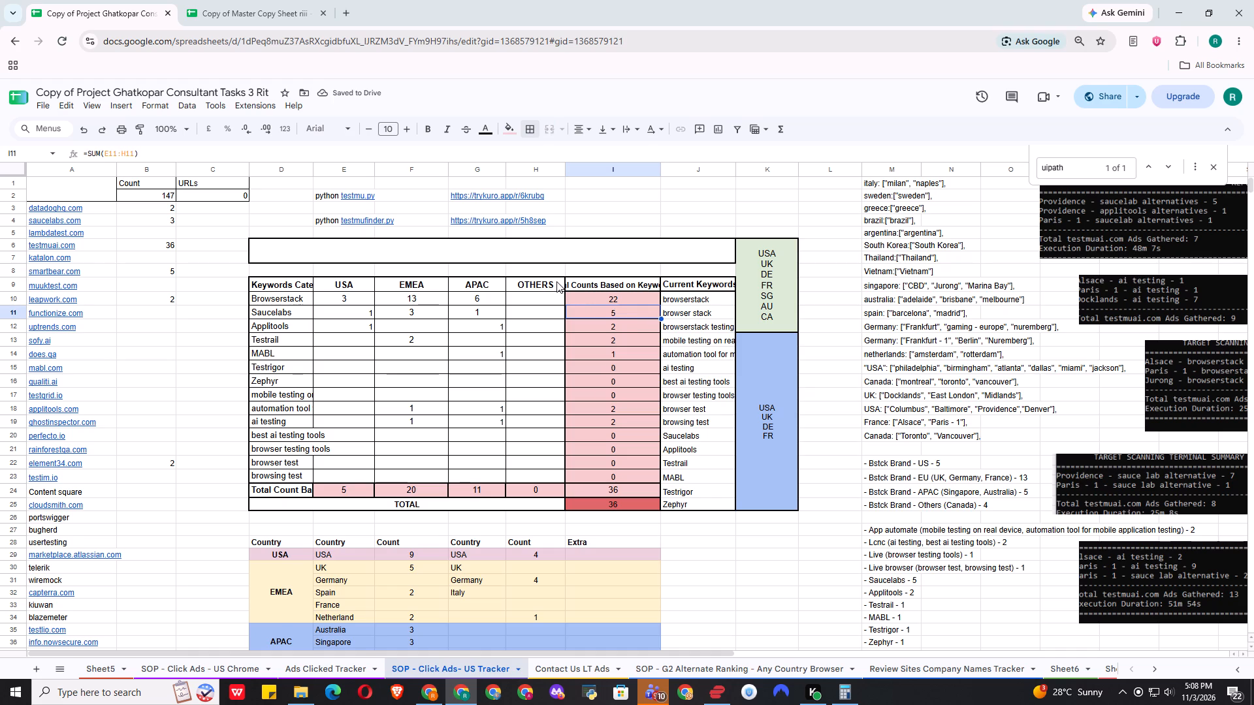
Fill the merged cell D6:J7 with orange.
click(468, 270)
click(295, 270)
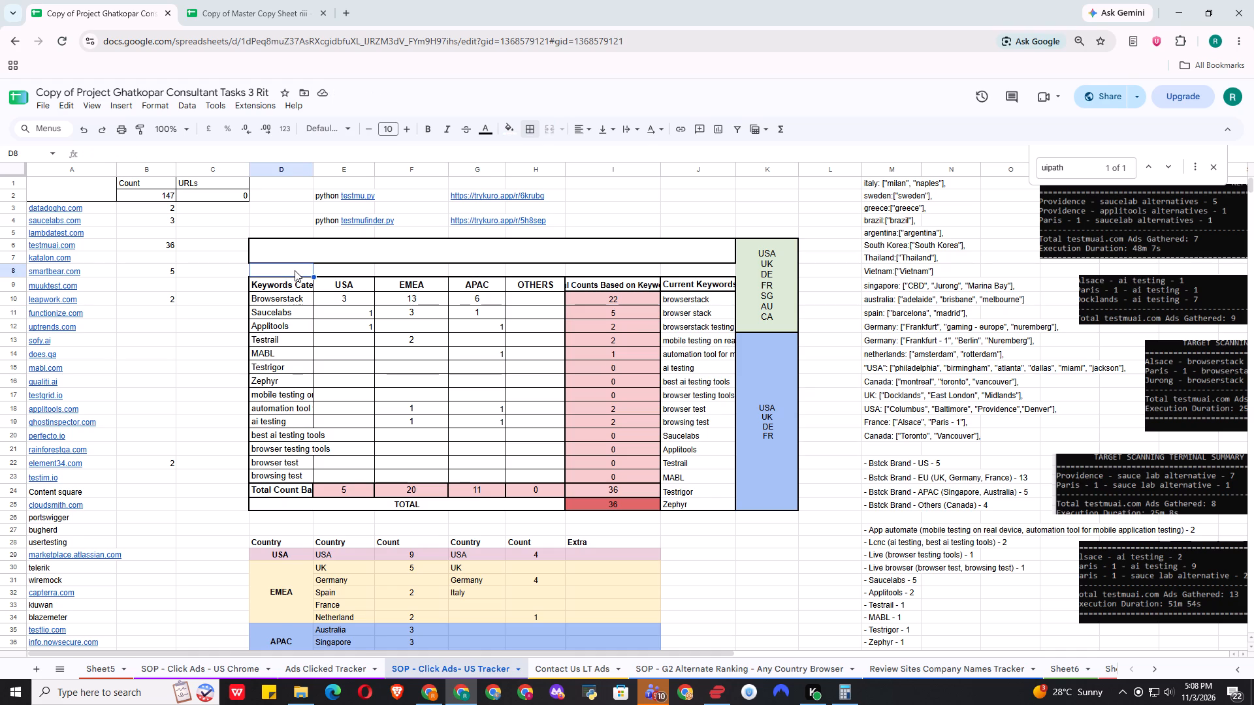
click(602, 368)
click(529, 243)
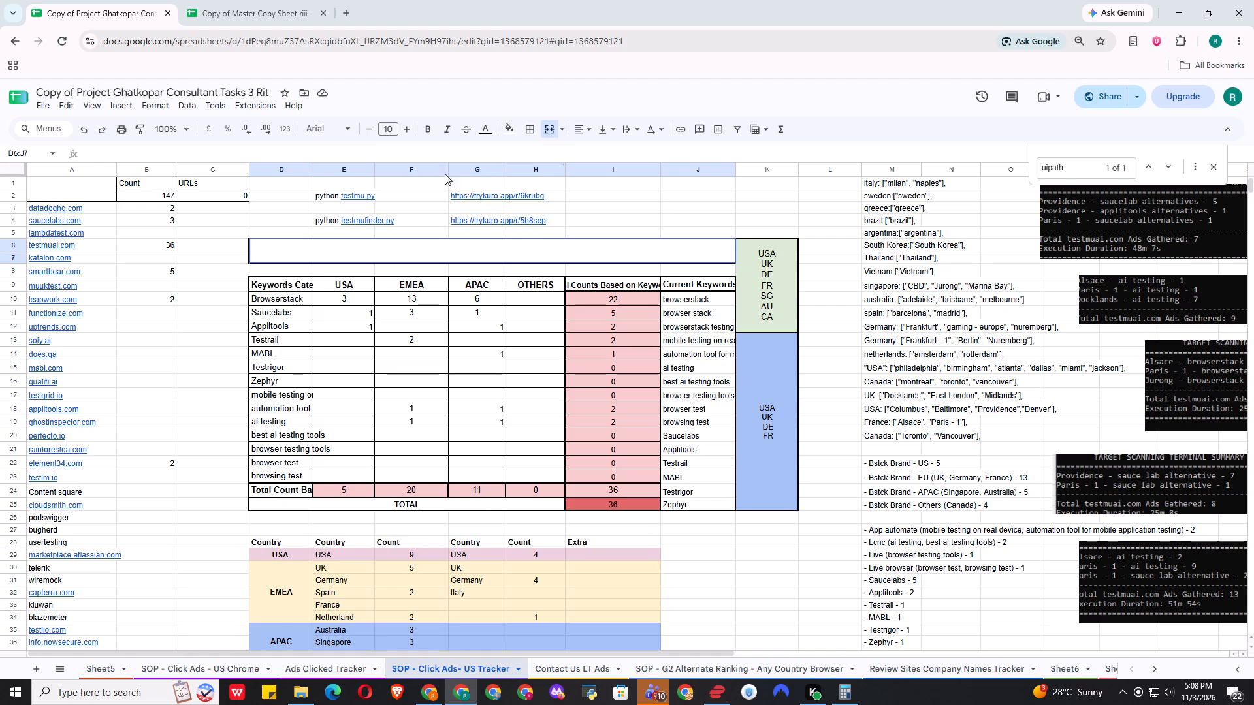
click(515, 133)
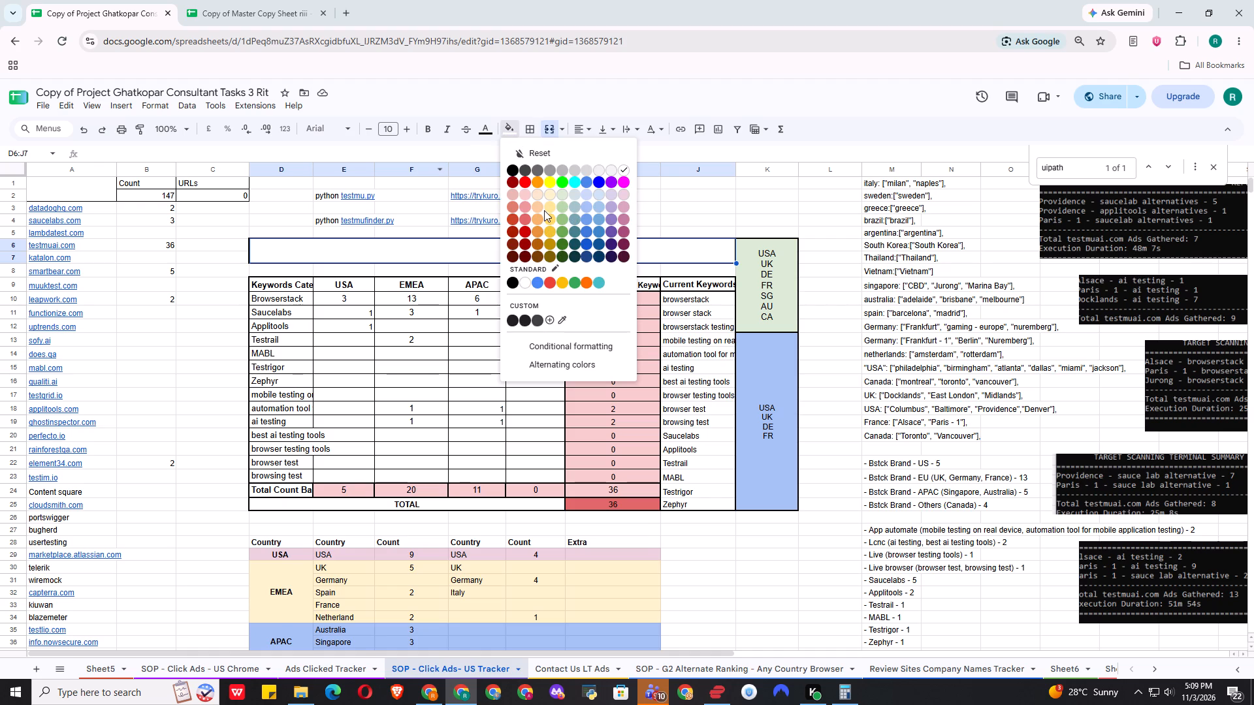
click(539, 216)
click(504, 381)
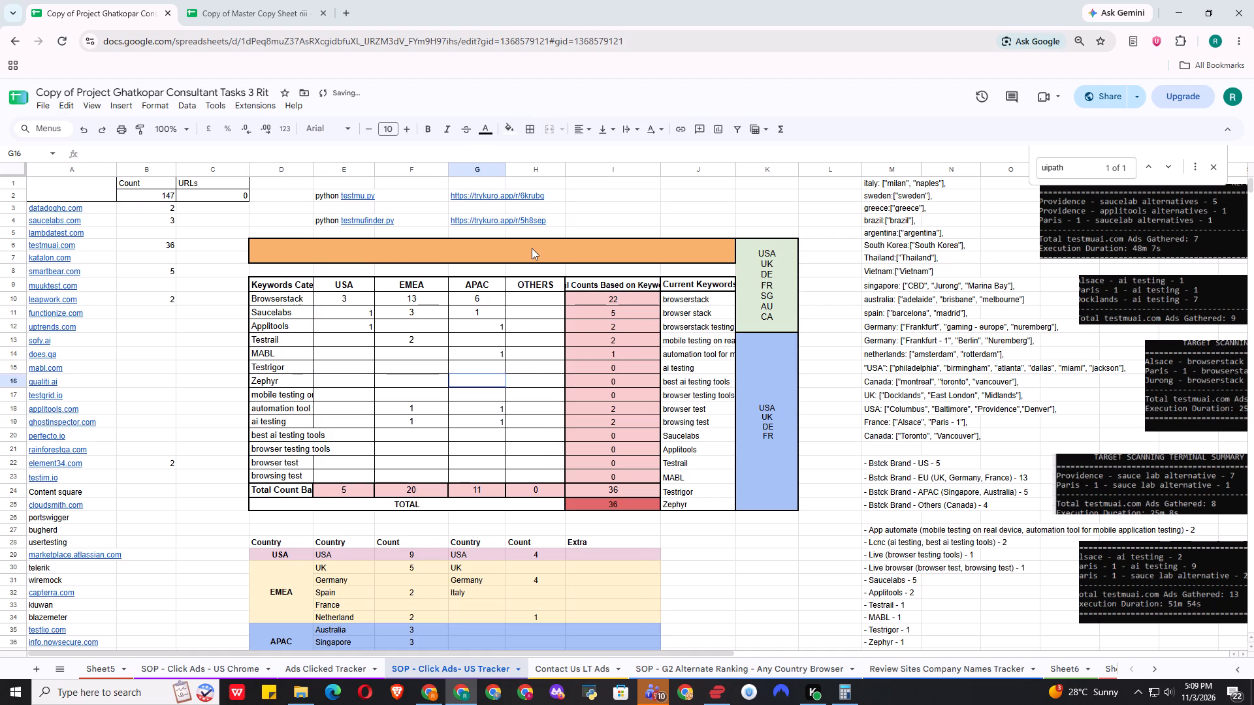
Fill the merged cell D6:J7 with a light orange, one shade paler than its current fill.
click(532, 248)
click(510, 130)
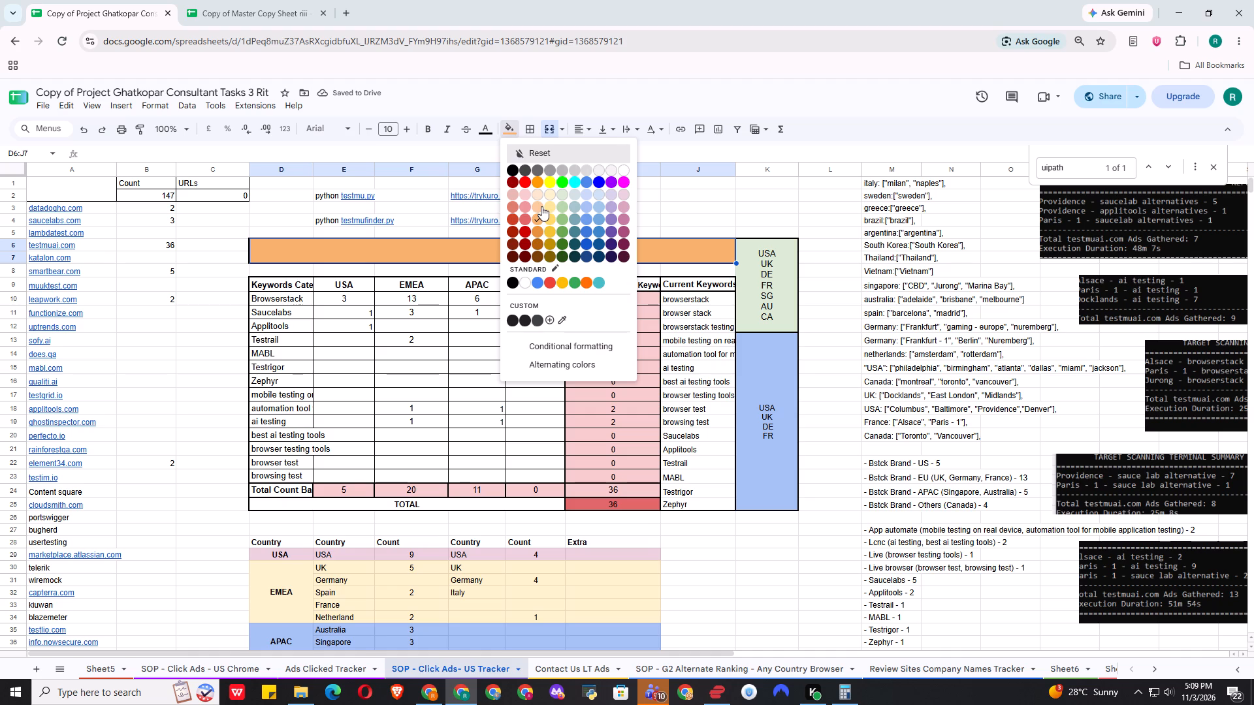
click(540, 205)
click(540, 362)
Enter the heading "Table of Content" in the merged cell D6:J7.
click(543, 253)
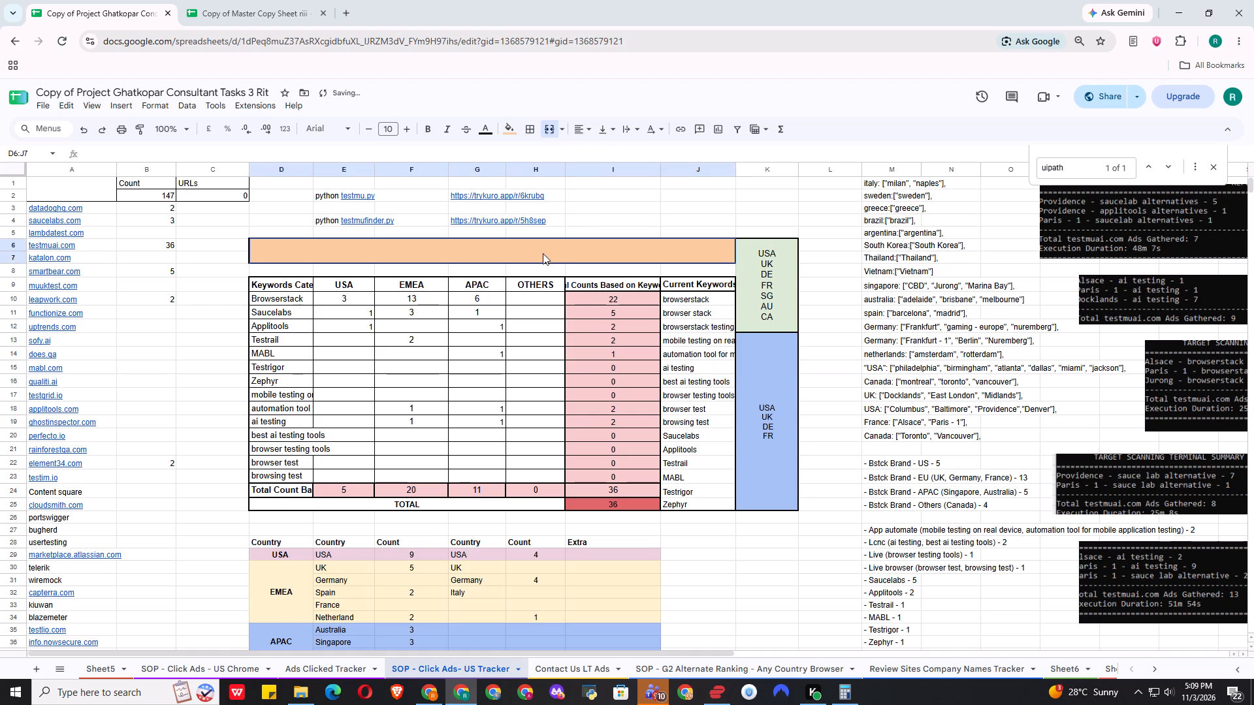
click(543, 253)
click(538, 248)
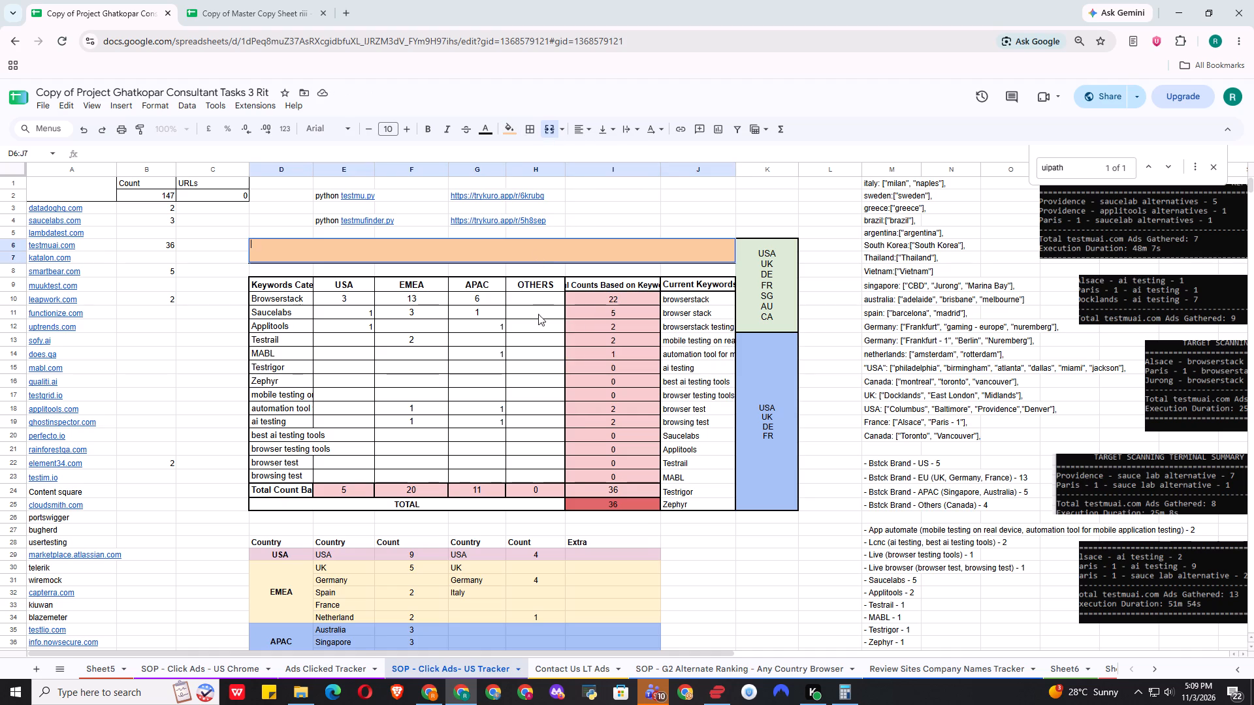
click(501, 244)
key(shift+t)
key(BackSpace)
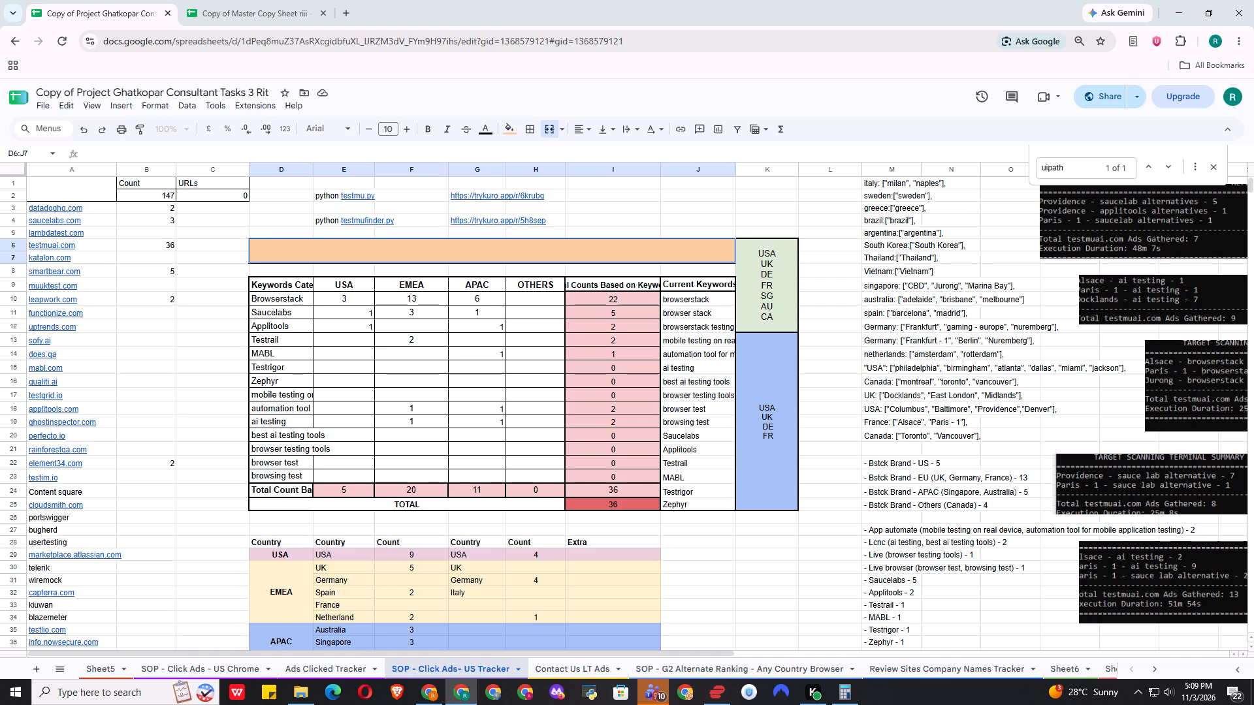
text(Table)
key(space)
text(of Content)
key(Return)
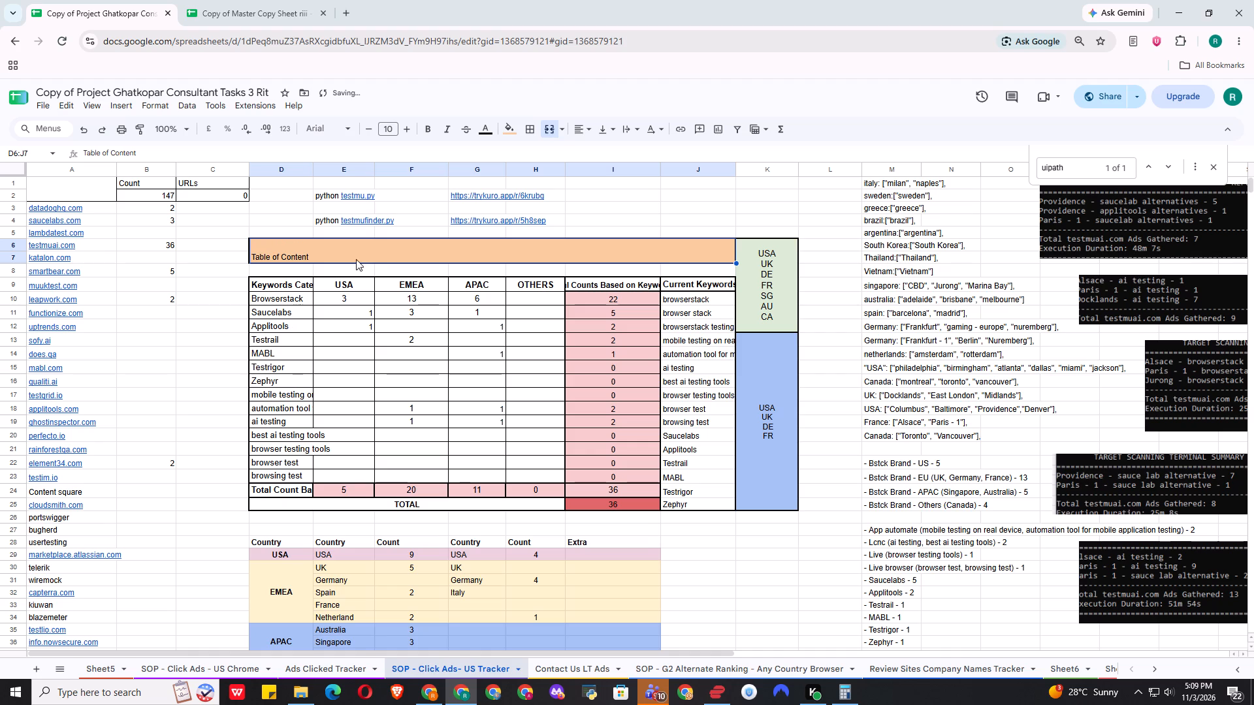
Center the "Table of Content" heading vertically and horizontally in its merged cell.
click(385, 249)
click(346, 247)
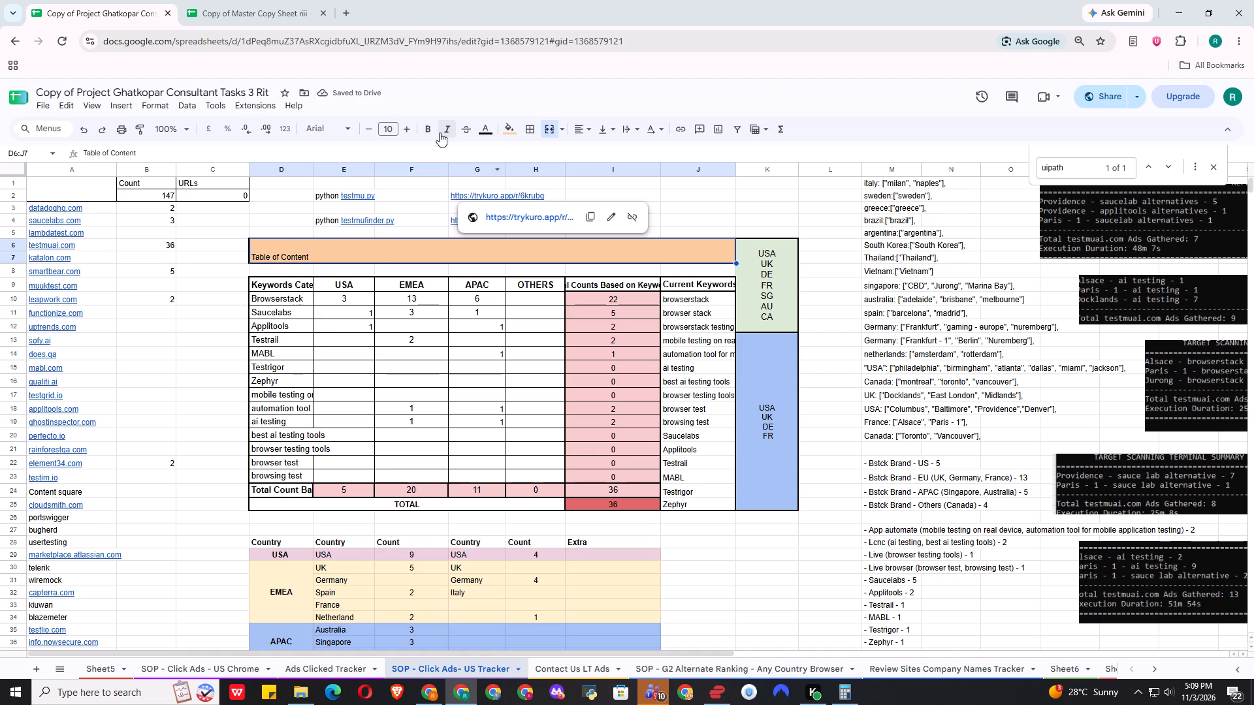
click(624, 128)
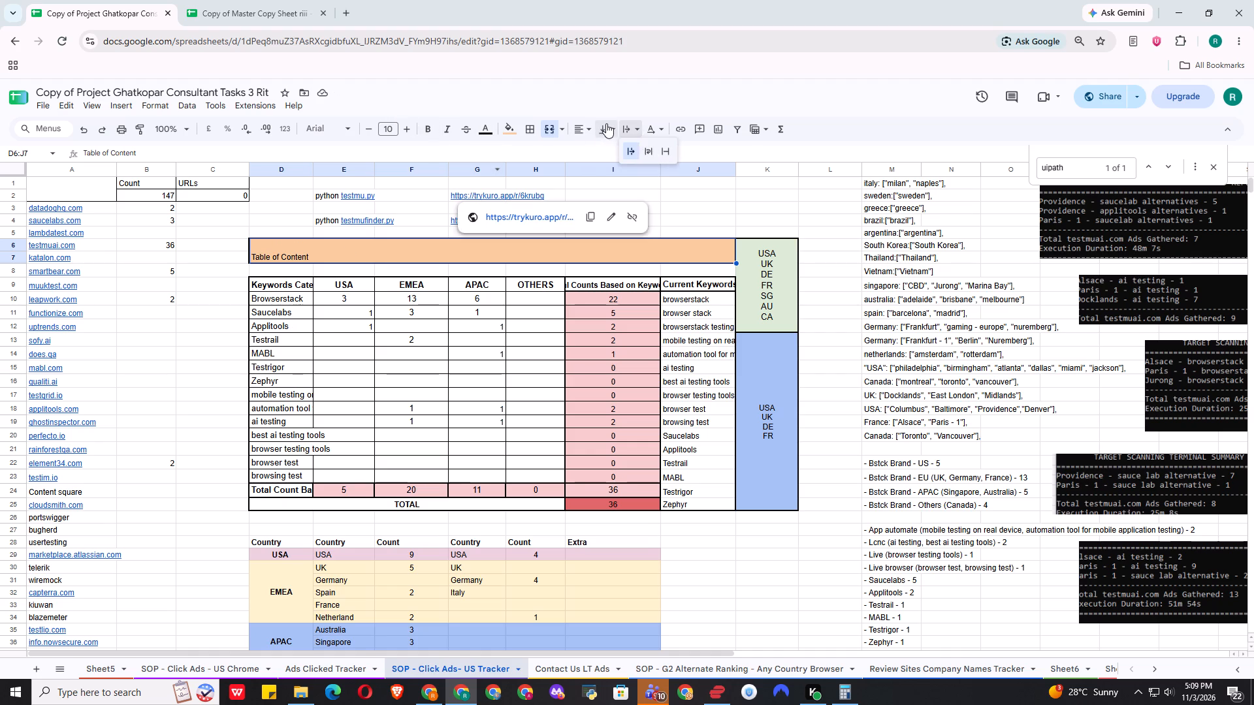
click(606, 123)
click(622, 142)
click(579, 133)
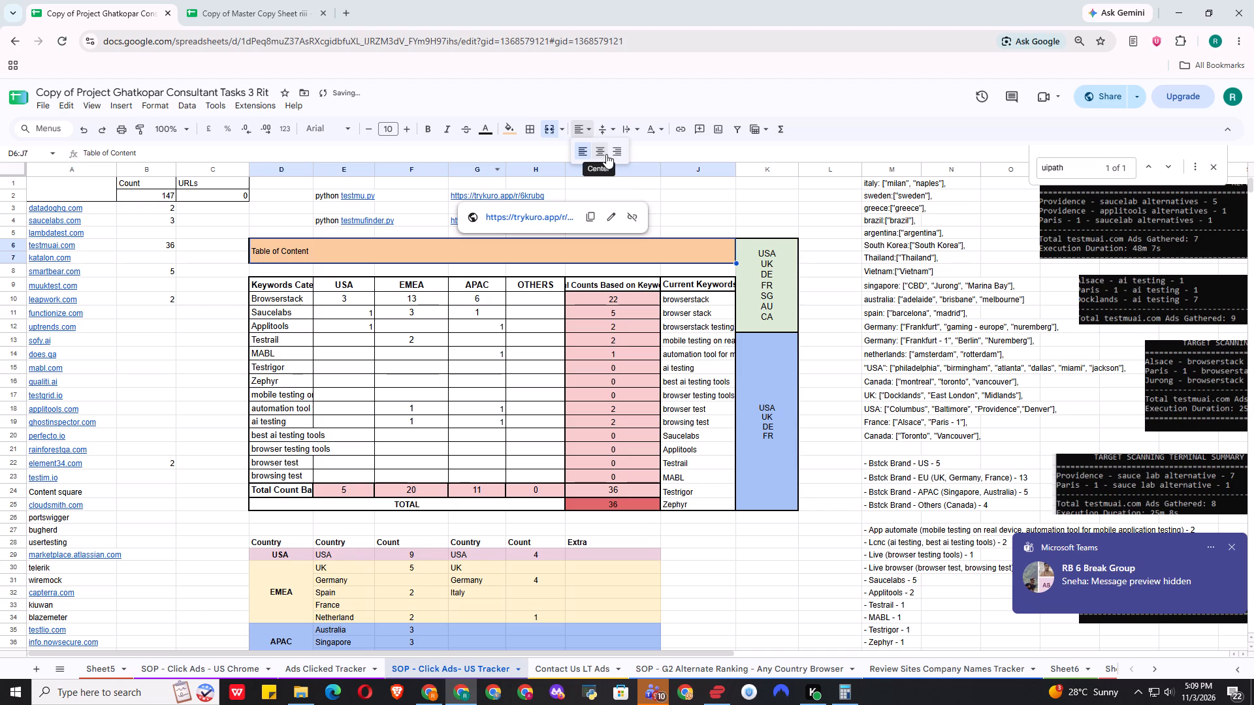
click(606, 154)
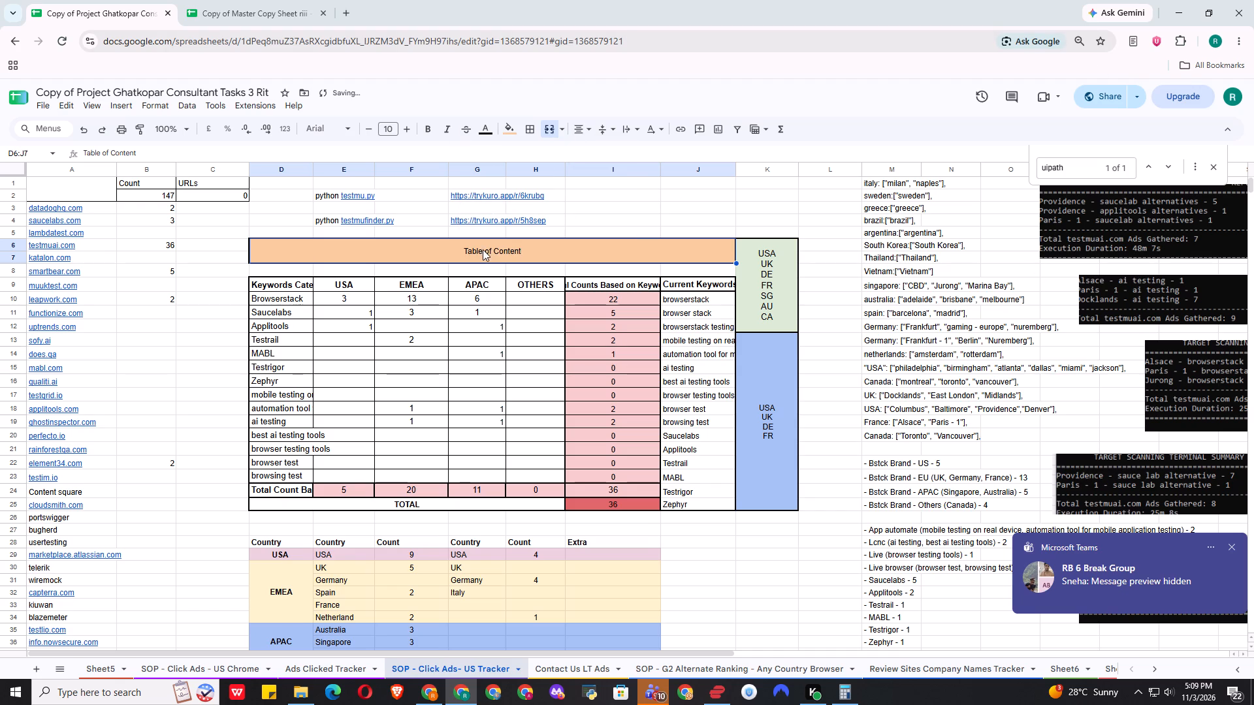
Make the "Table of Content" heading bold and increase its font size to 12.
click(485, 250)
click(426, 133)
drag(426, 133, 398, 172)
triple_click(404, 127)
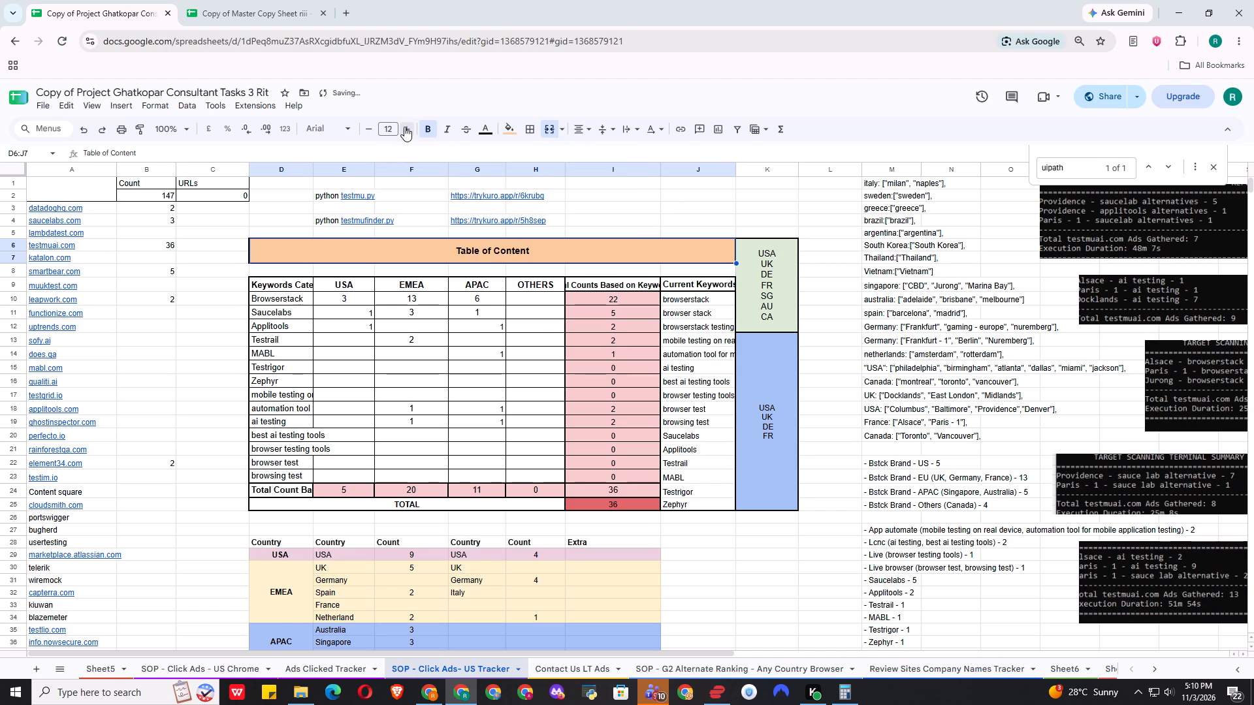
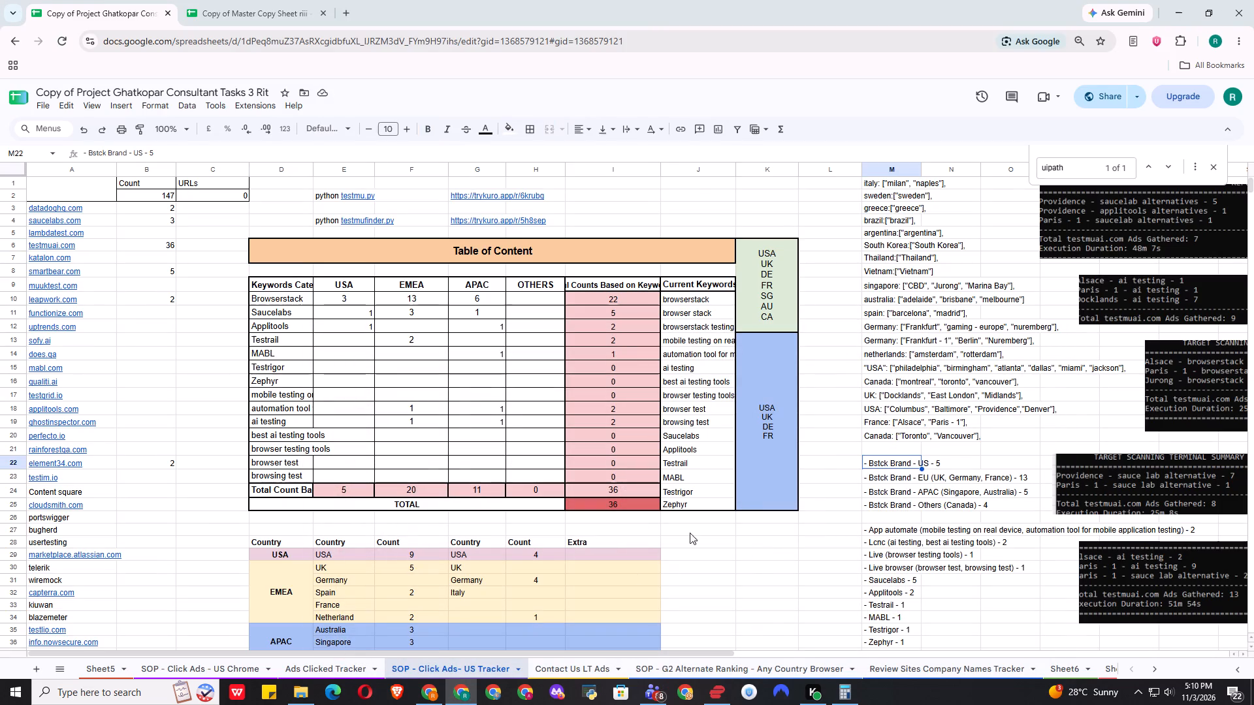
Add a left border to cell D8 and a right border to cell J8, in the blank row below the heading.
click(288, 279)
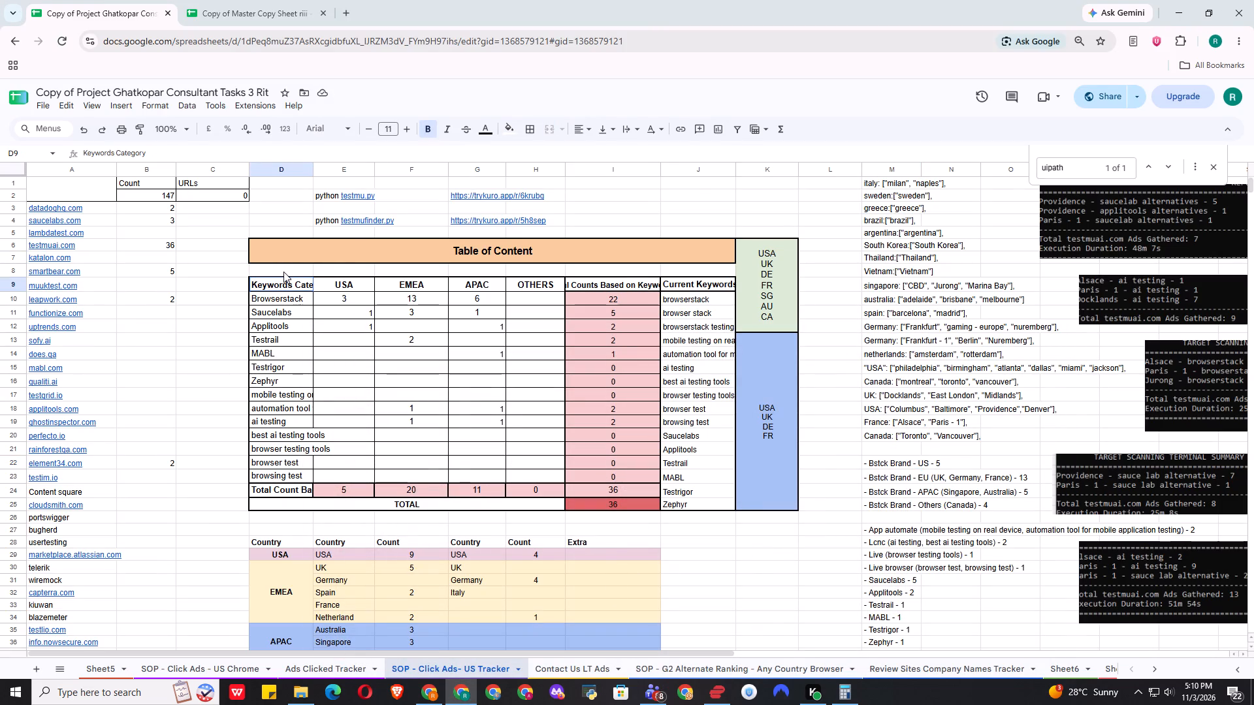
click(283, 272)
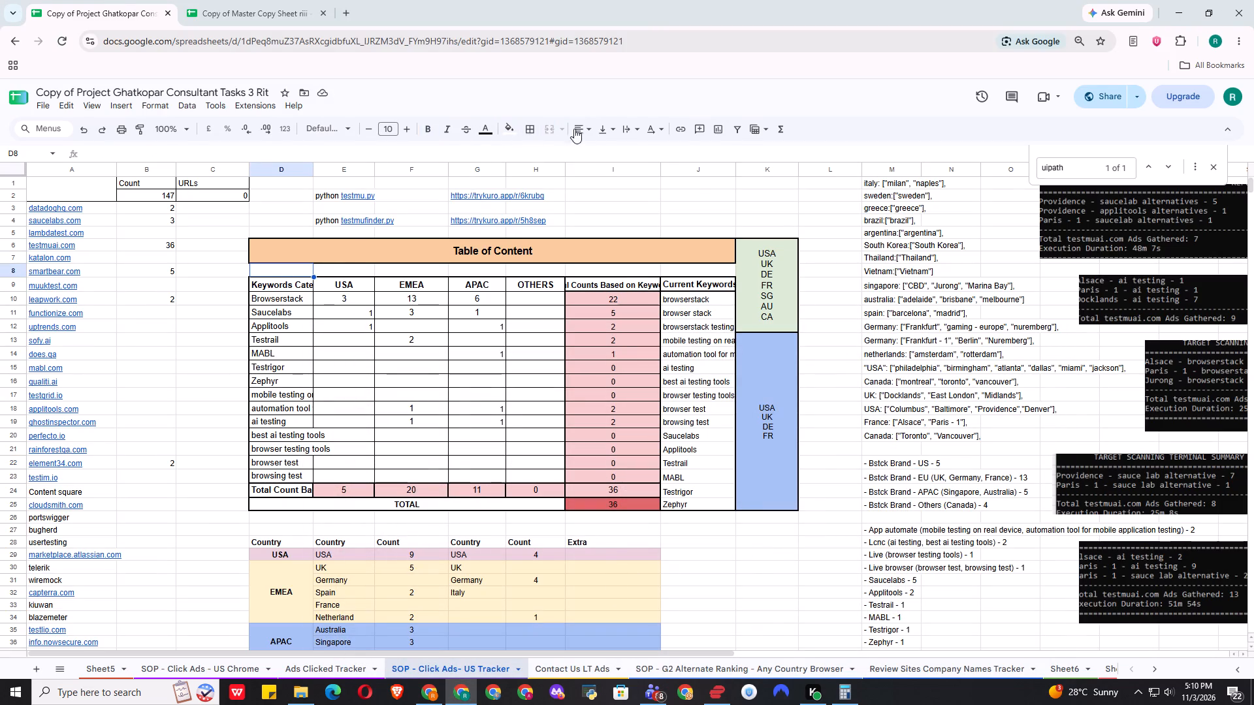
click(577, 128)
click(534, 128)
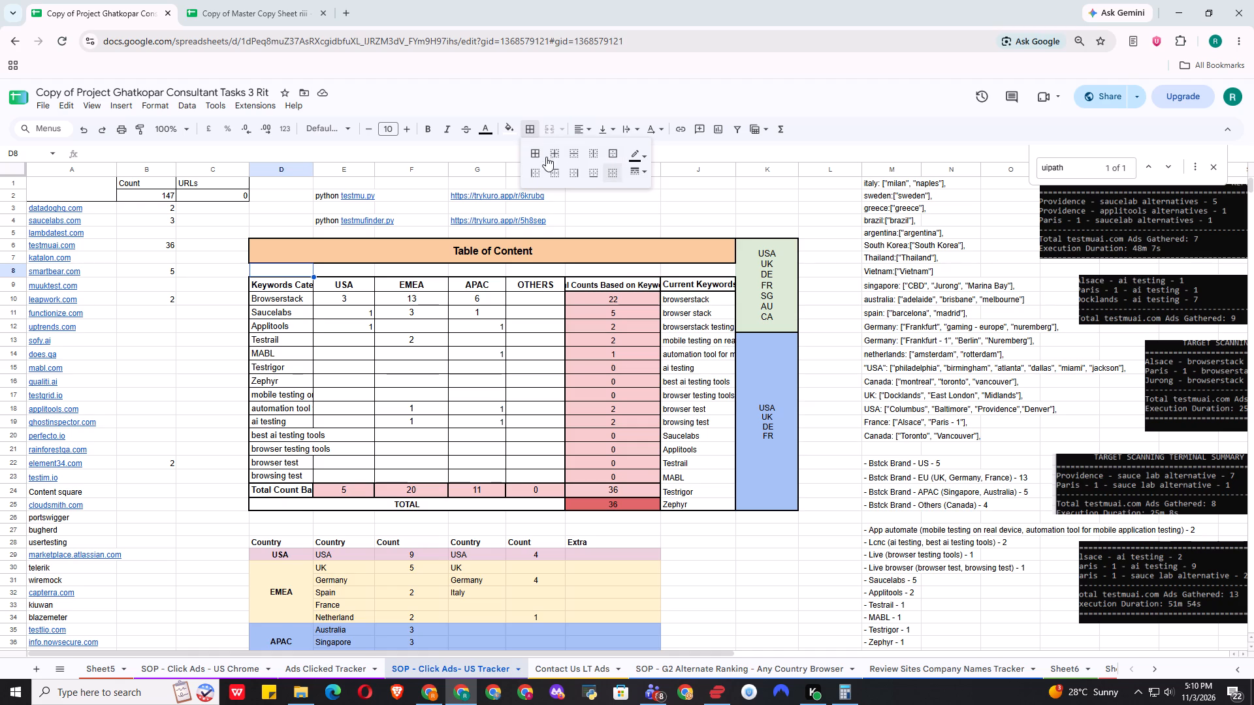
click(537, 172)
click(317, 394)
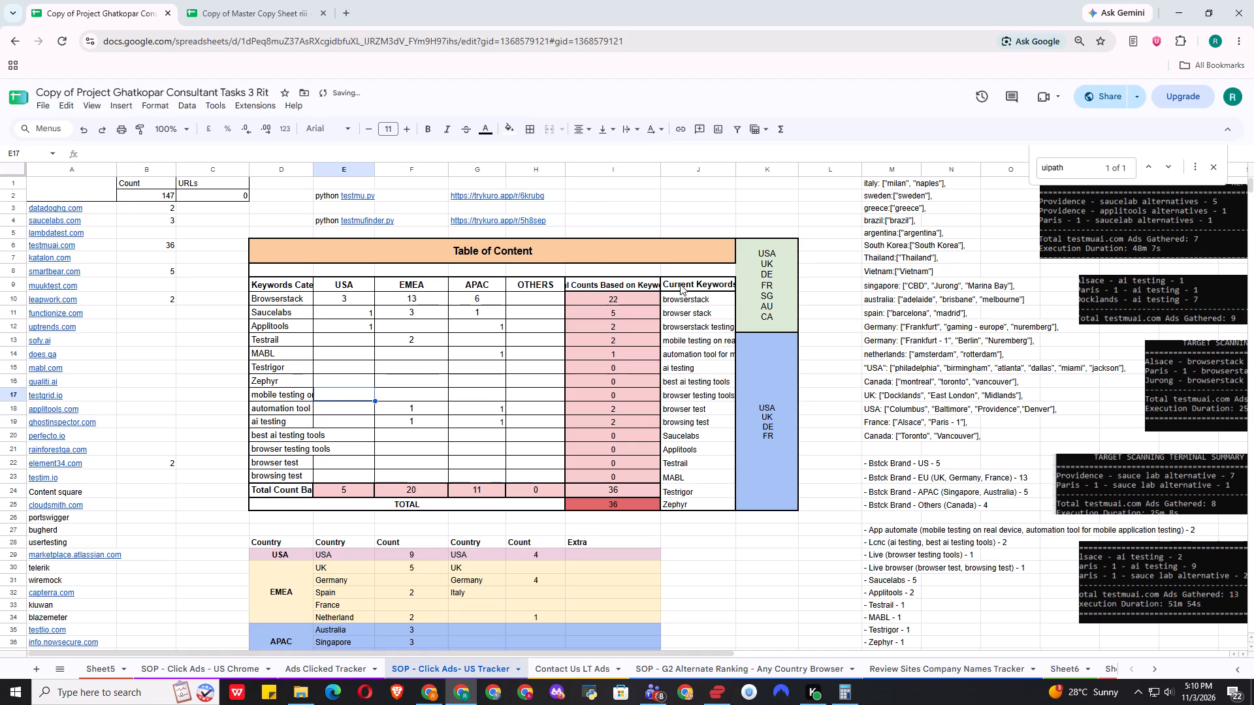
click(684, 269)
click(529, 126)
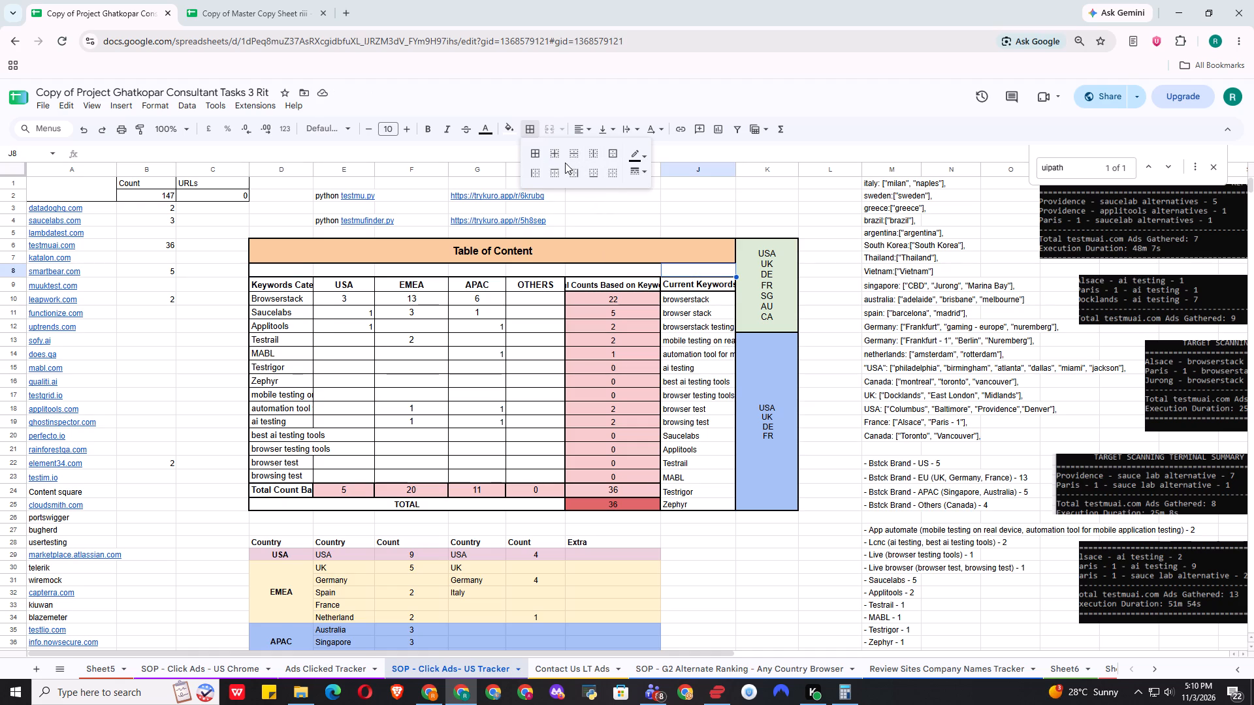
click(573, 177)
click(841, 441)
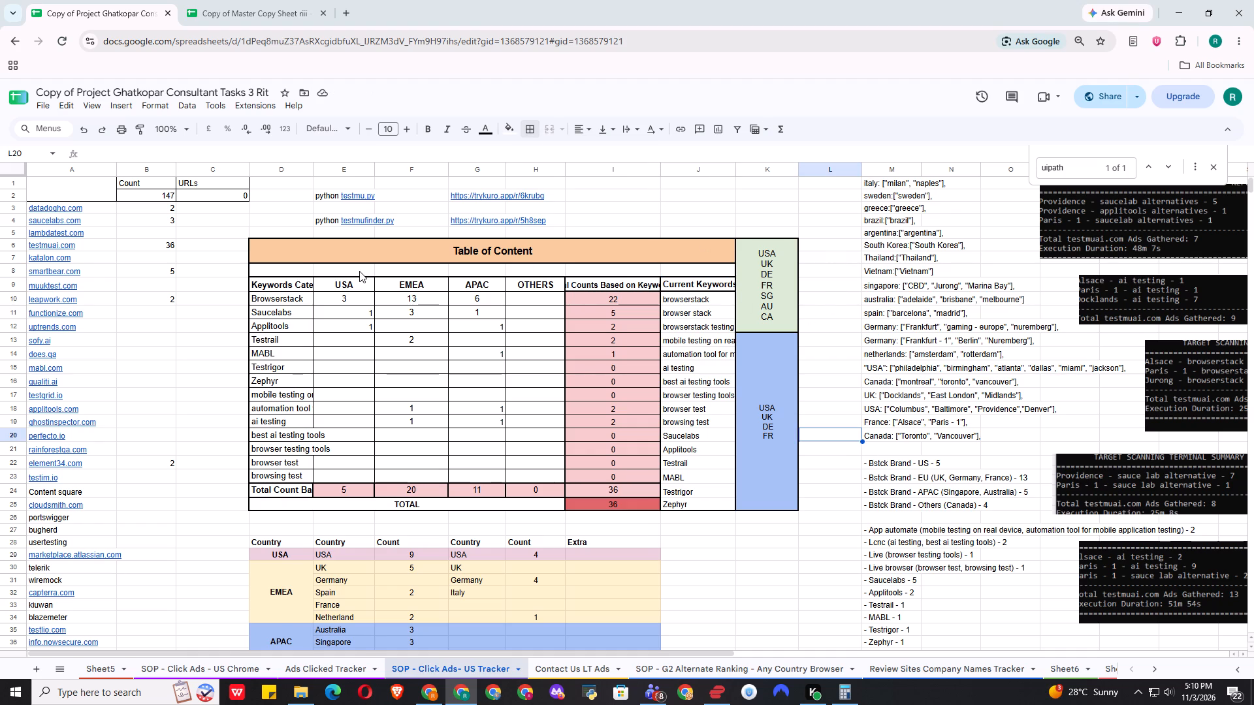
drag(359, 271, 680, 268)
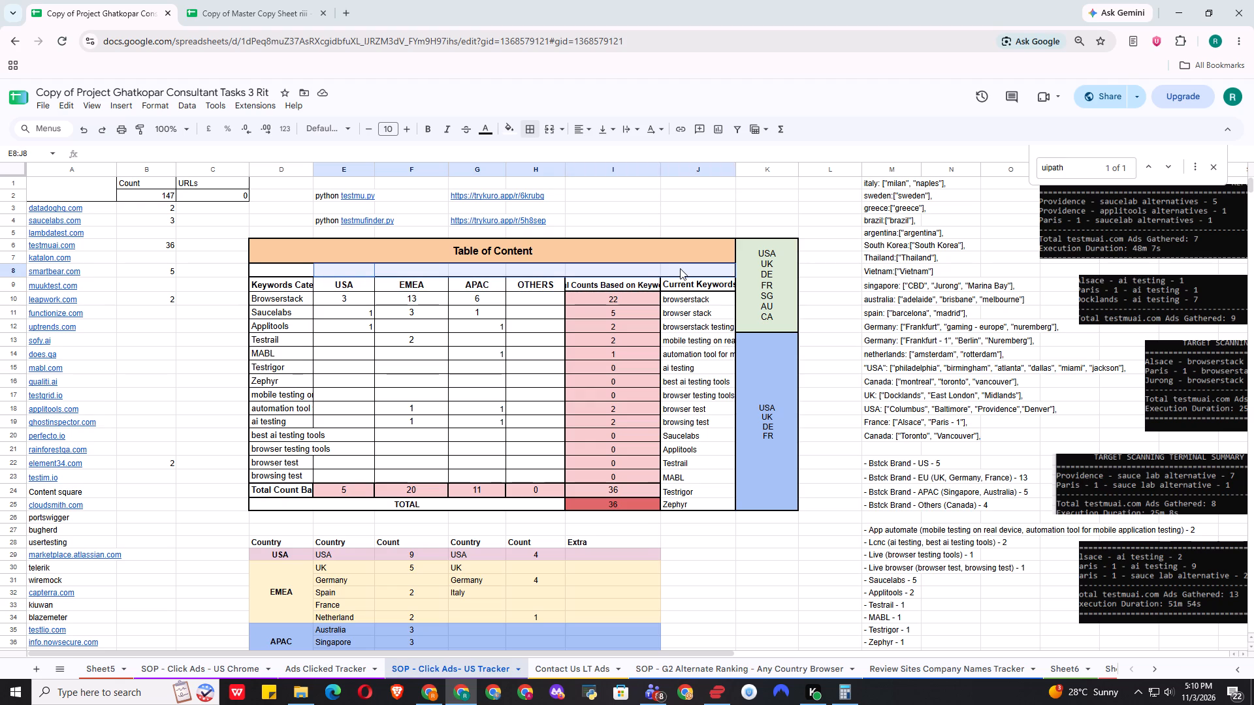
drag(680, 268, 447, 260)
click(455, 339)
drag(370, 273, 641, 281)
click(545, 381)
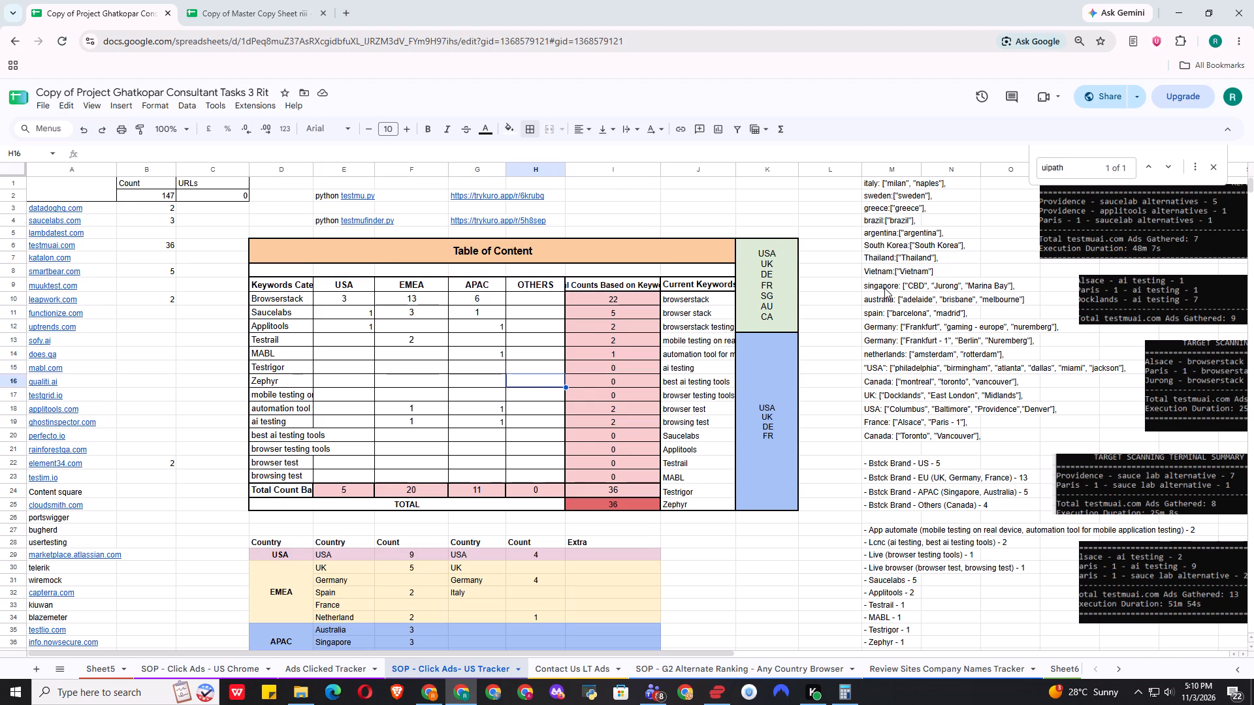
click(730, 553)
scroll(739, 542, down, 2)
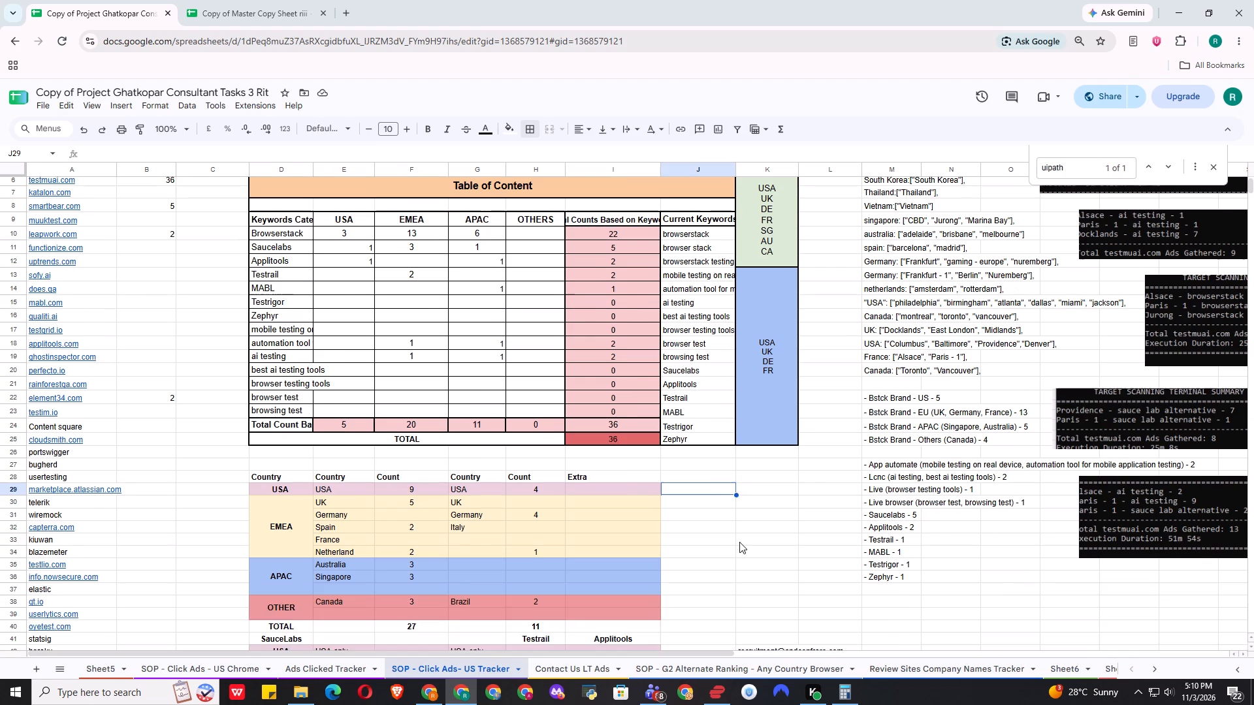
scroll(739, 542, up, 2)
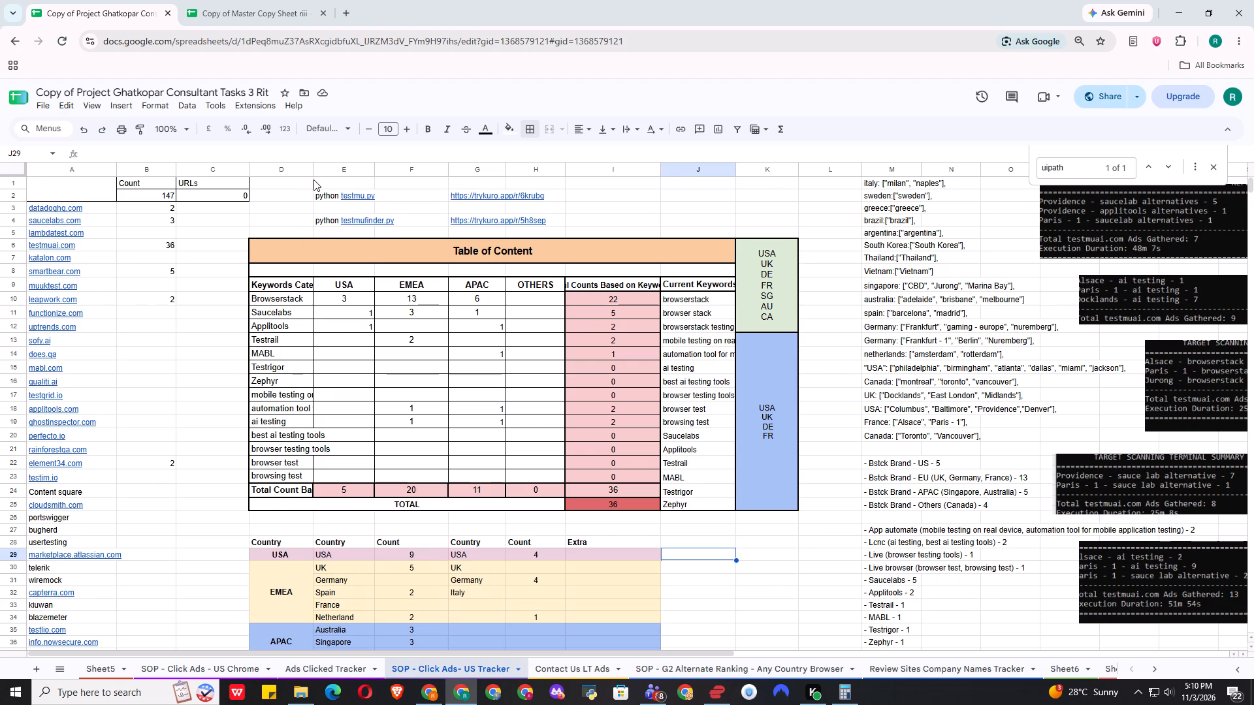
Make the country lists in the merged cells K6:K12 and K13:K25 bold.
click(770, 282)
click(424, 124)
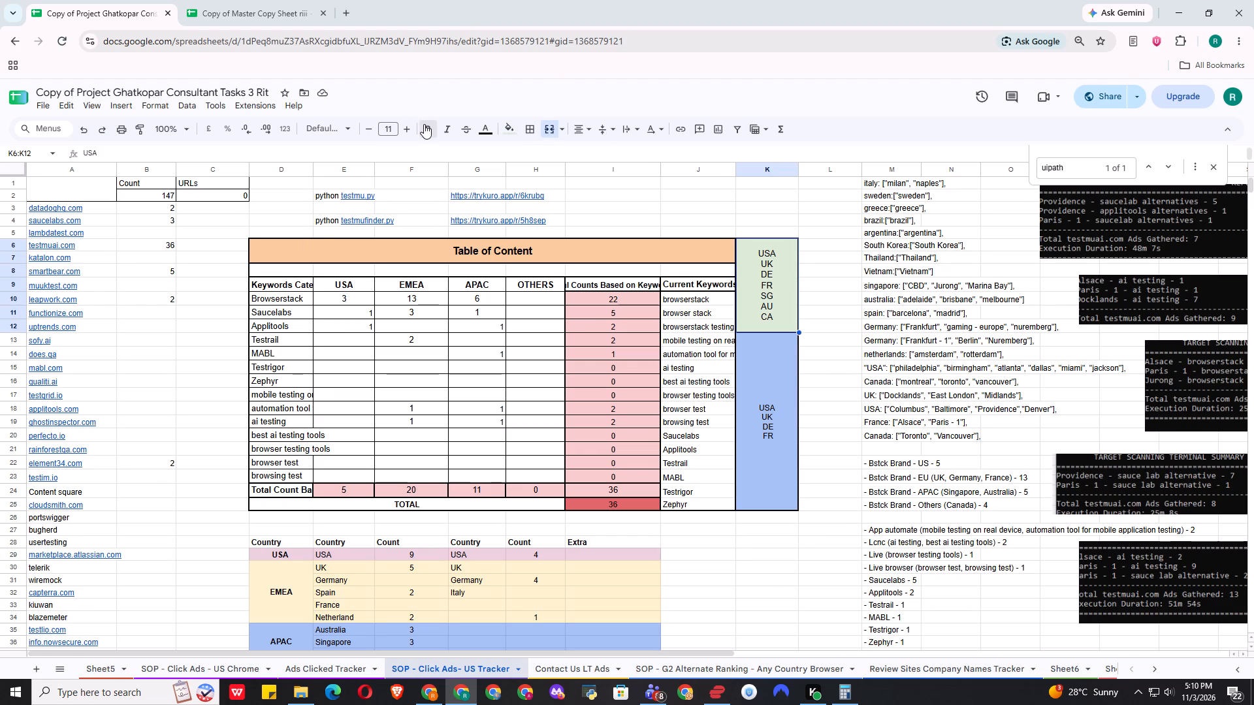
click(766, 408)
click(433, 127)
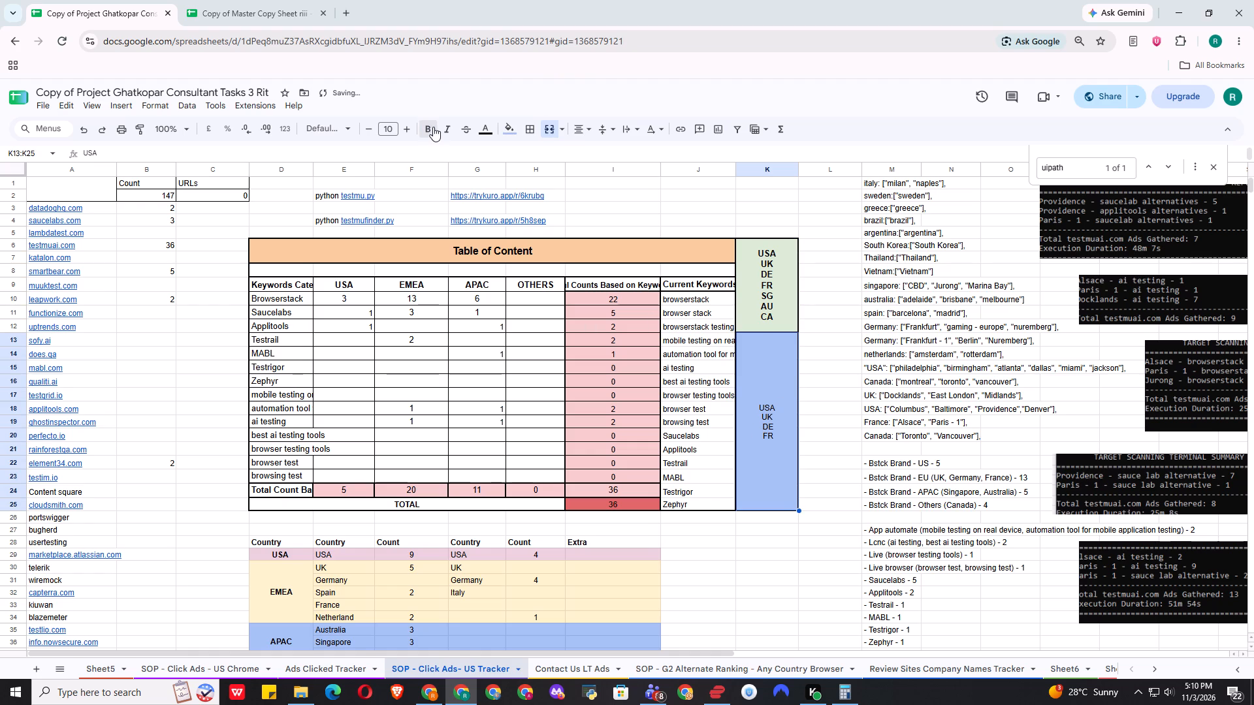
click(875, 422)
click(769, 424)
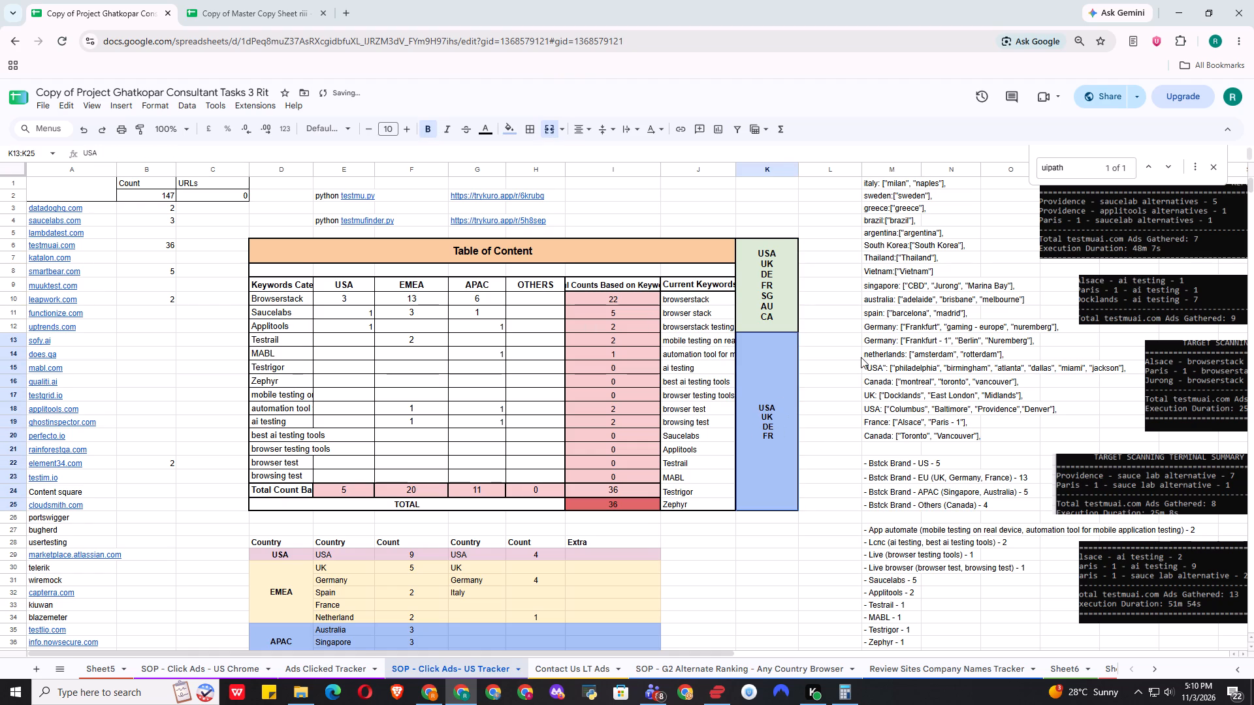
click(861, 357)
click(850, 460)
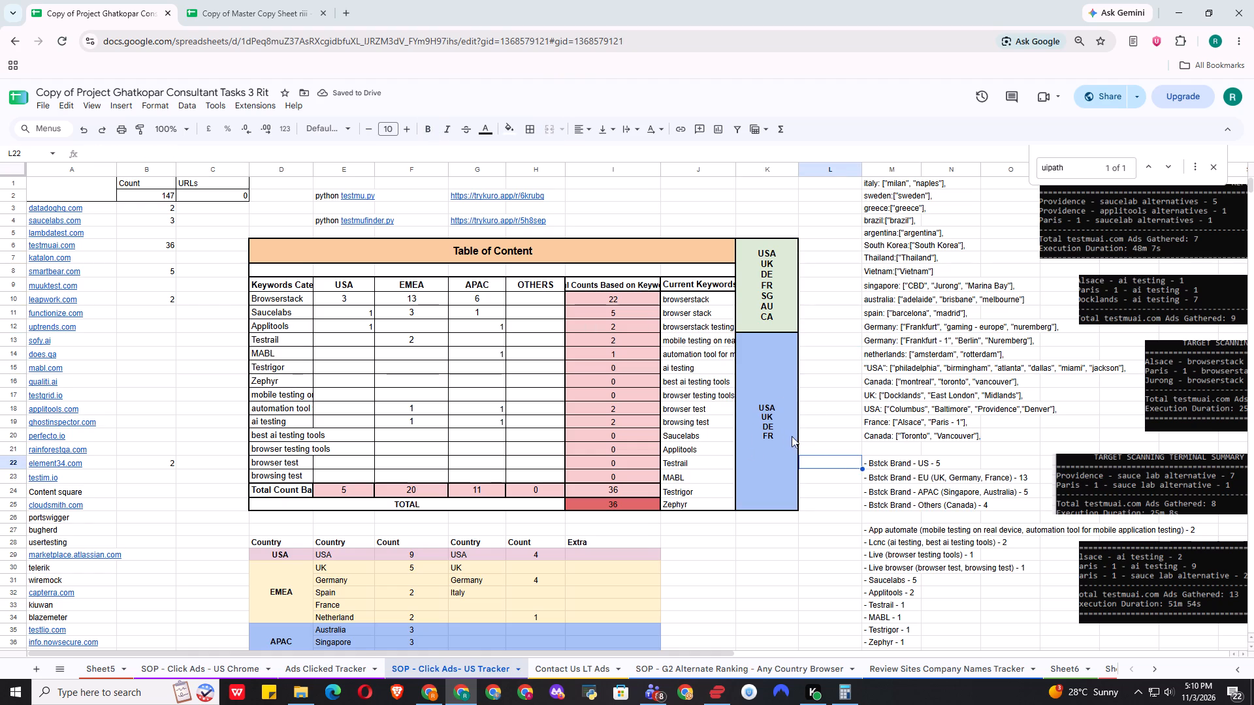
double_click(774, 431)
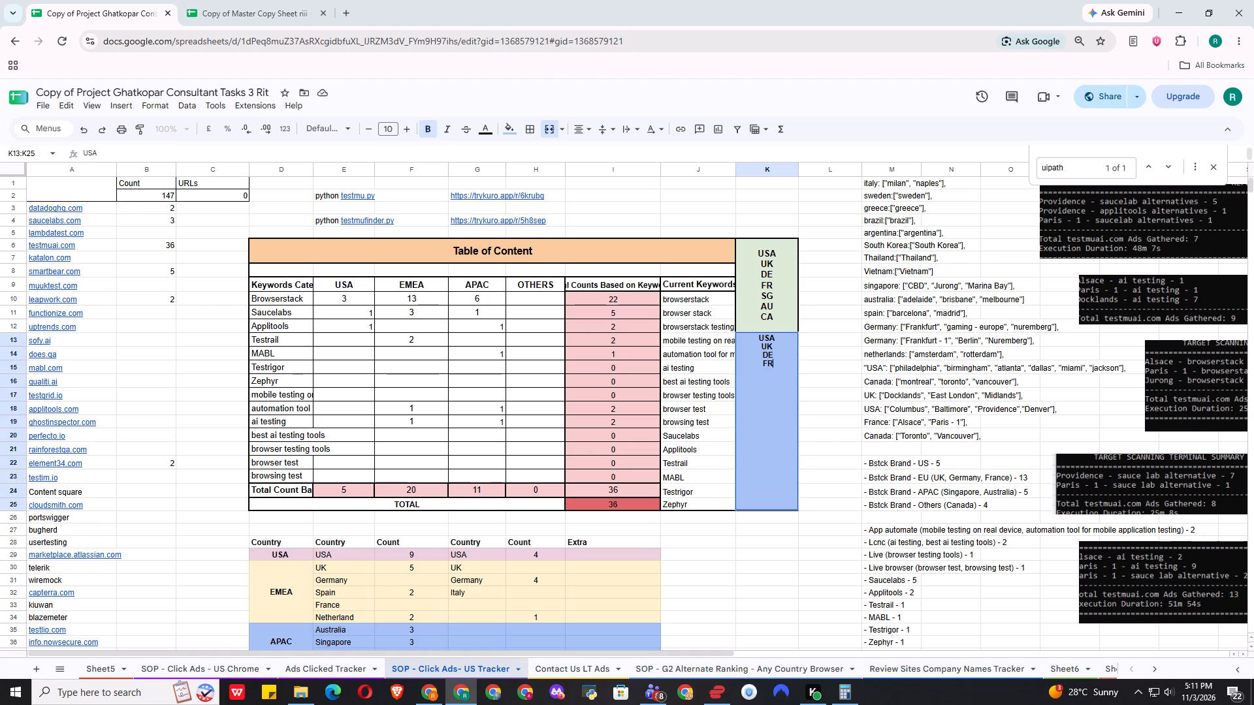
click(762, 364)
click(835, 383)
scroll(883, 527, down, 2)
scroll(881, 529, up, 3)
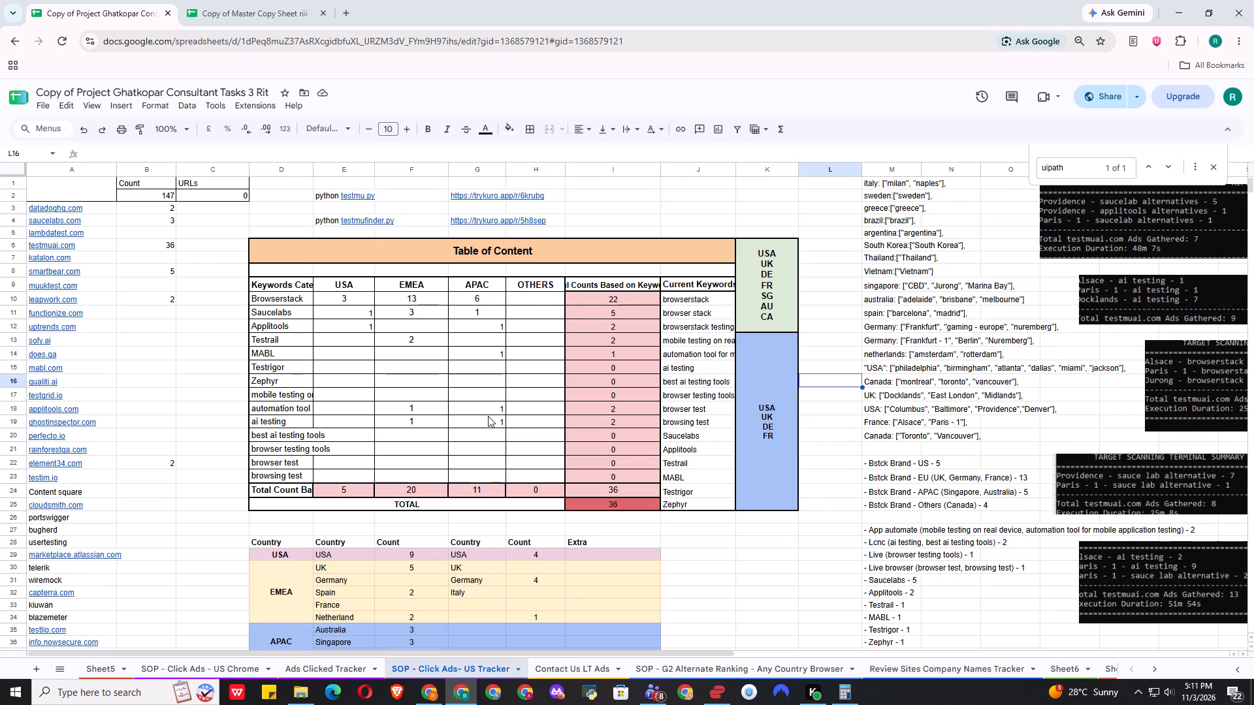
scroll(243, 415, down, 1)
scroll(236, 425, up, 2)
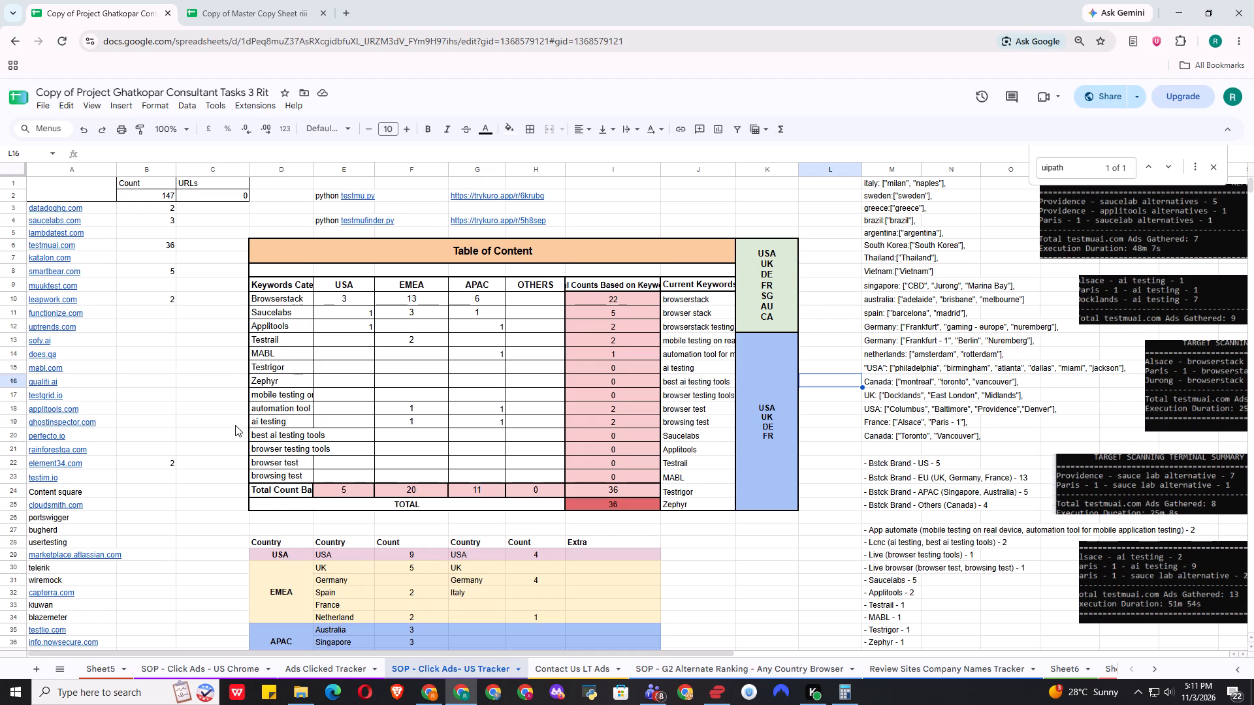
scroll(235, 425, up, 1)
Fill the "Keywords Category" header cell D9 with light green 1.
click(307, 287)
click(505, 126)
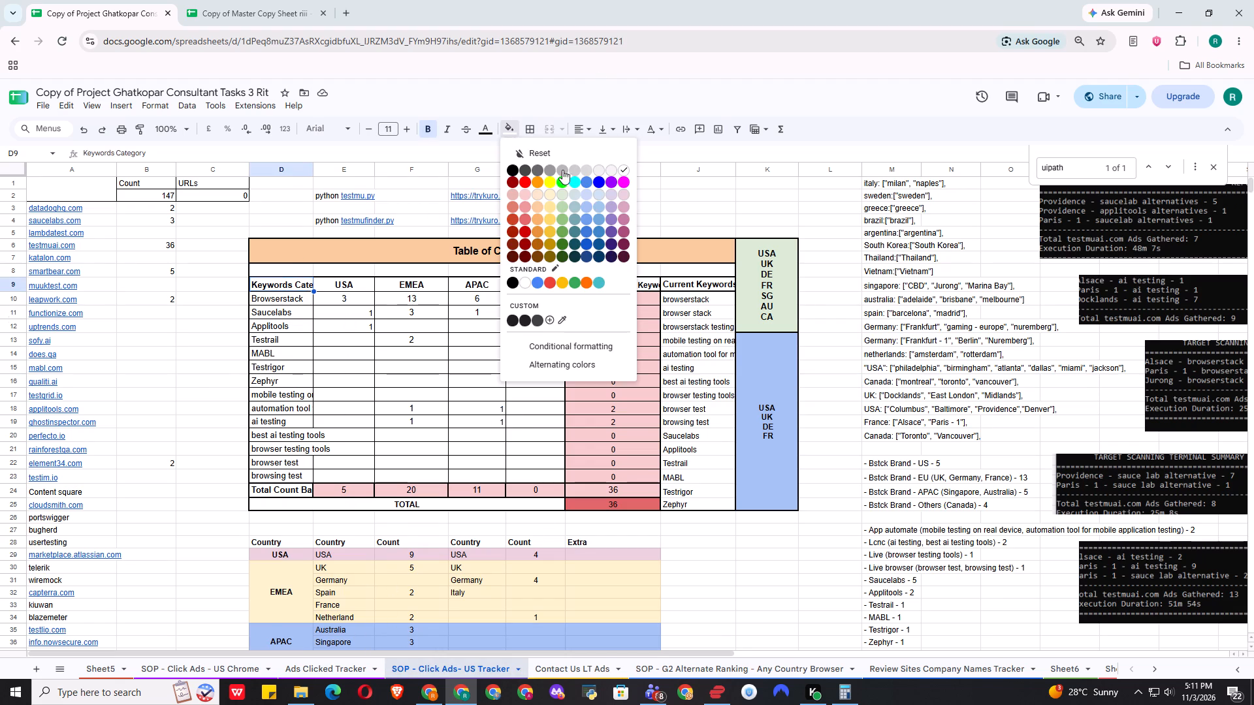
click(562, 217)
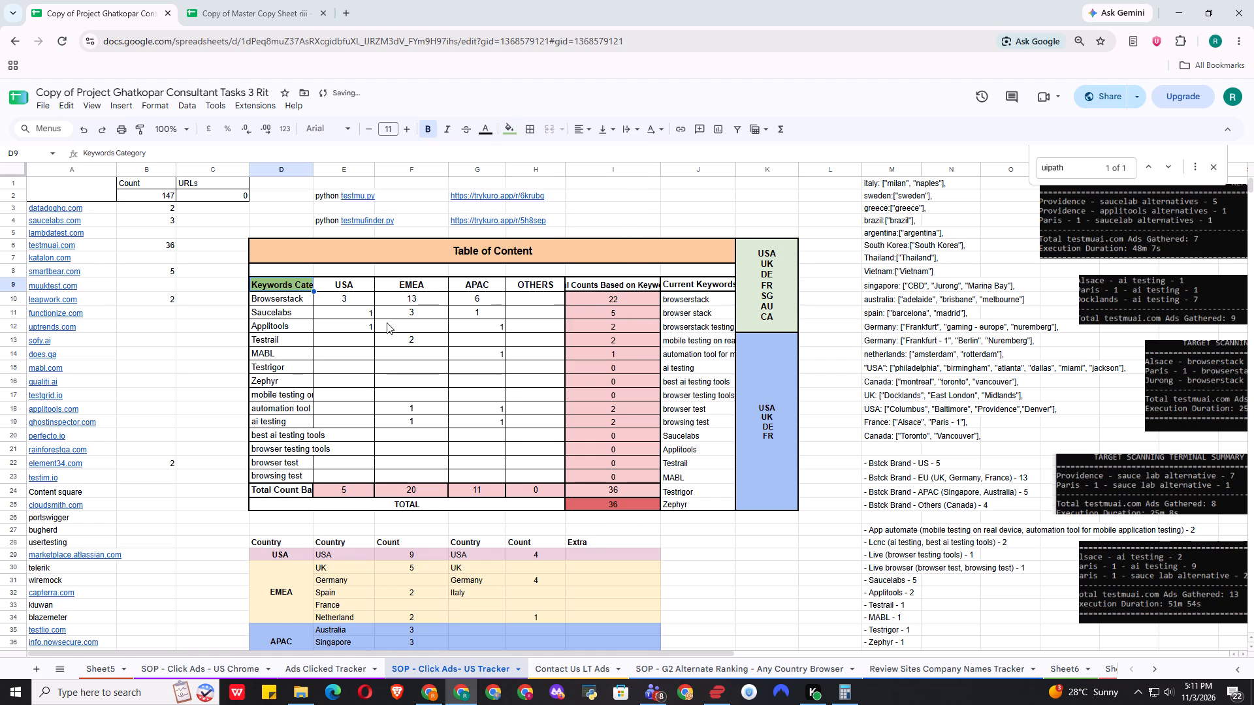
click(387, 322)
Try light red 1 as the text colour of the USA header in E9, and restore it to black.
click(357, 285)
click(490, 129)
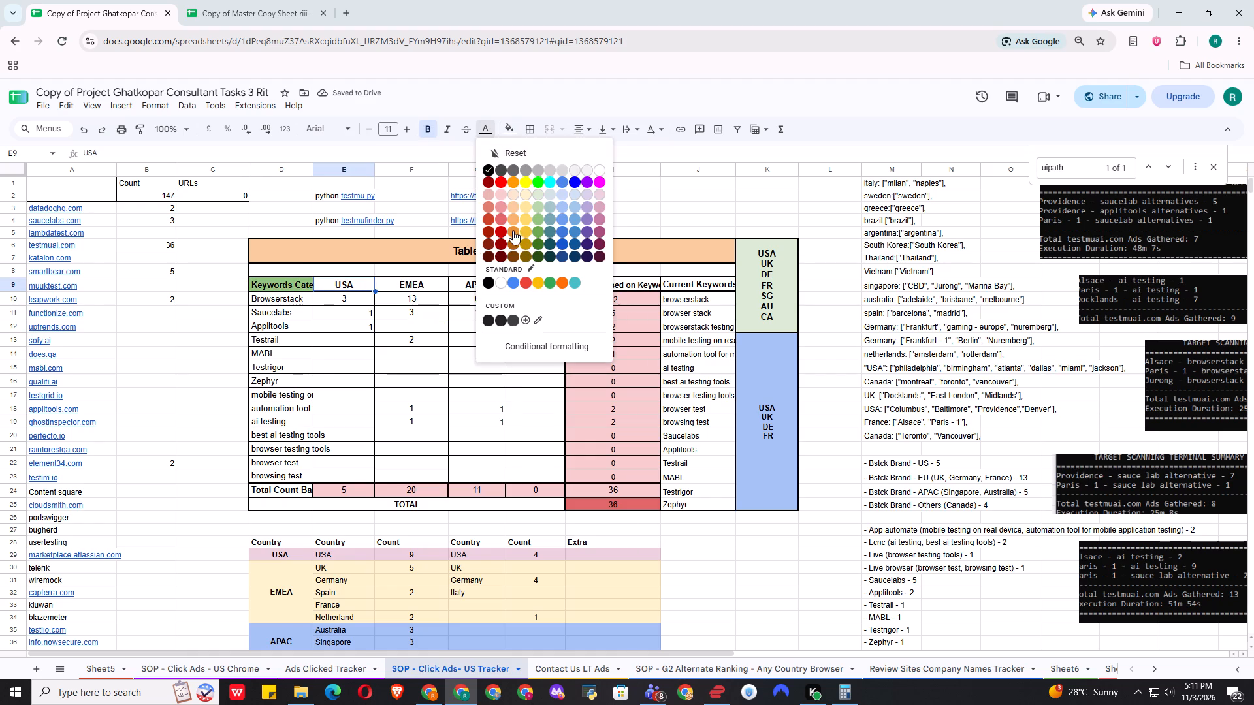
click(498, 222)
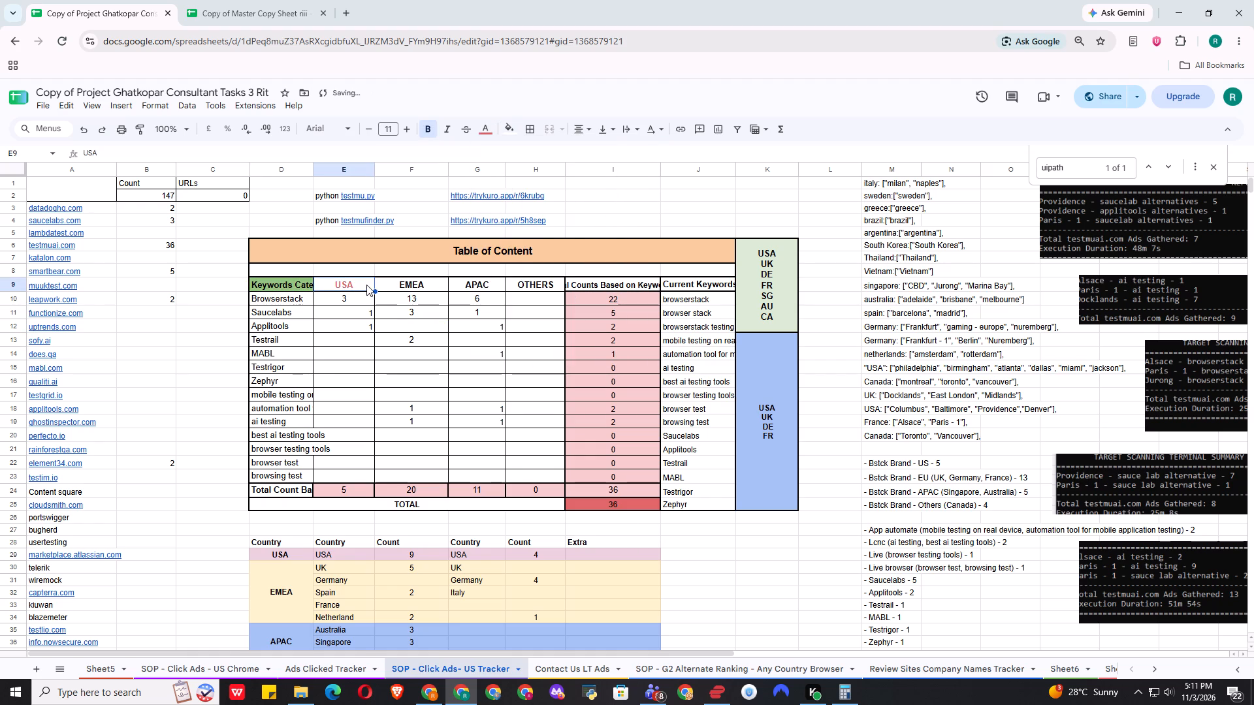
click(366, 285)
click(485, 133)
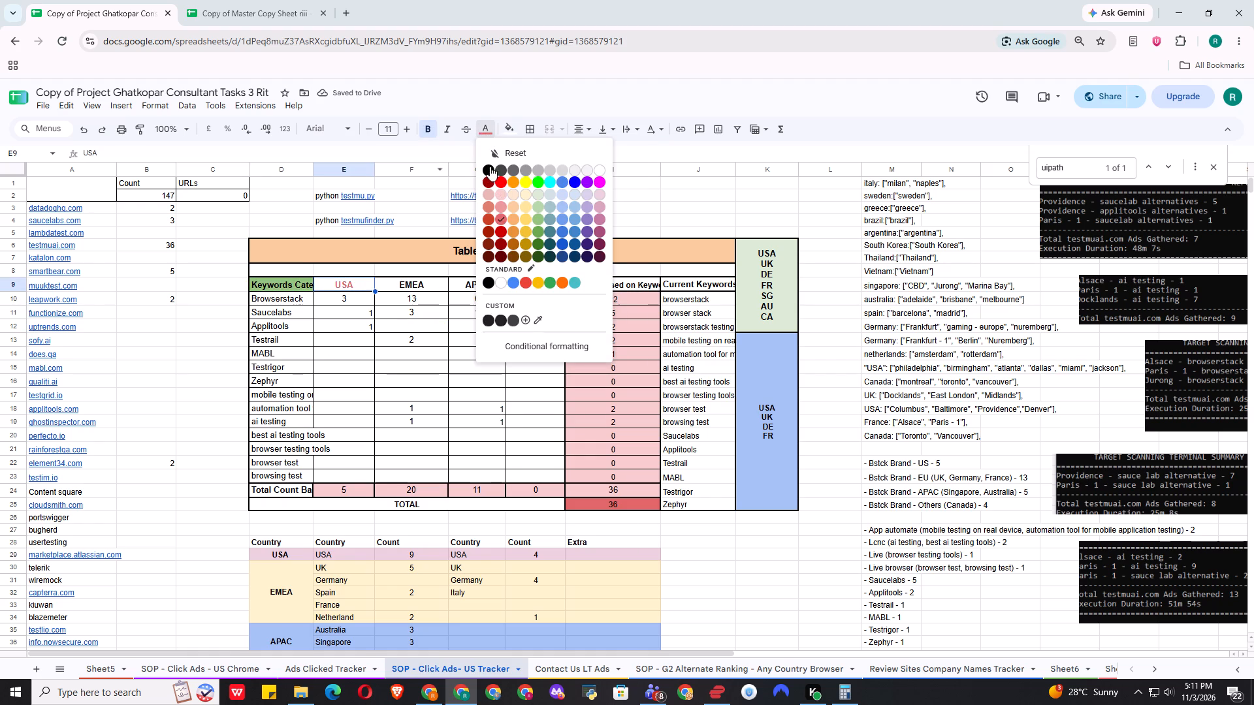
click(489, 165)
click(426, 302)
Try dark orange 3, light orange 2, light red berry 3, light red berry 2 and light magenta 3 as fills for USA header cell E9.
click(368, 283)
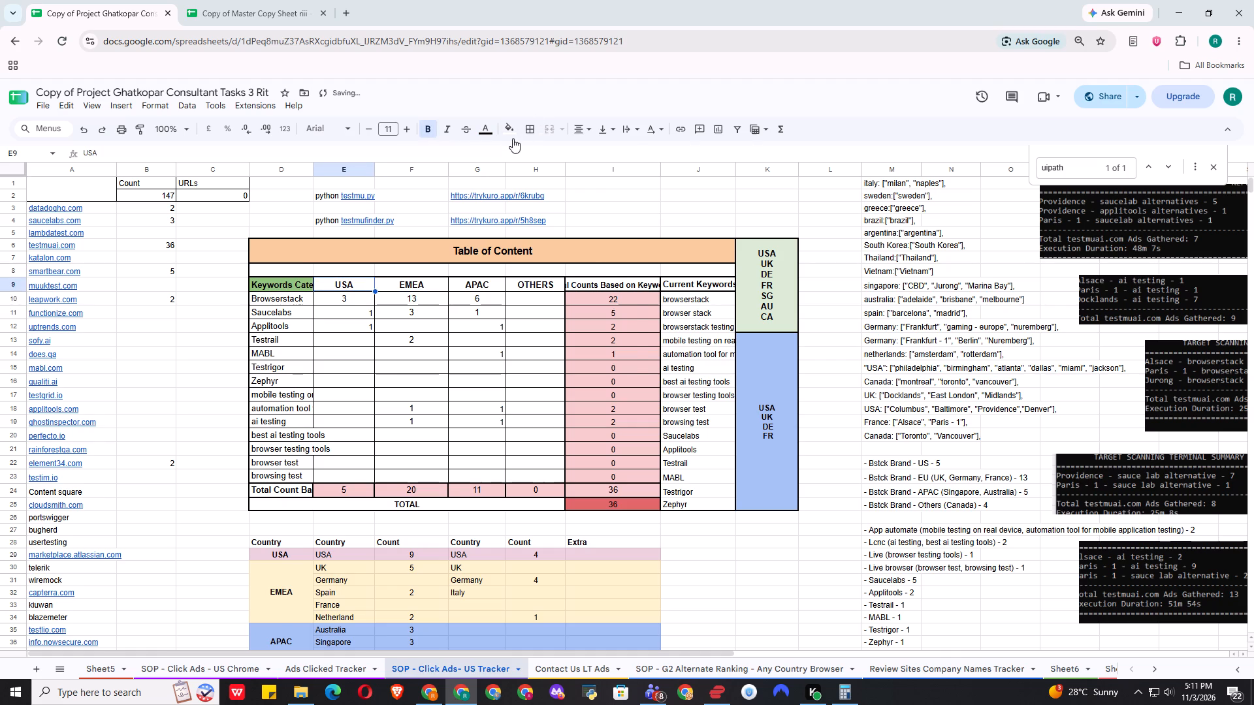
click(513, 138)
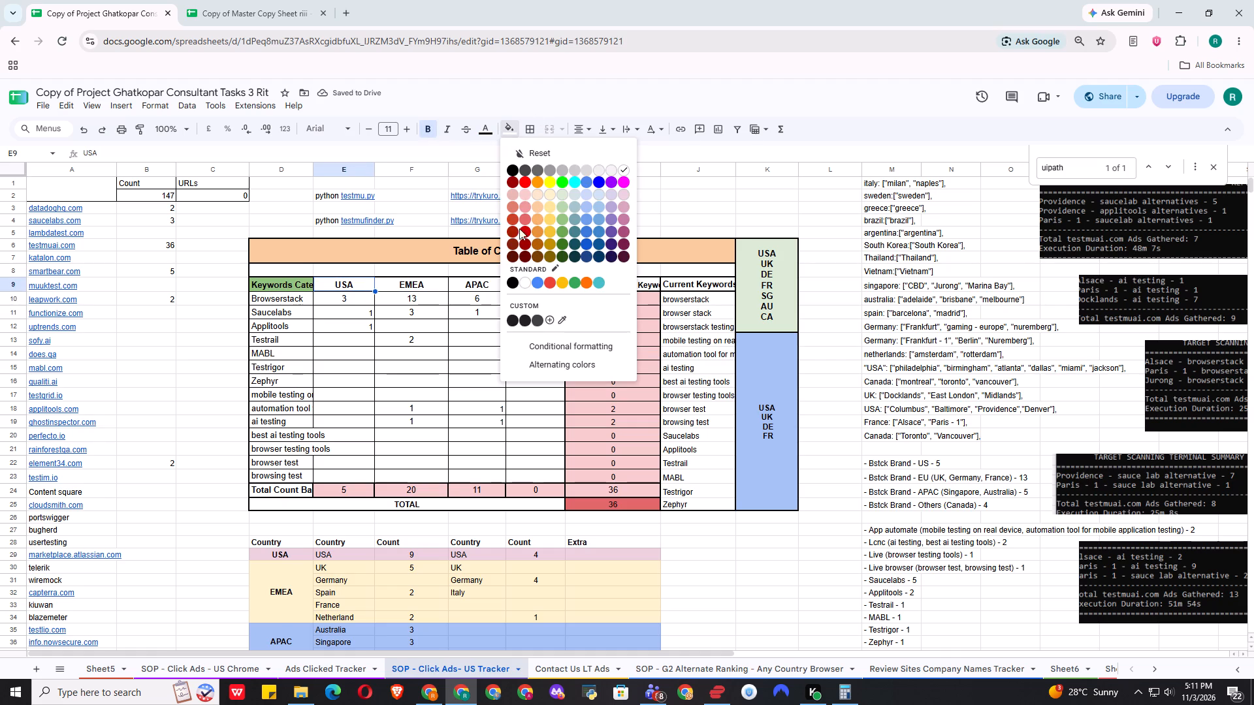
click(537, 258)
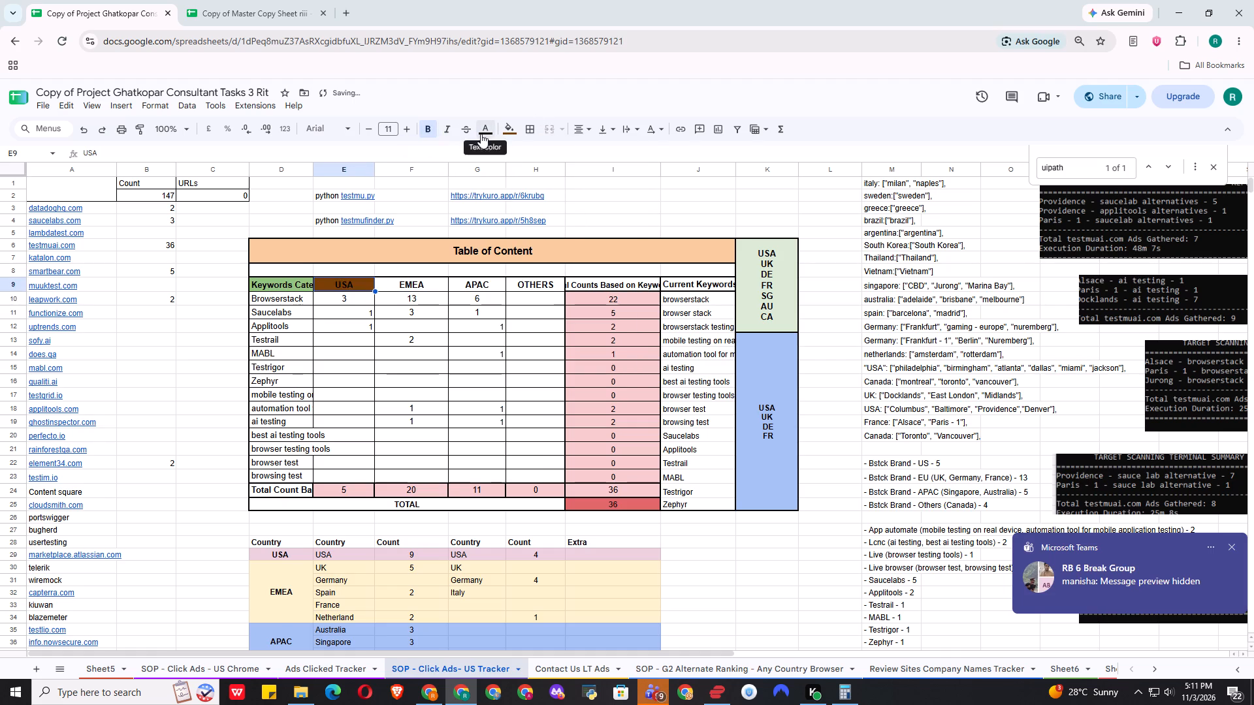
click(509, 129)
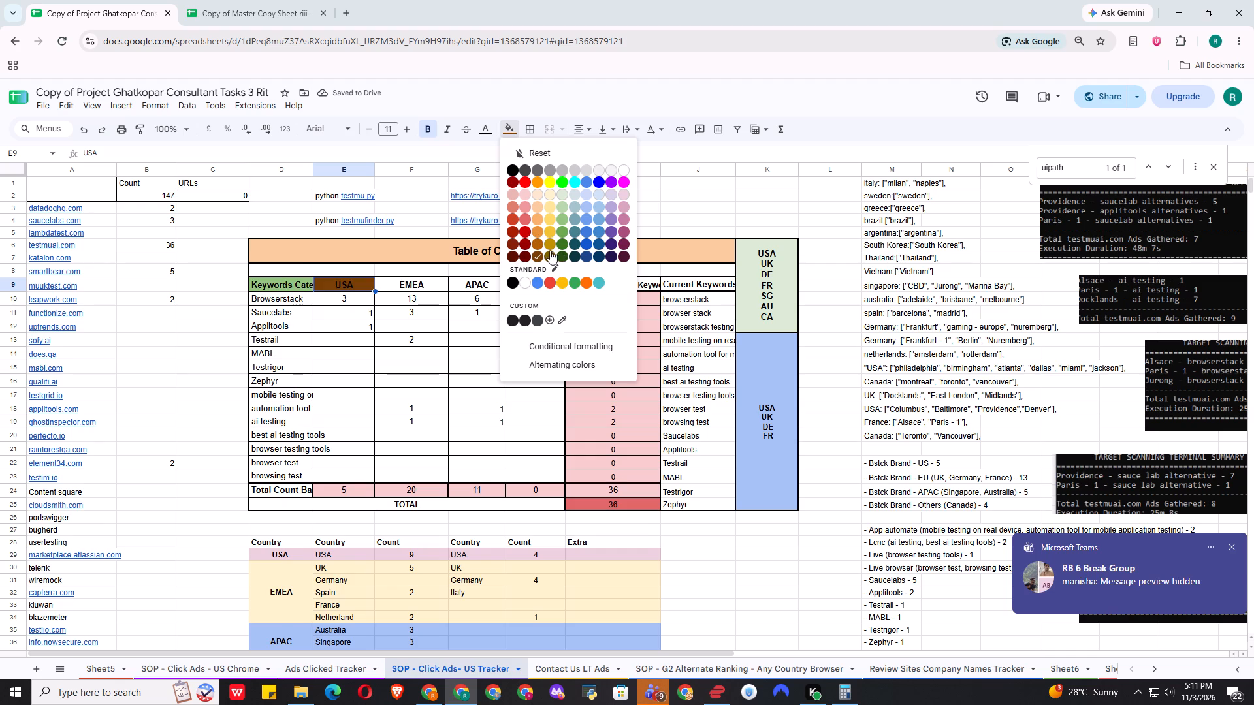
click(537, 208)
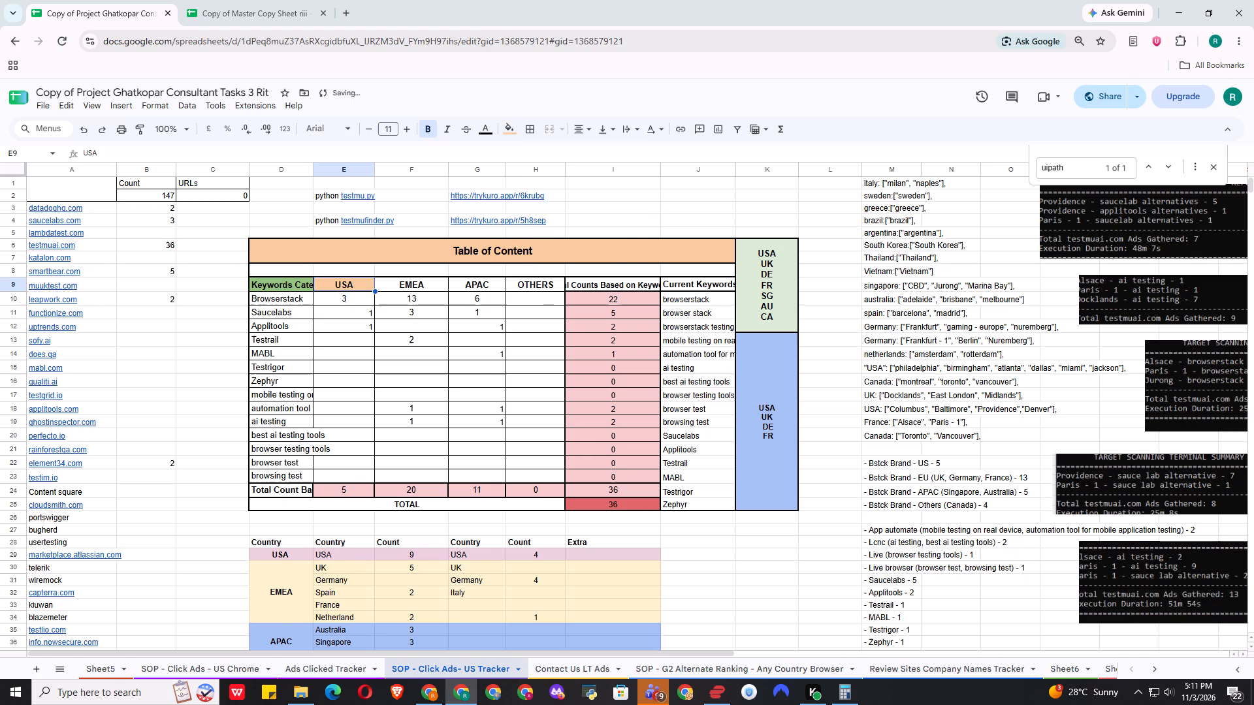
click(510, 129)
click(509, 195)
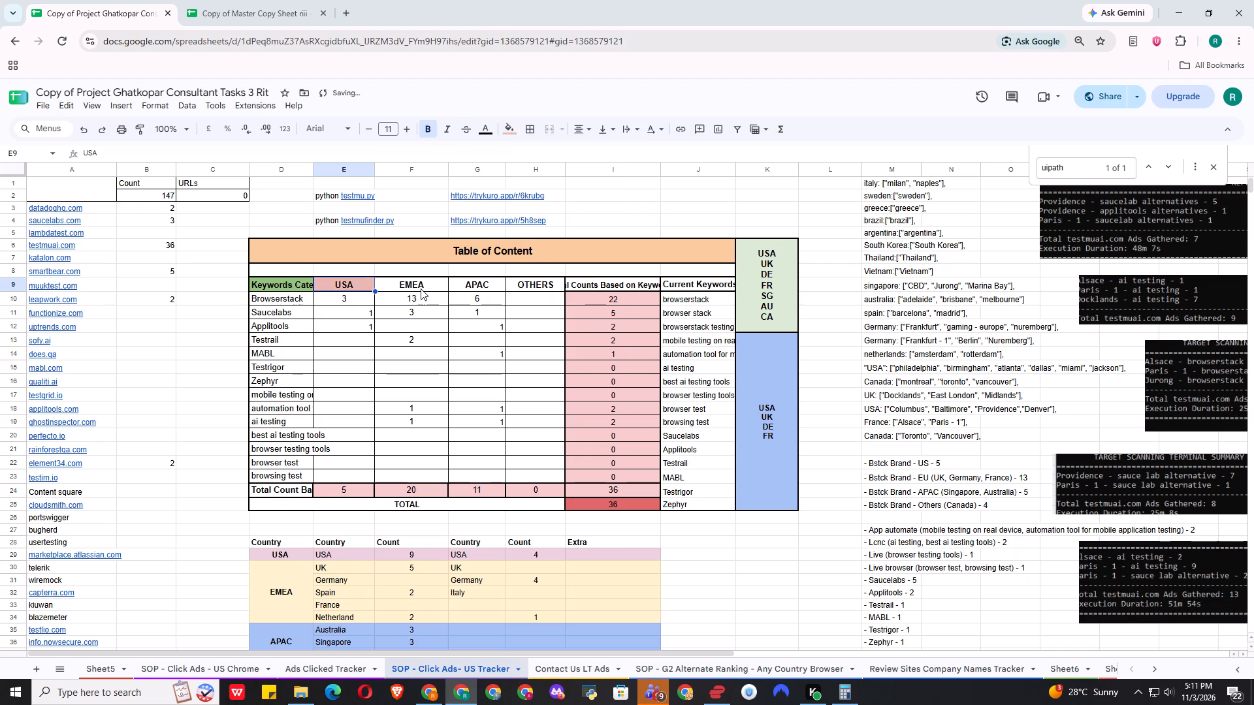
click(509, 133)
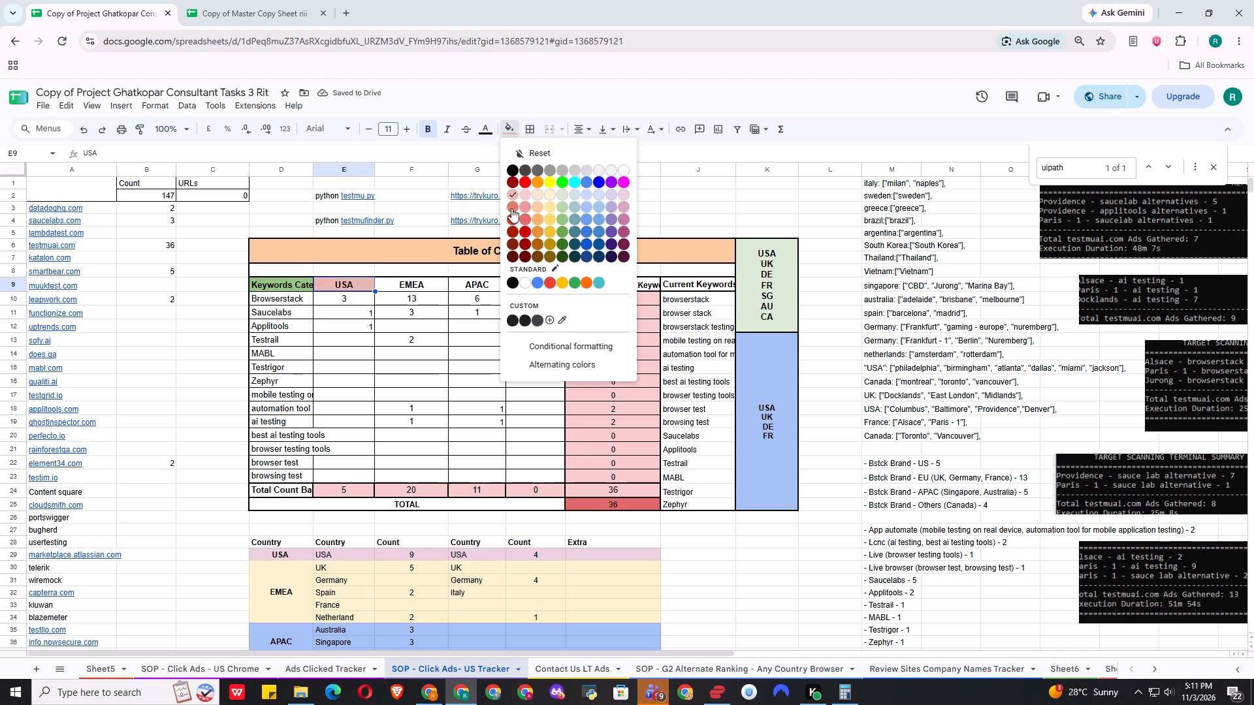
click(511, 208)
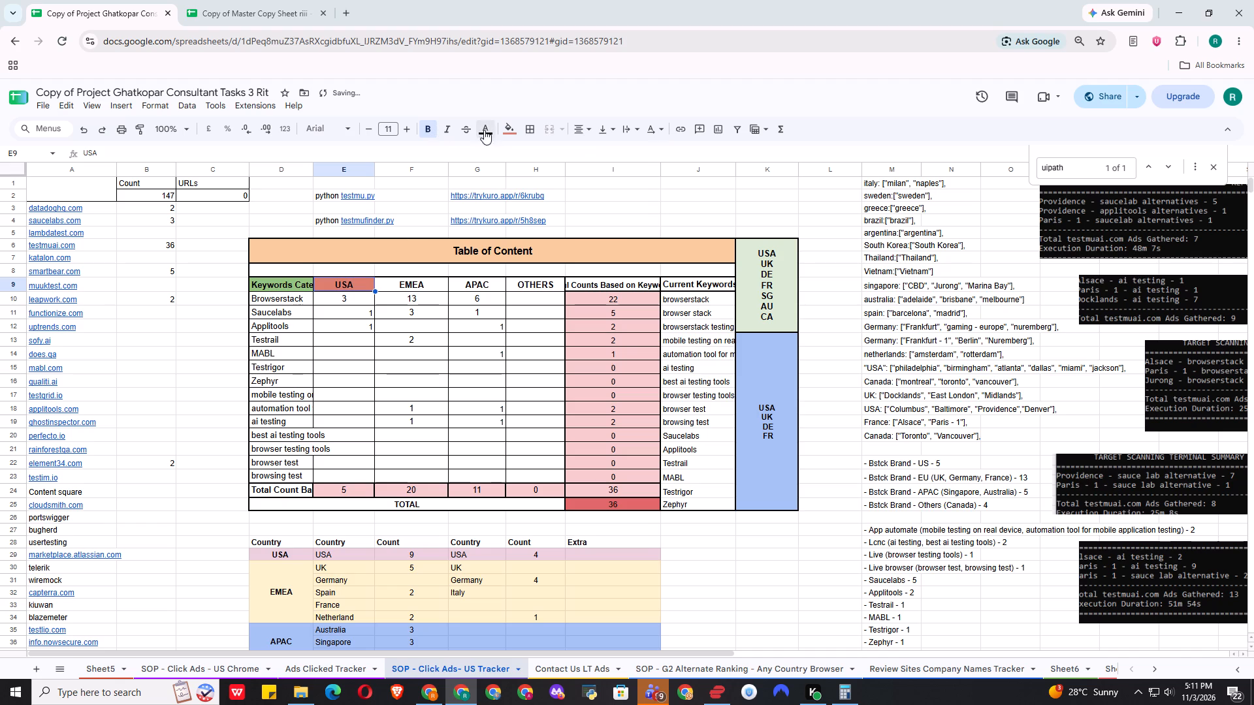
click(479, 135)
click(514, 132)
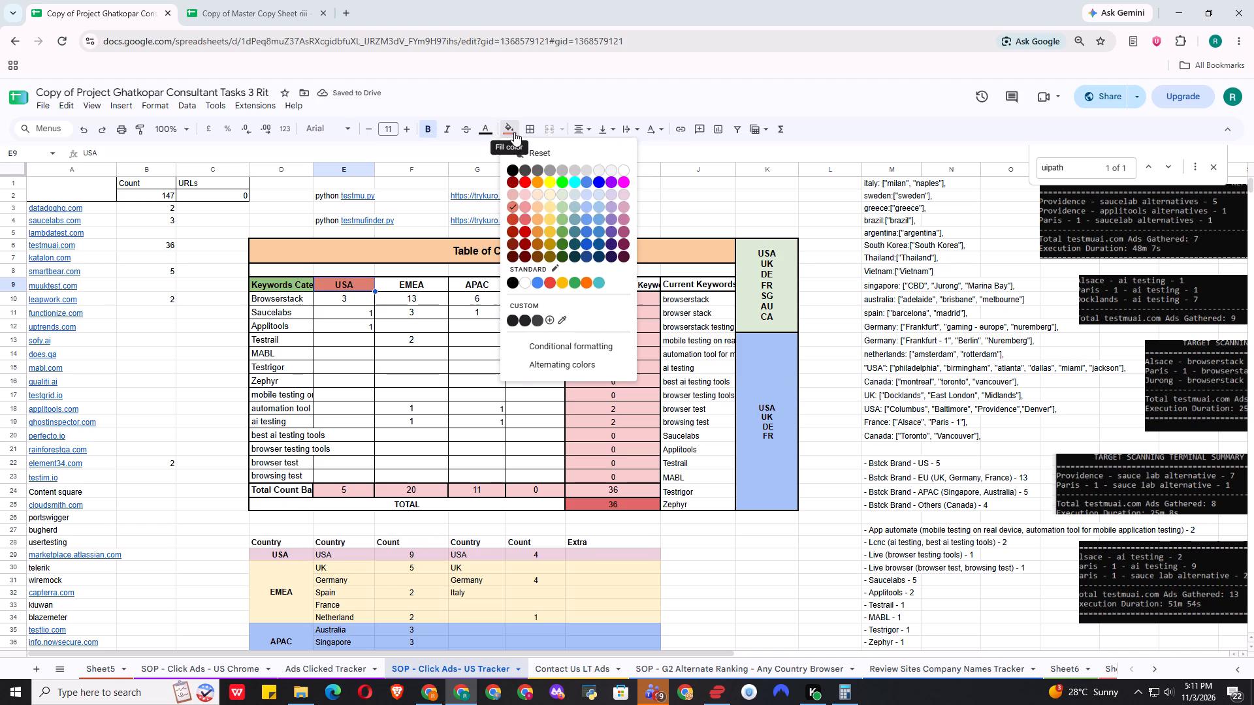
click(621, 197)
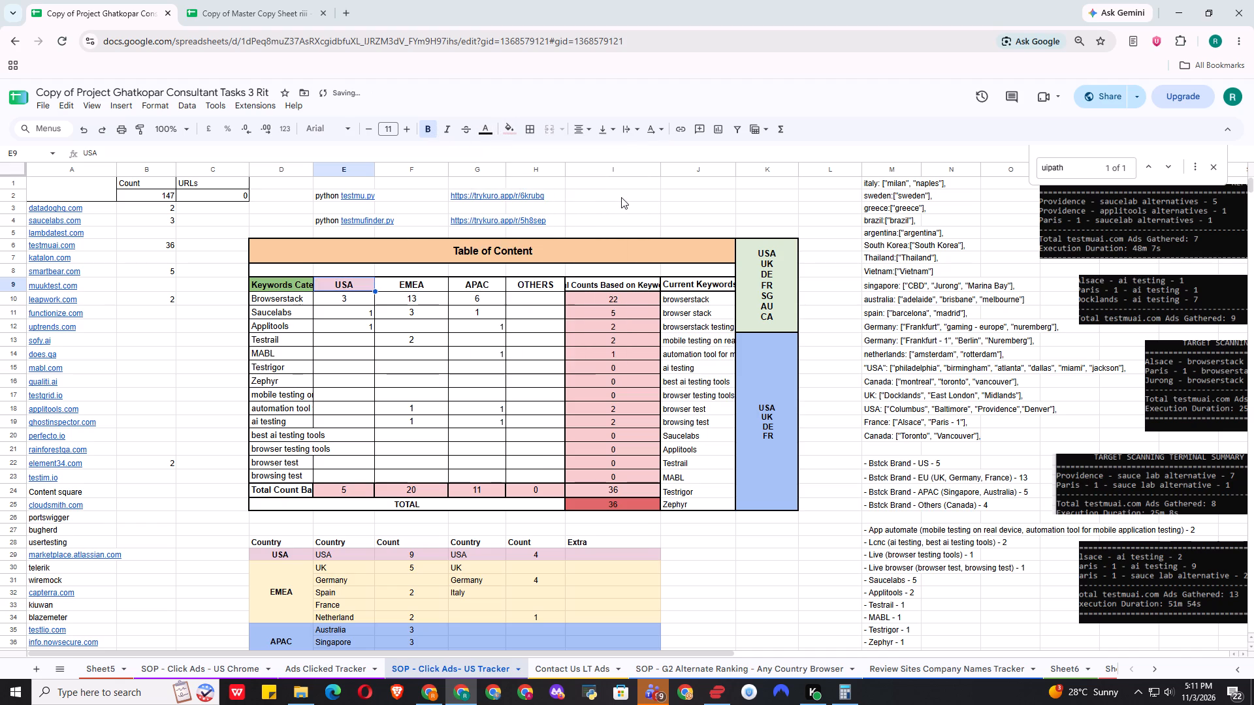
Fill the USA header cell E9 with light purple 3.
click(518, 130)
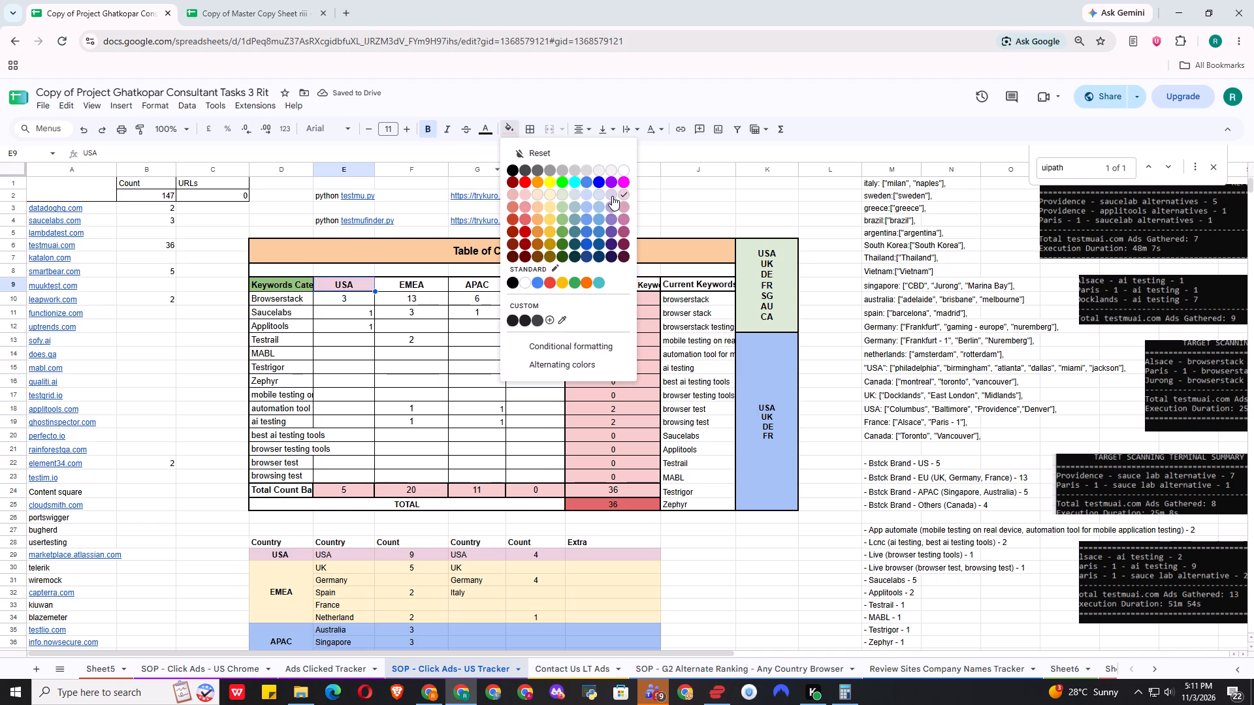
click(612, 196)
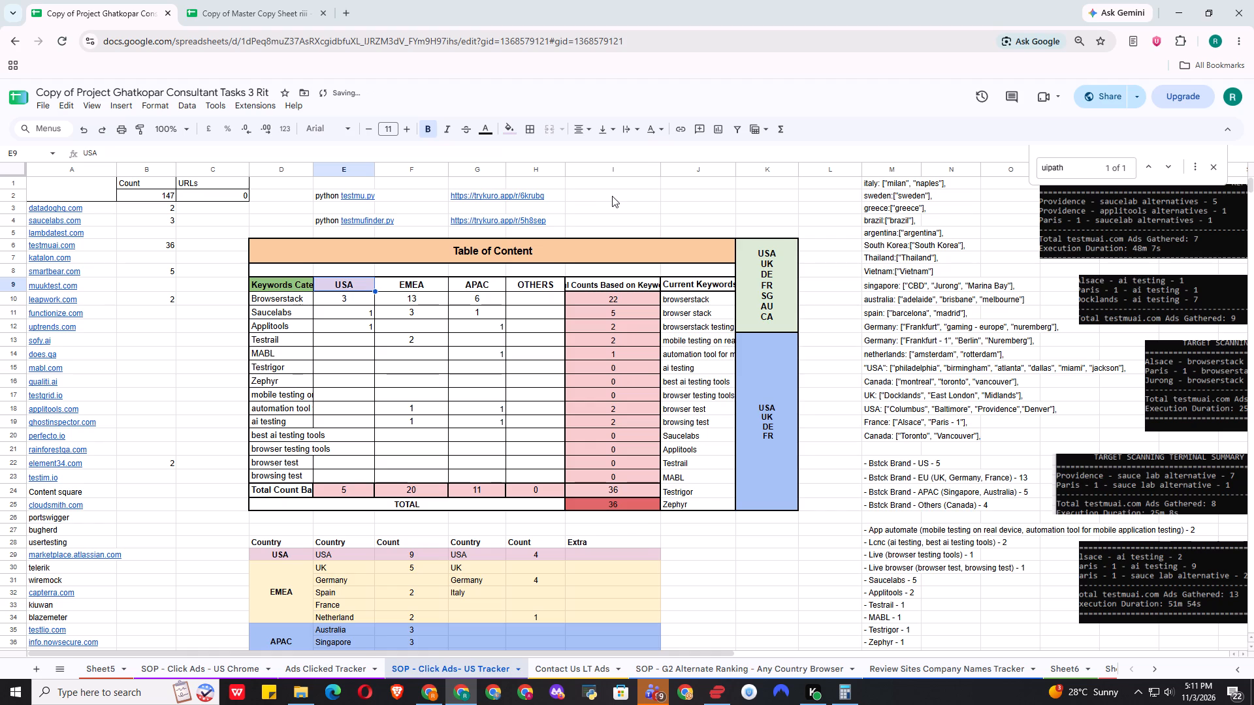
Fill the EMEA header cell F9 with light blue 2.
click(408, 368)
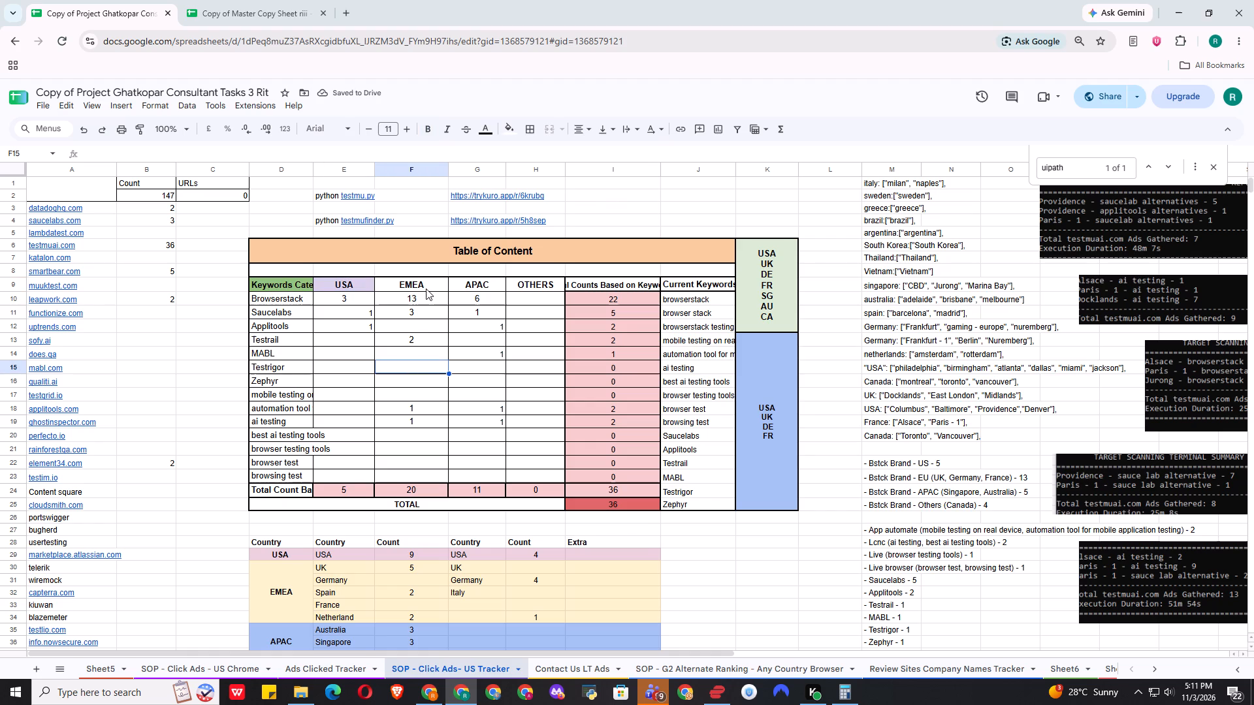
click(426, 289)
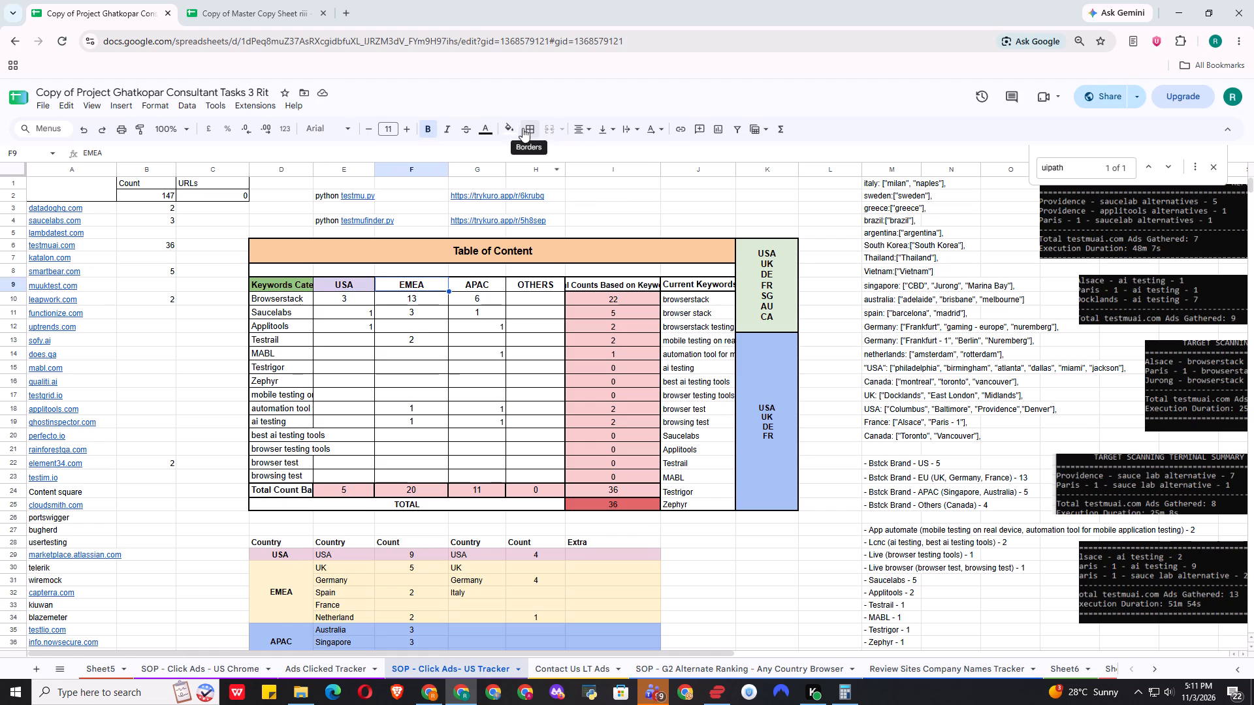
click(521, 127)
click(483, 128)
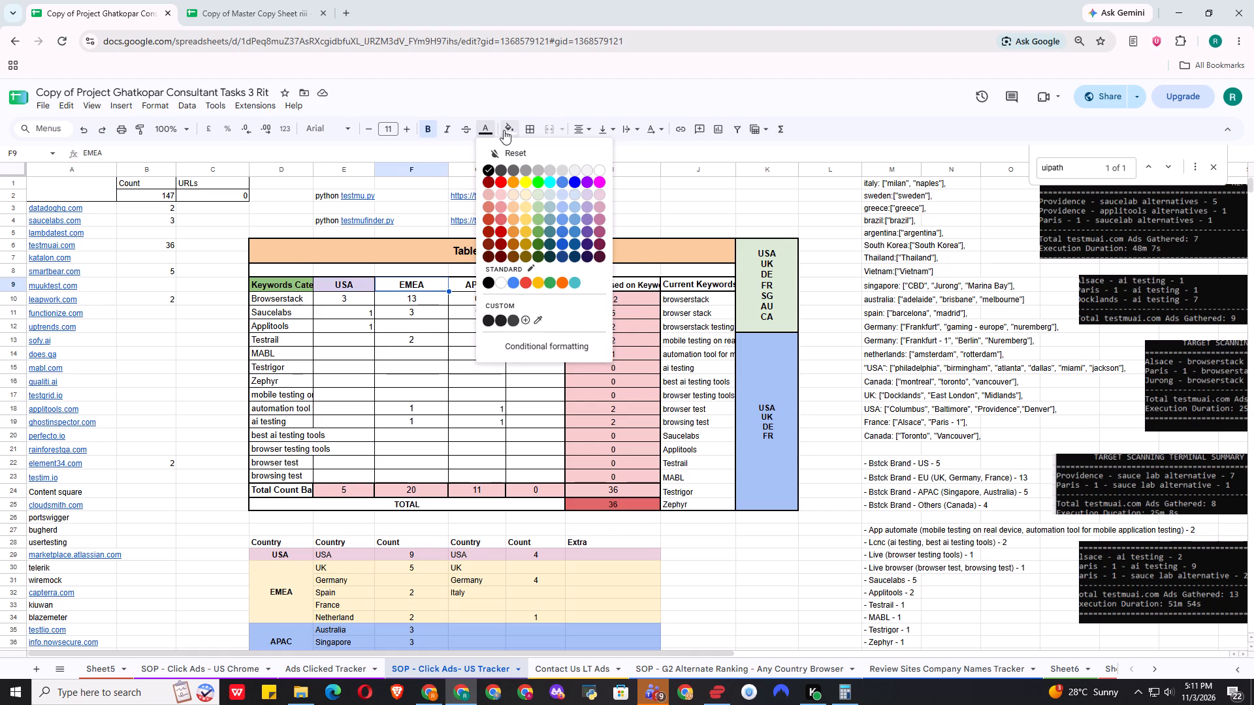
click(504, 130)
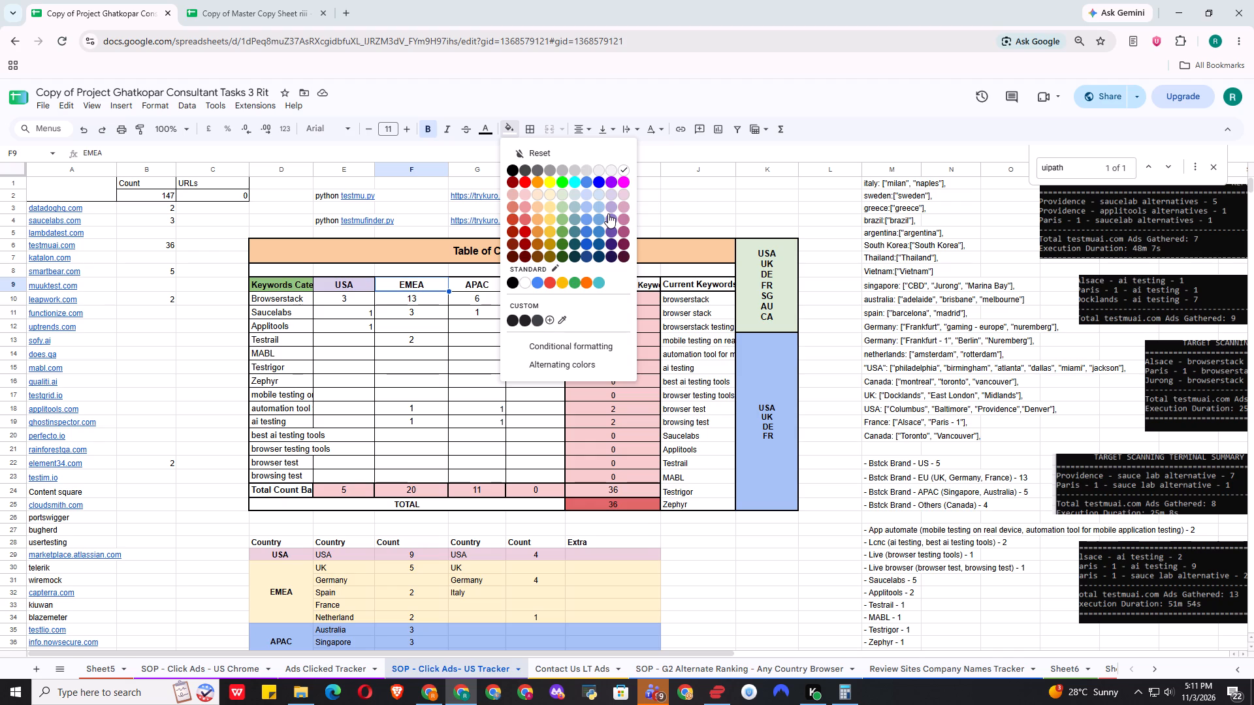
click(598, 208)
click(439, 336)
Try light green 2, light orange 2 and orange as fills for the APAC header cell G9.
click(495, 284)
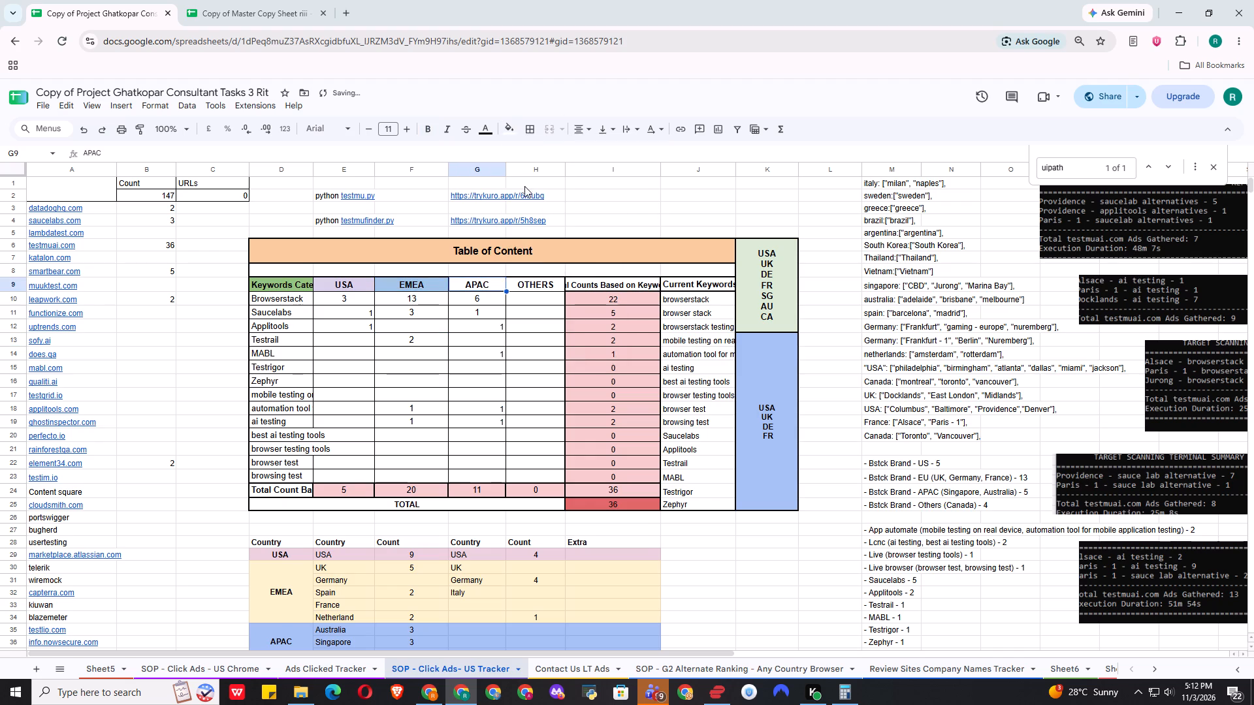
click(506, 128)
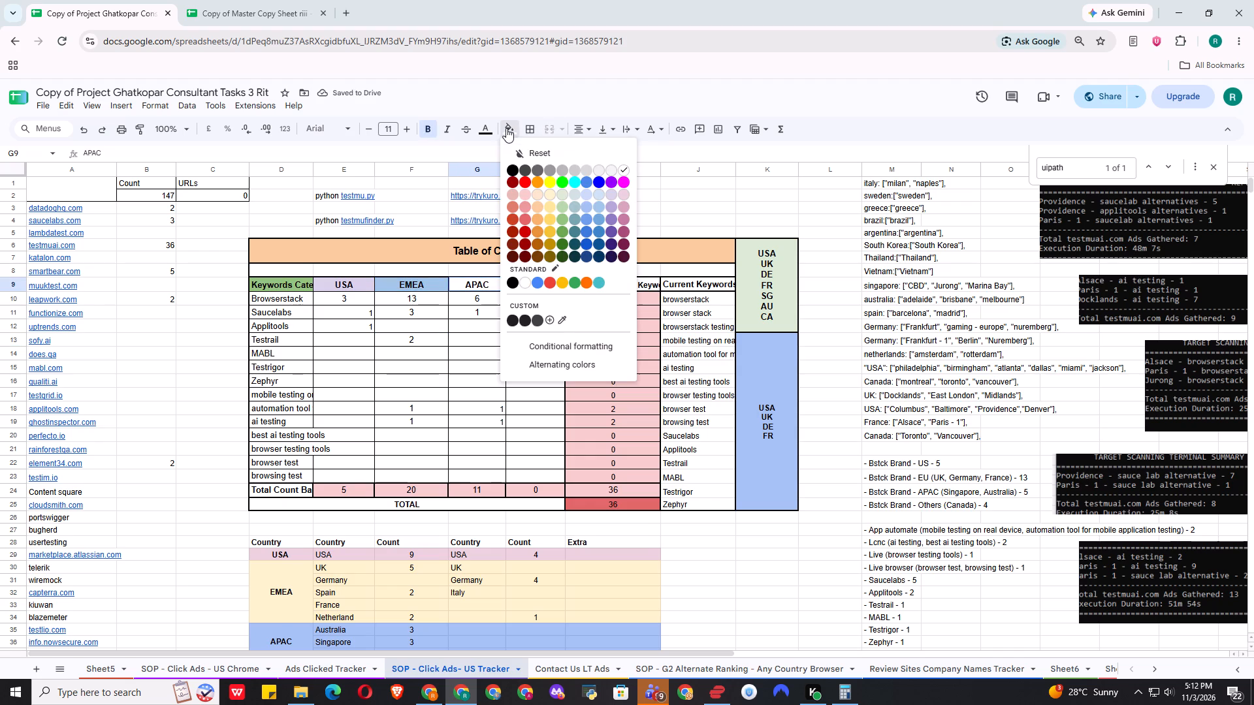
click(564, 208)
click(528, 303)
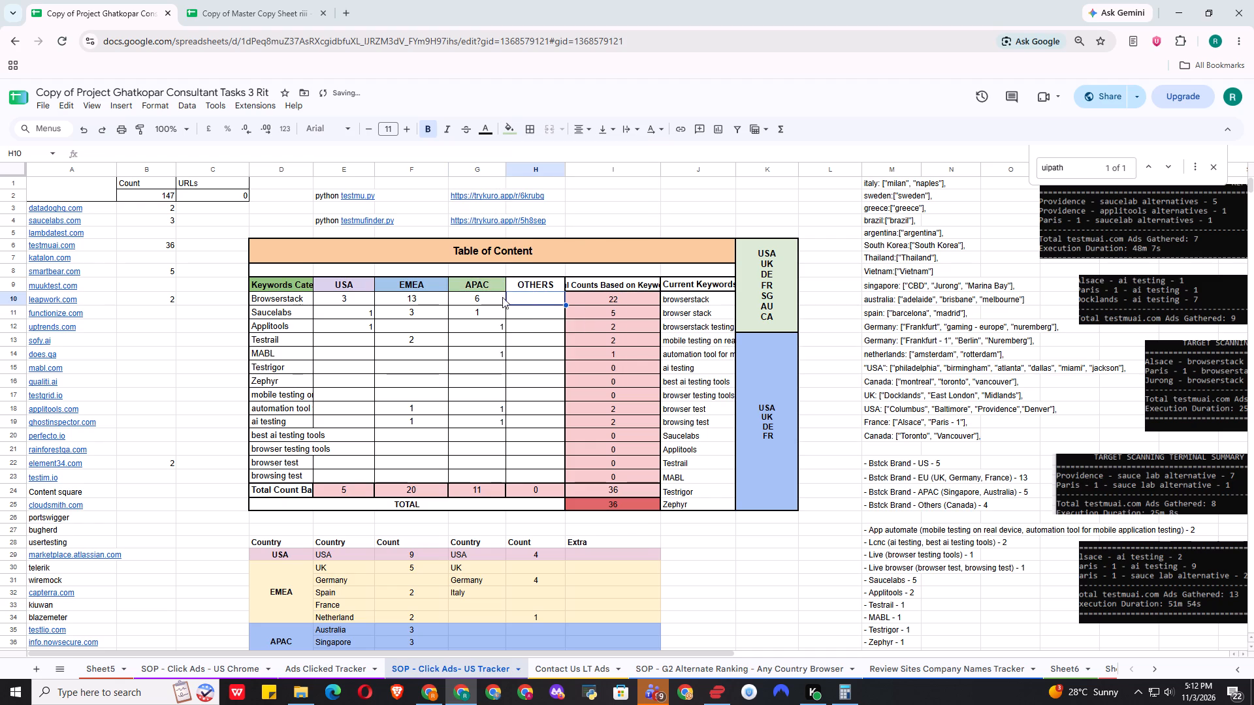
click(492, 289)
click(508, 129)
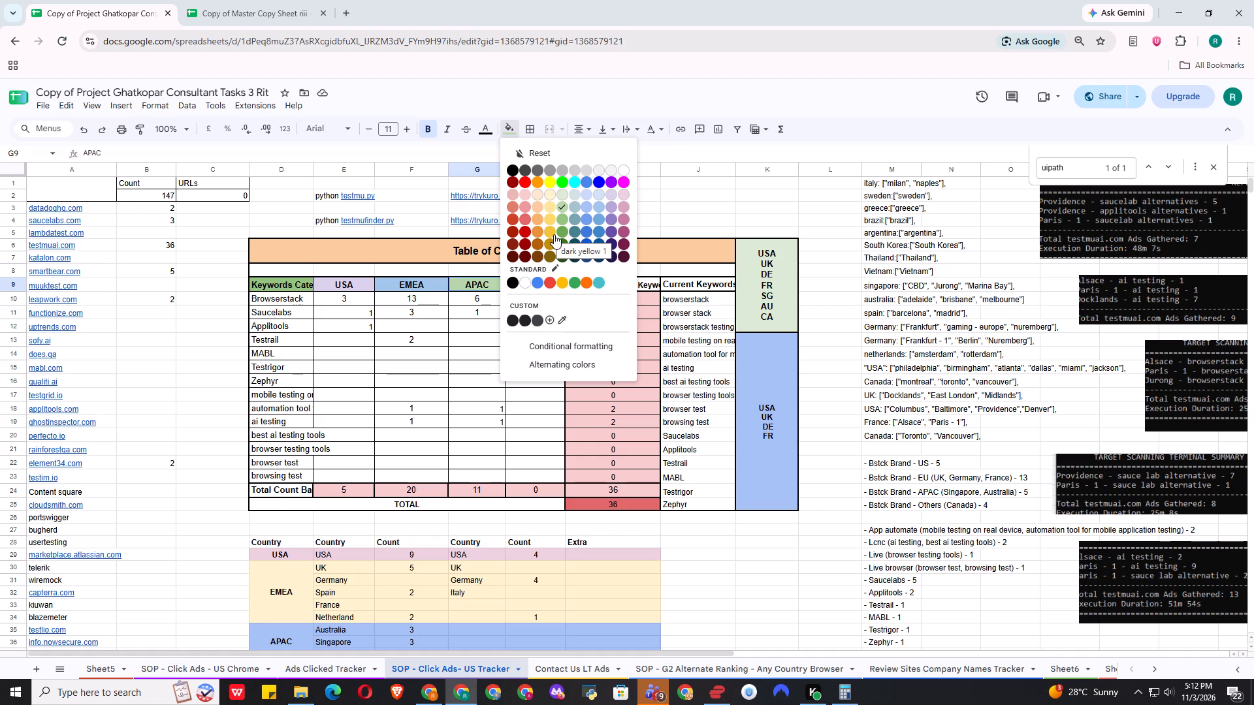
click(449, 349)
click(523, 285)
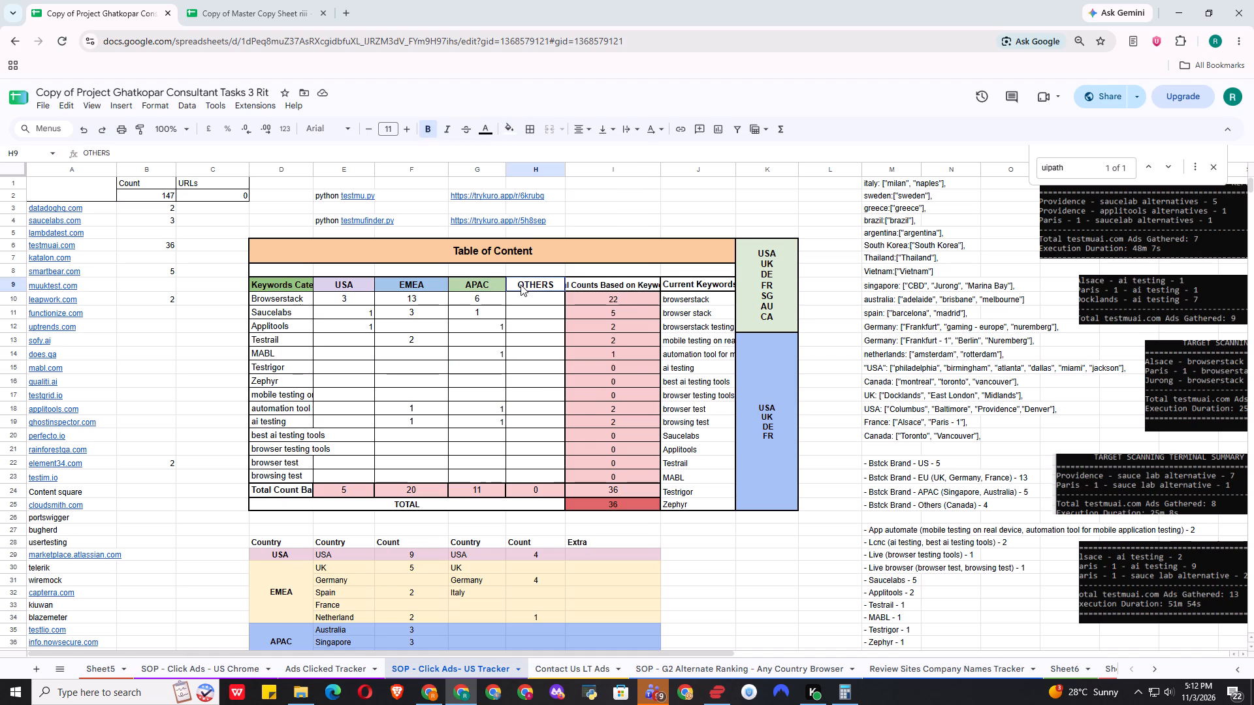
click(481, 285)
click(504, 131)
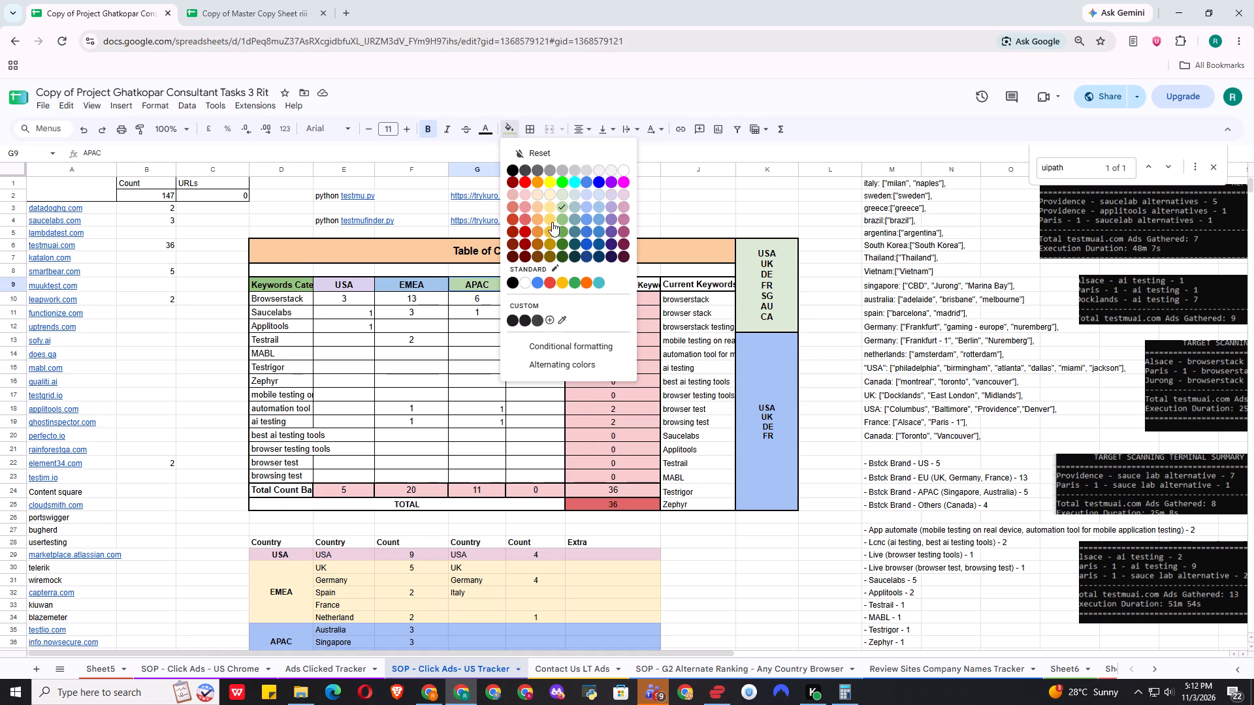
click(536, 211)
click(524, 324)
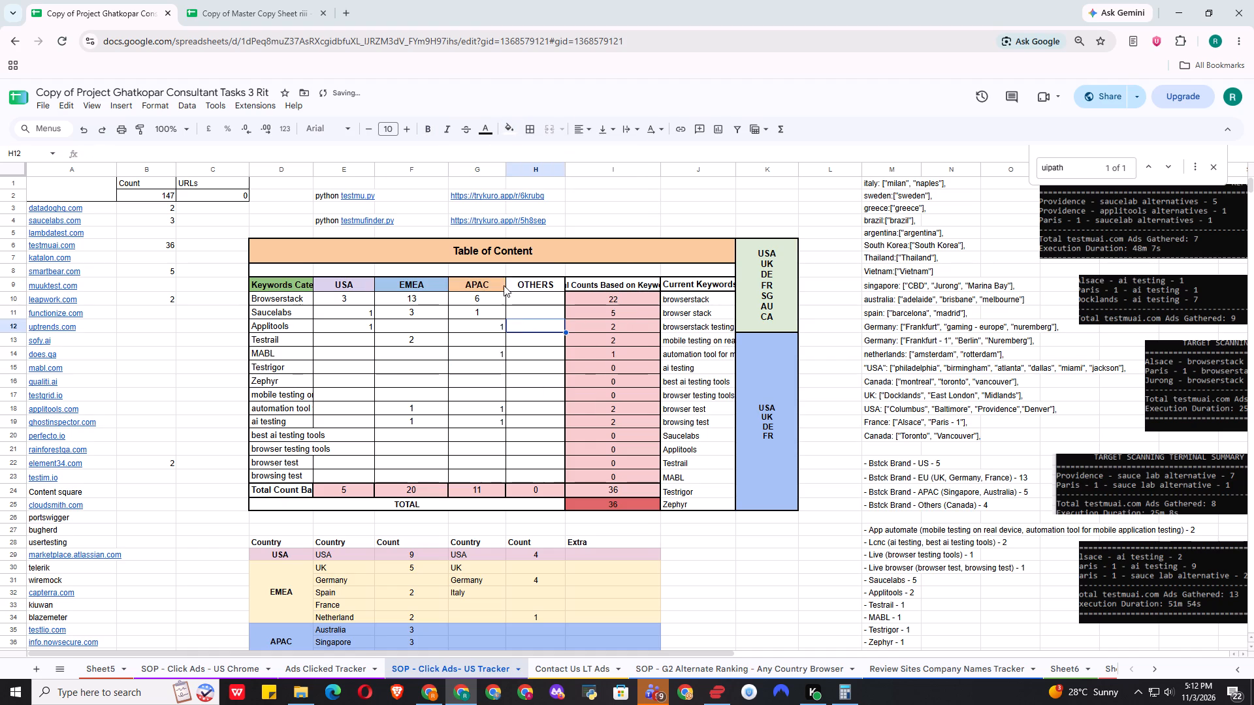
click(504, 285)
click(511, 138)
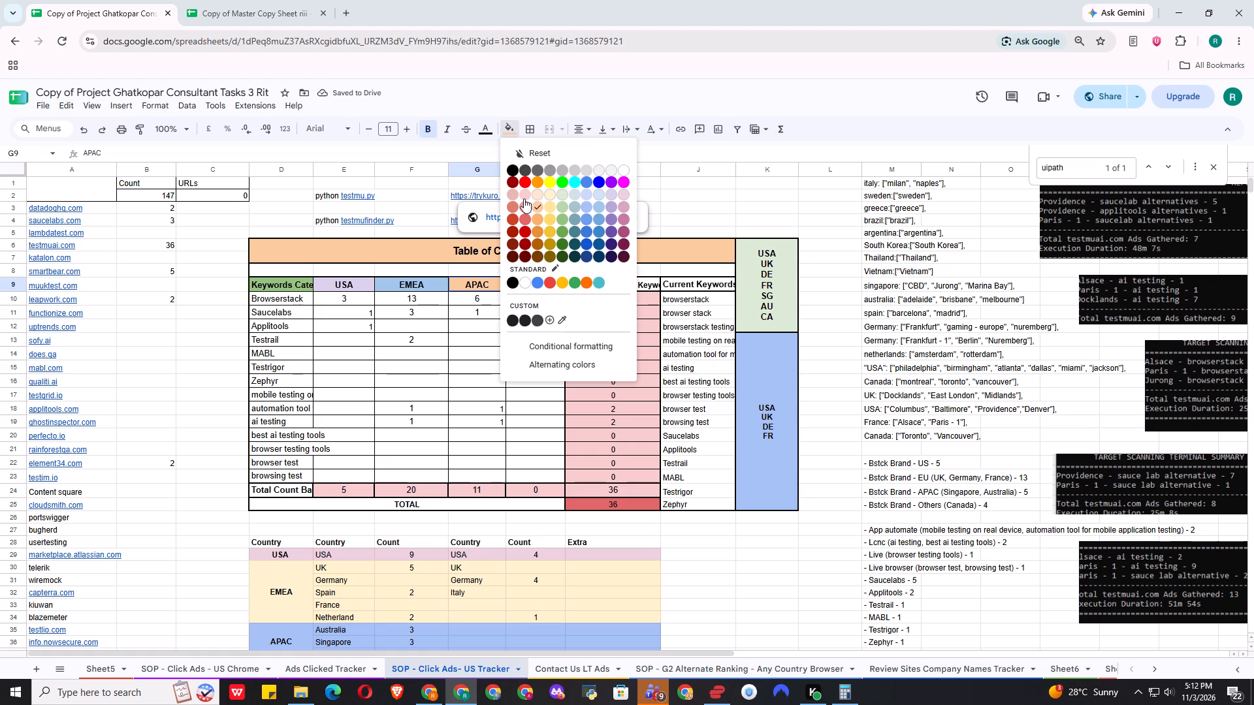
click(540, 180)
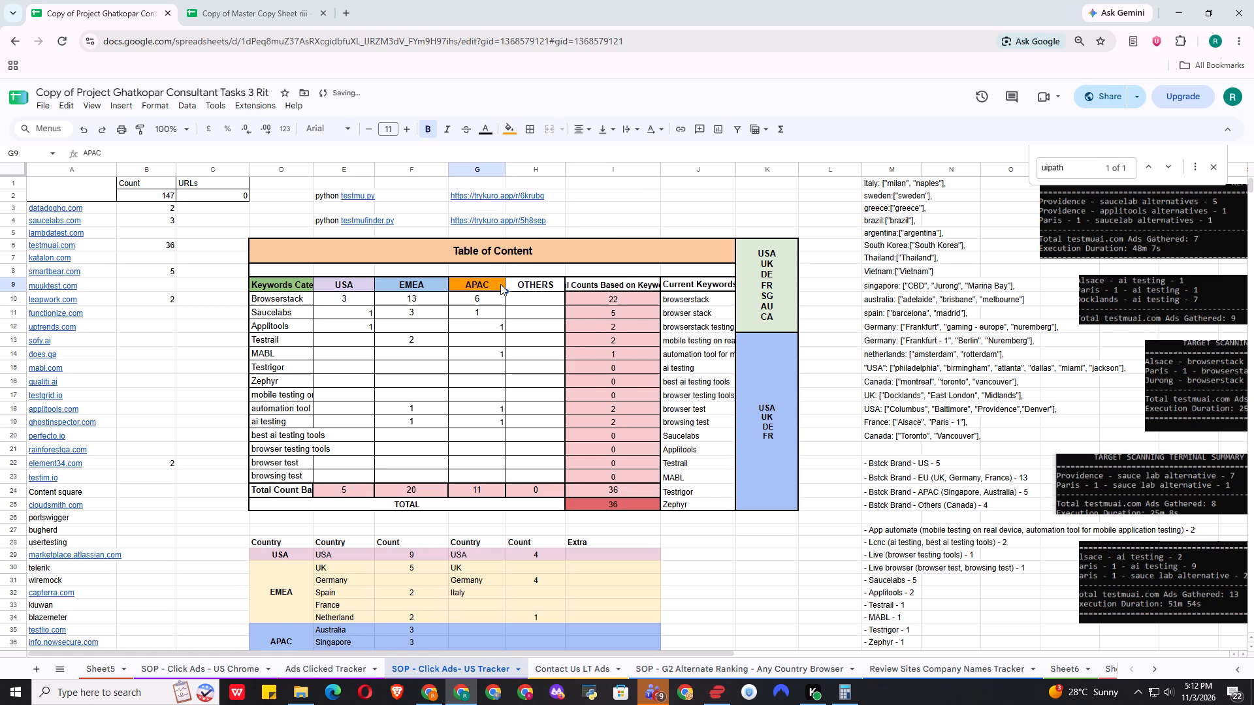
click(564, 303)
Fill the APAC header cell G9 with dark orange 1.
click(500, 287)
click(511, 131)
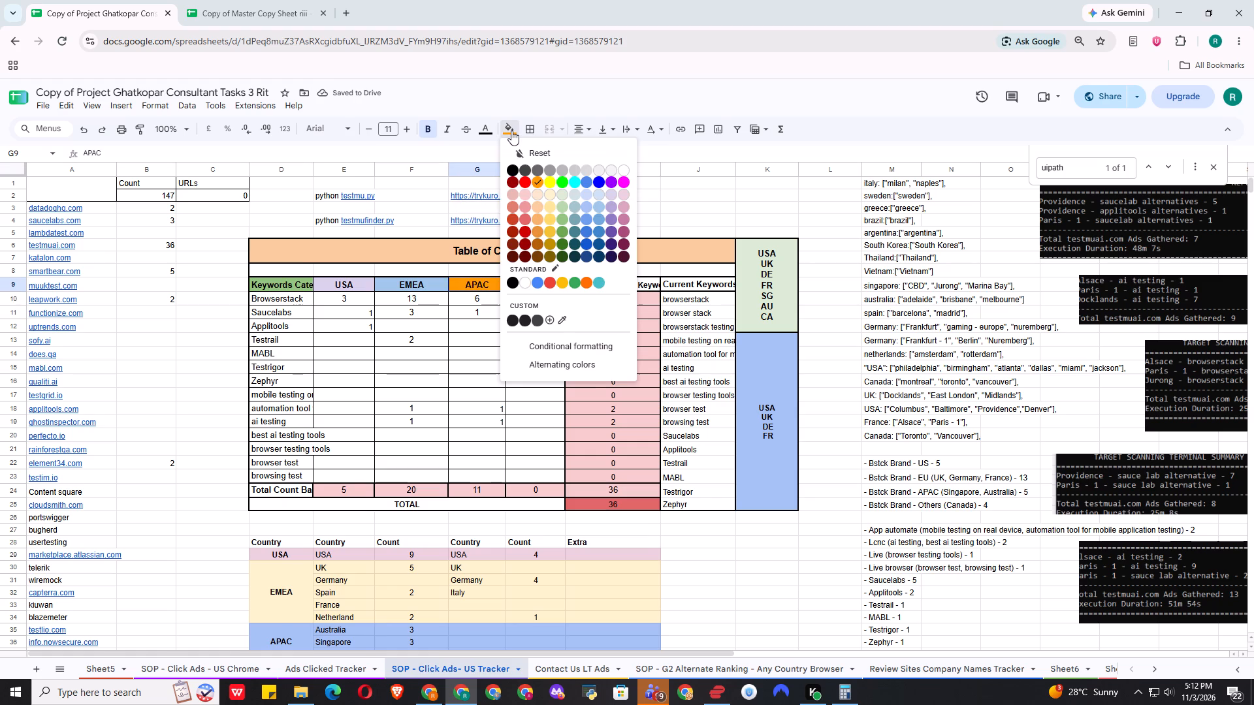
click(539, 233)
click(492, 369)
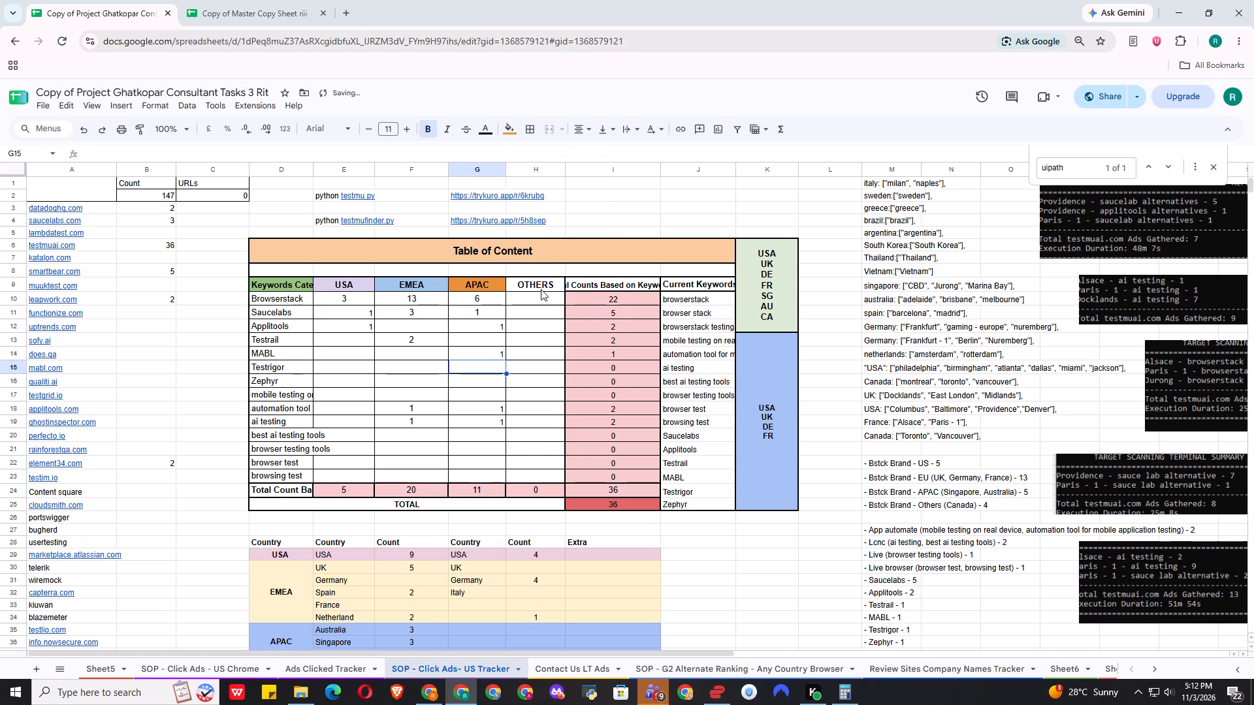
Fill the OTHERS header cell H9 with light cyan 1.
click(541, 289)
click(506, 127)
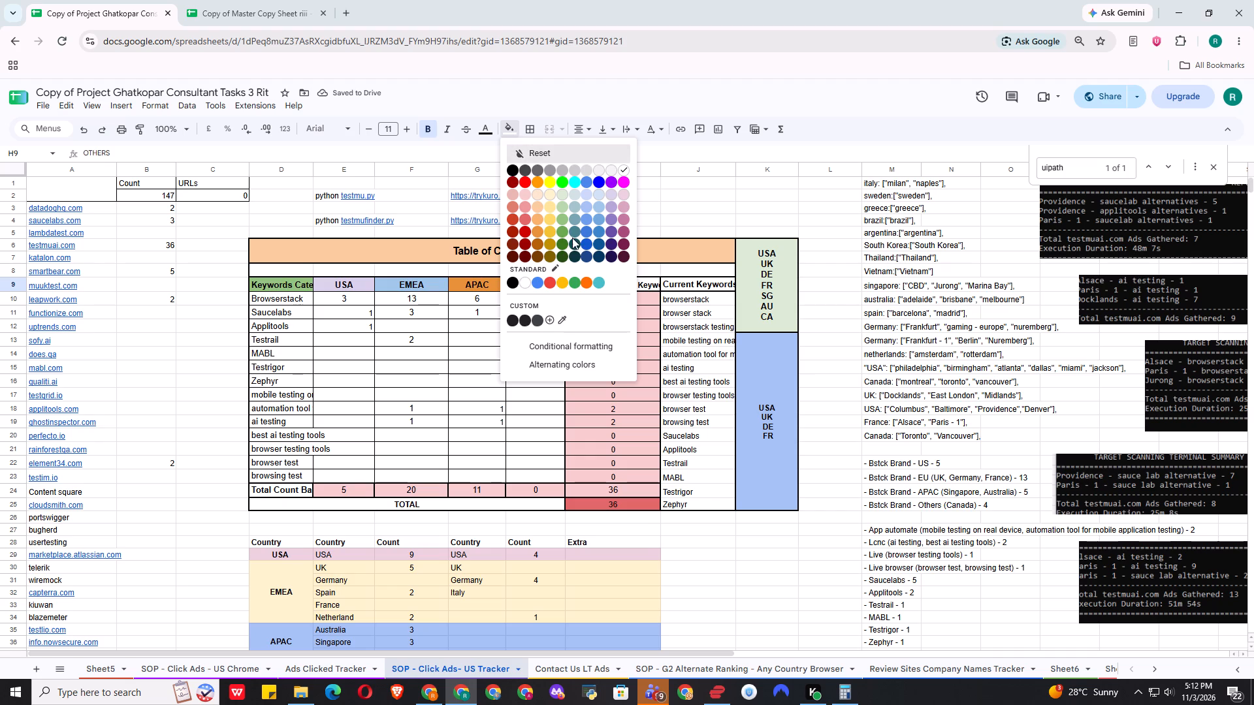
click(575, 221)
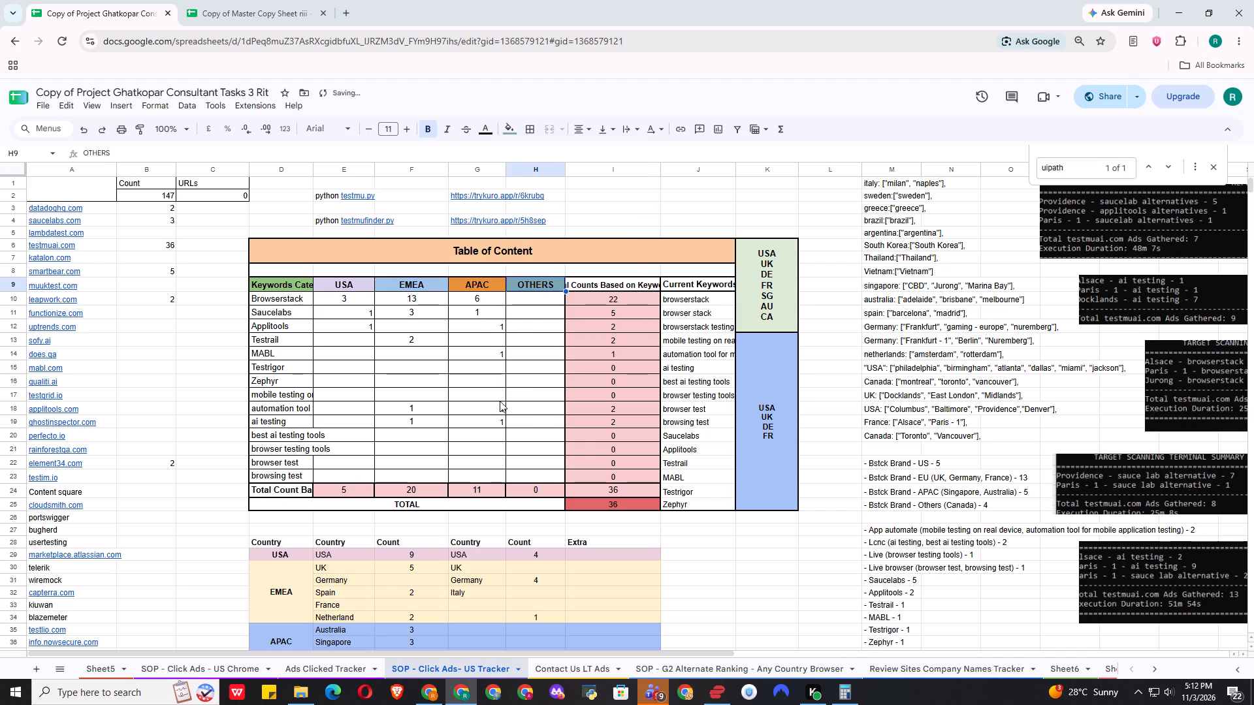
click(500, 401)
click(931, 336)
Fill the "Total Counts Based on Keywords" header cell I9 with light purple 1.
click(631, 279)
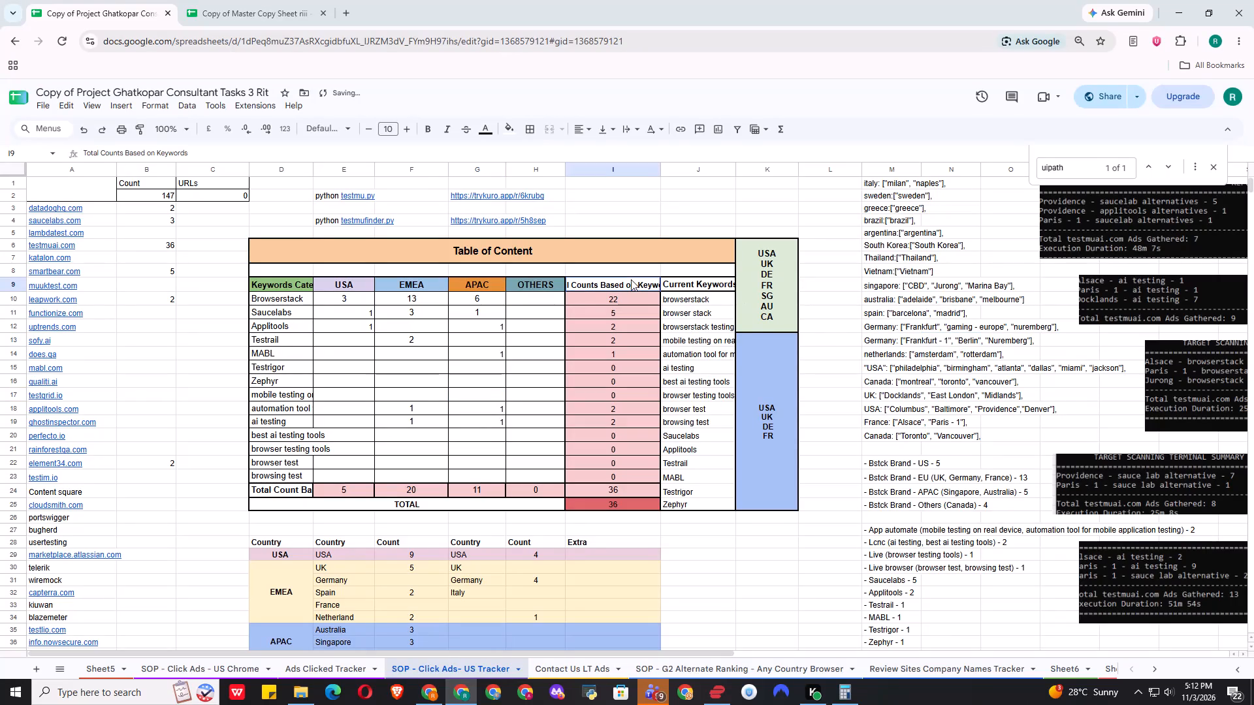
click(513, 119)
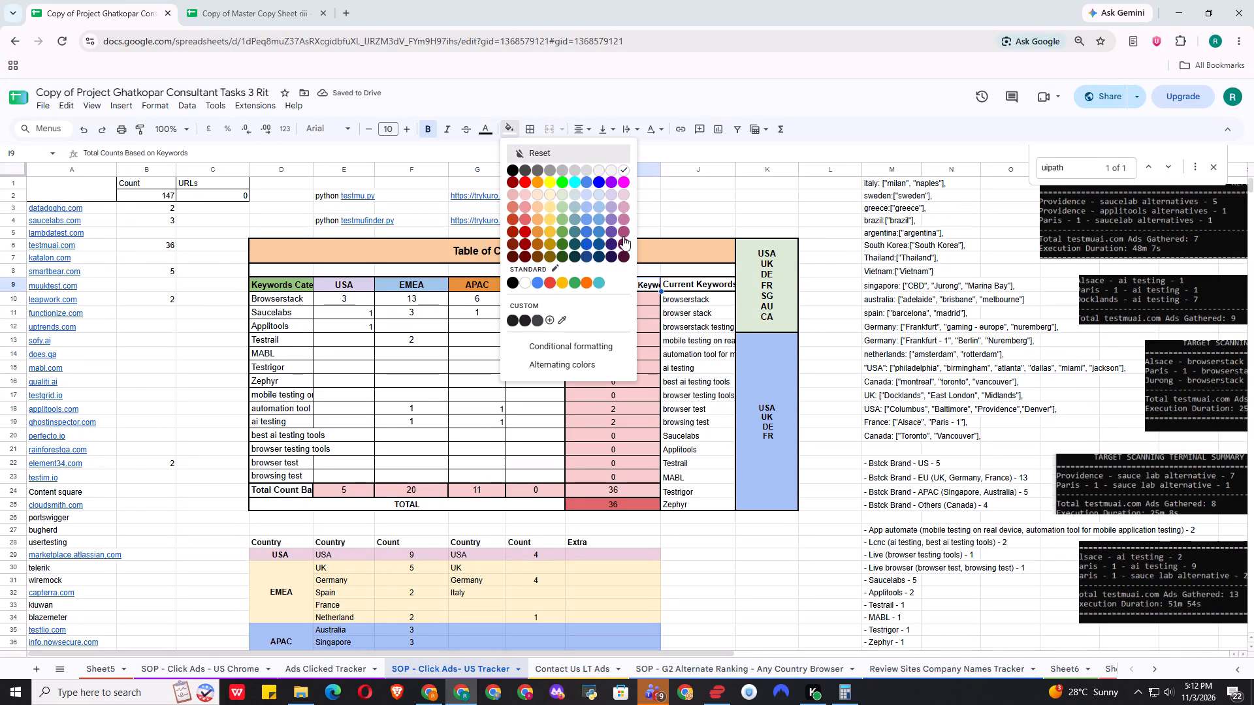
click(609, 217)
click(664, 343)
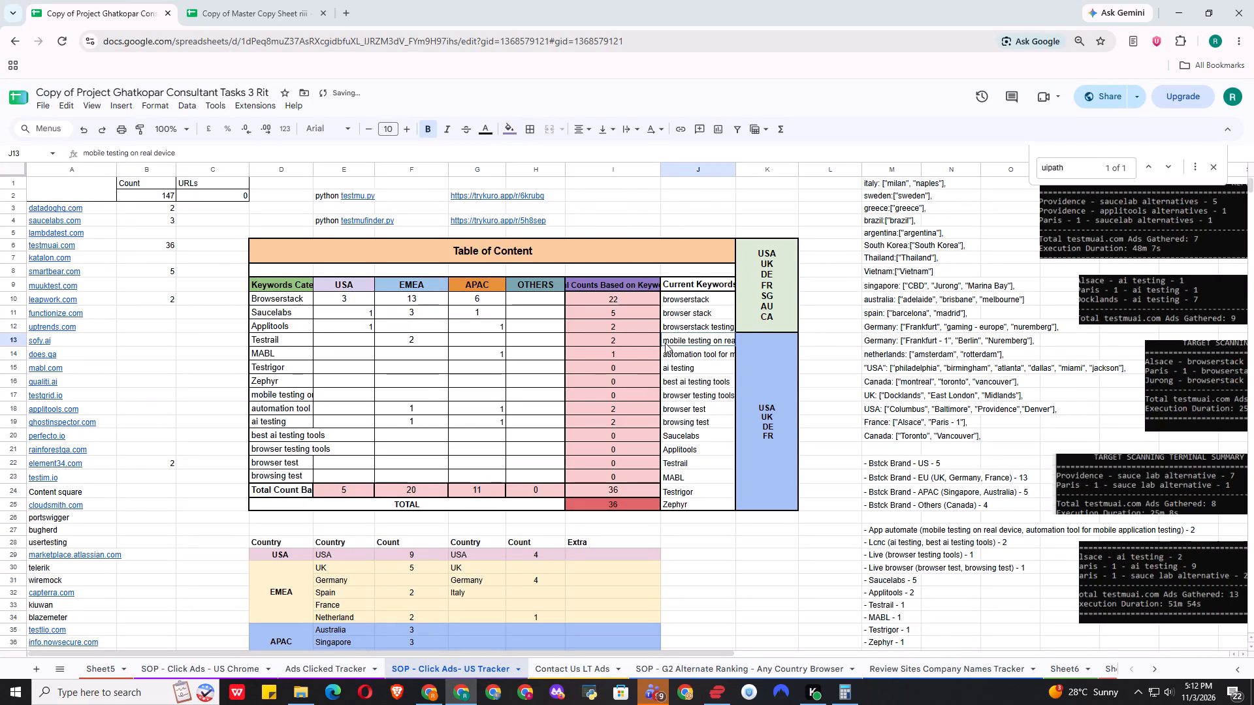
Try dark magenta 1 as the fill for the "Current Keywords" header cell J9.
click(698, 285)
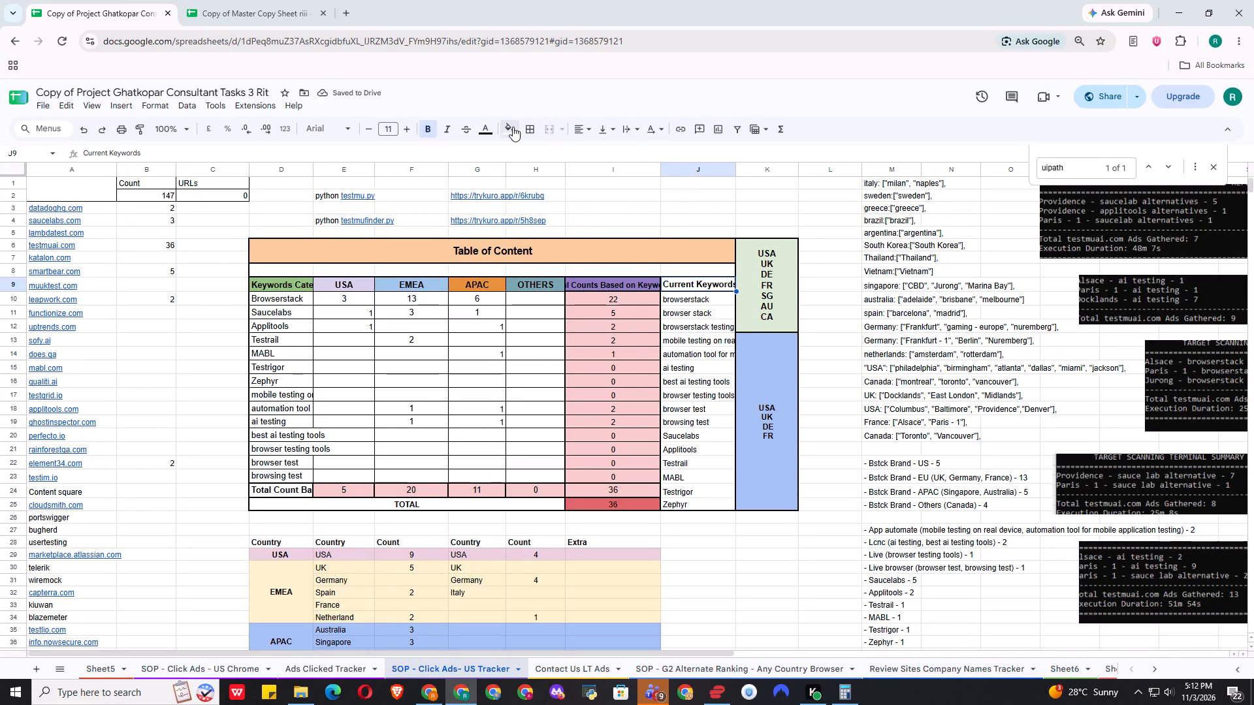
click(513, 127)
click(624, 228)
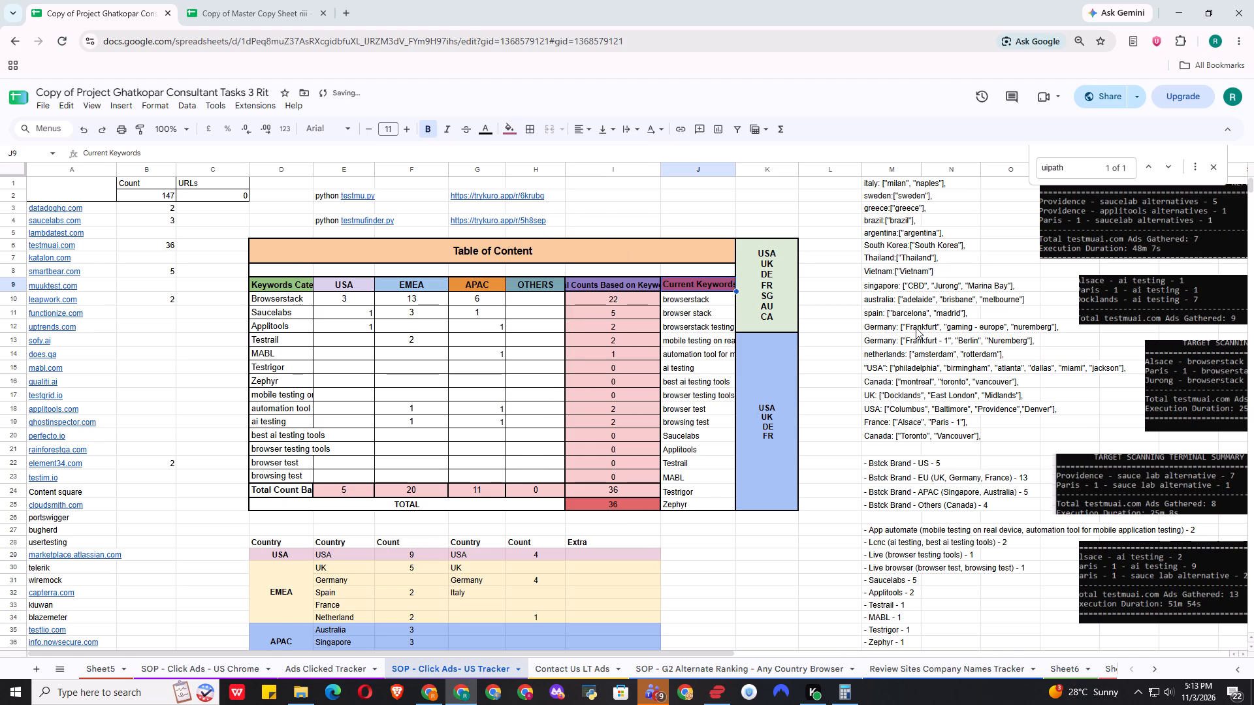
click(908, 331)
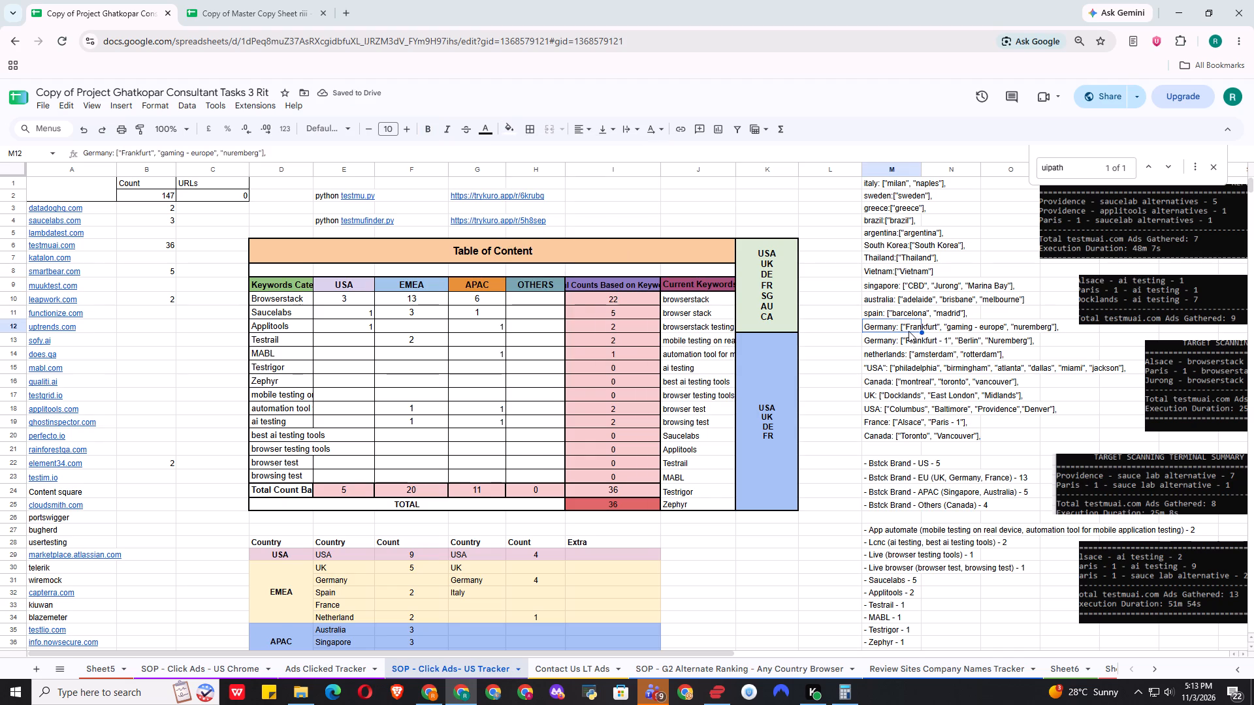
Fill the "Current Keywords" header cell J9 with light magenta 1.
click(693, 287)
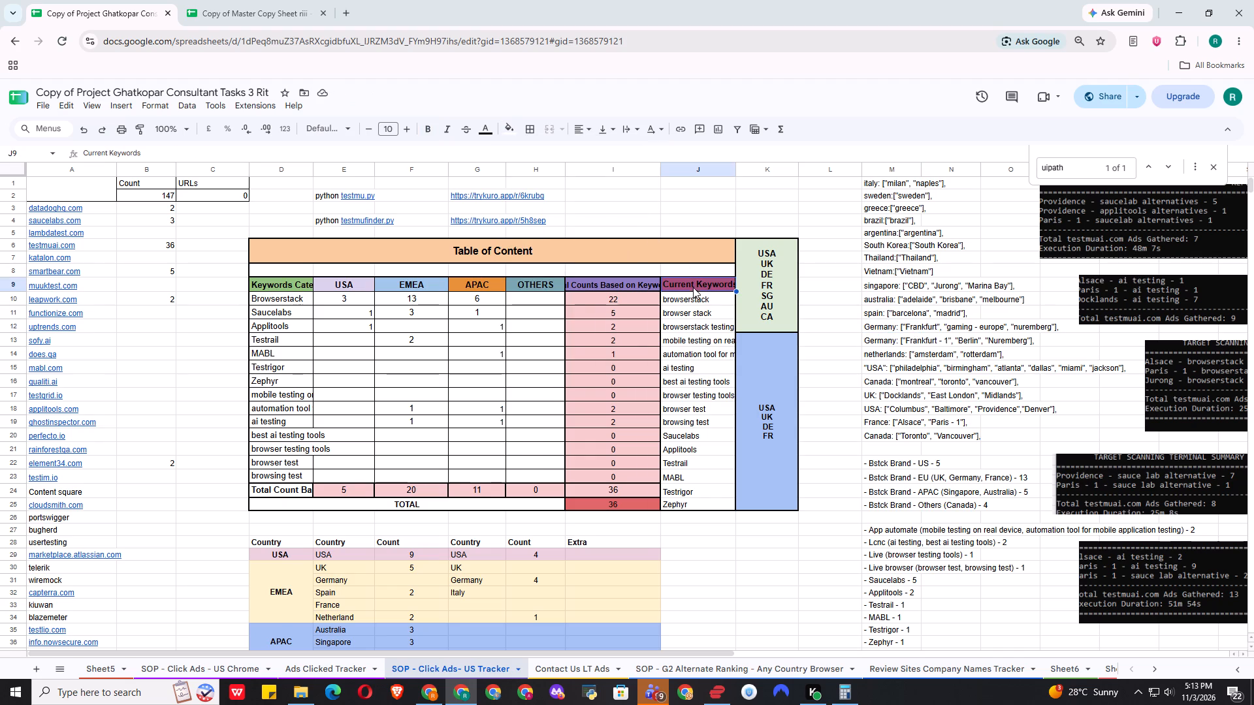
click(515, 132)
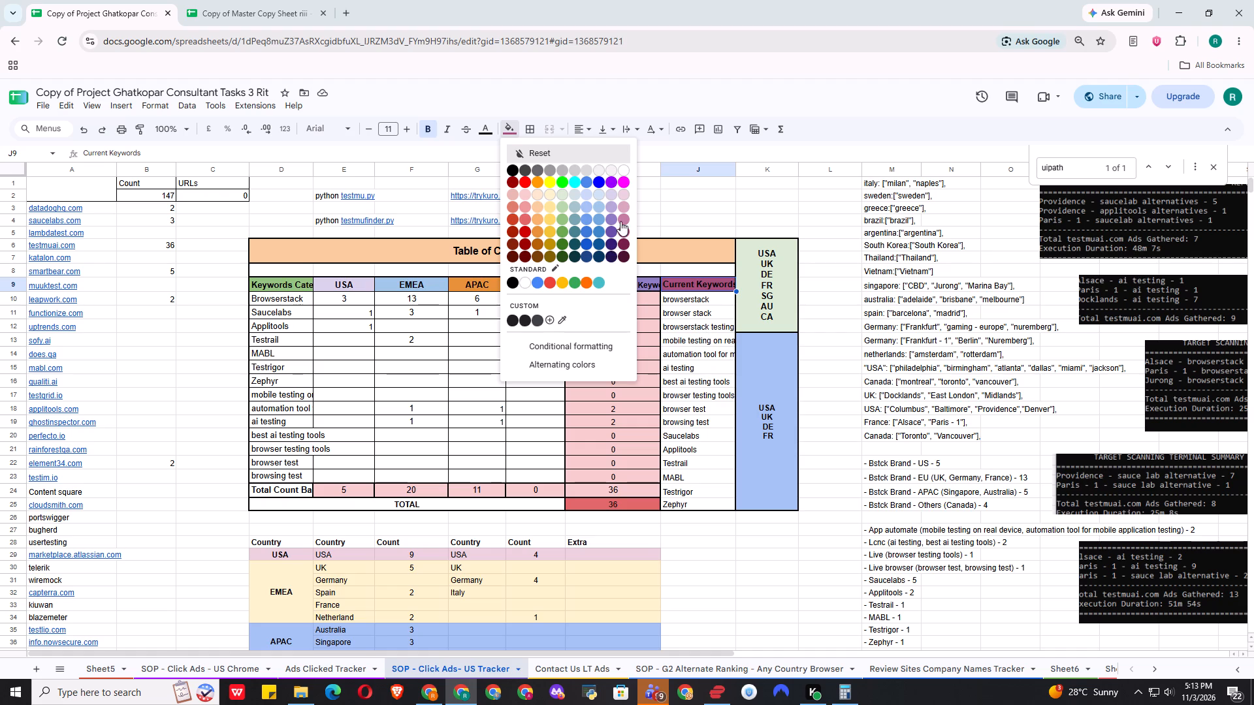
click(620, 221)
click(858, 349)
click(632, 283)
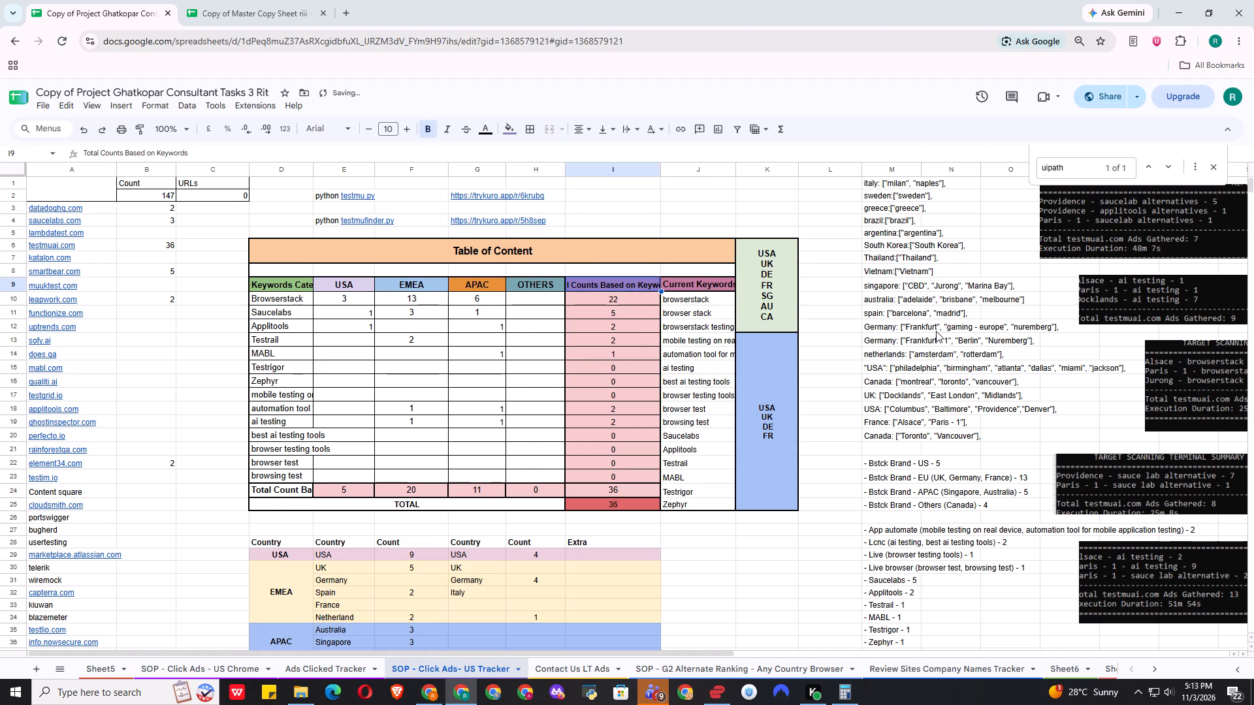
click(936, 331)
click(870, 330)
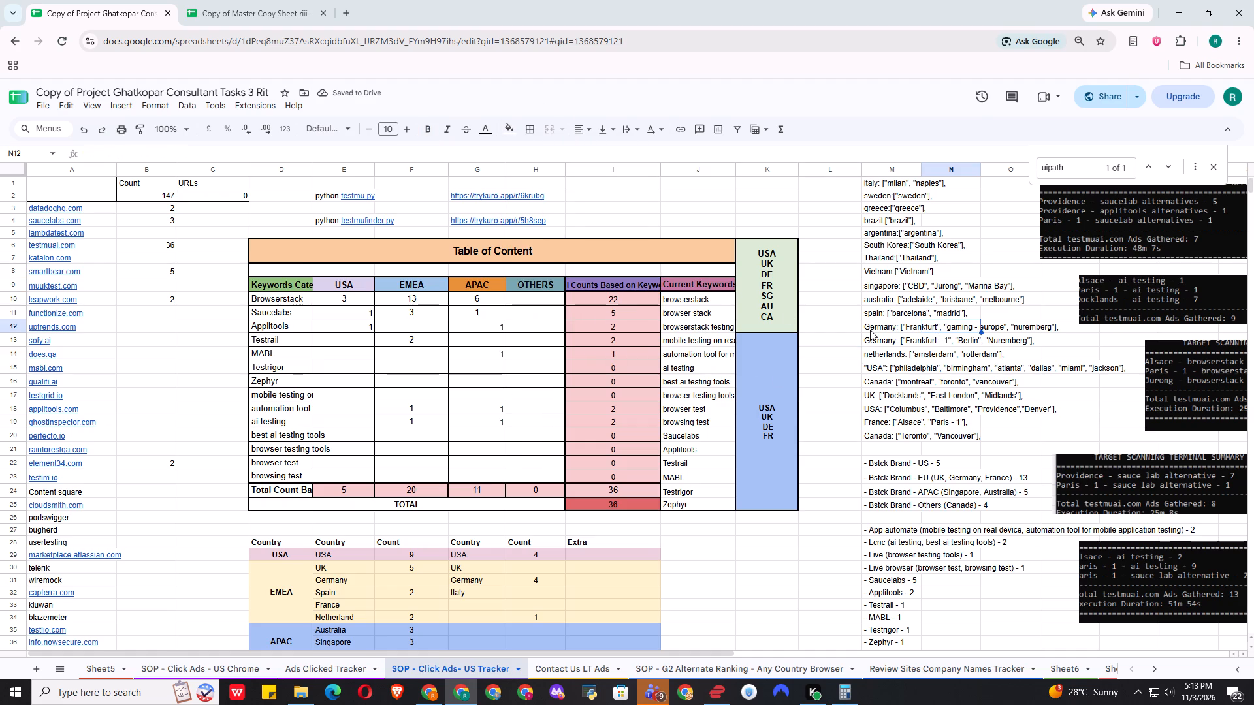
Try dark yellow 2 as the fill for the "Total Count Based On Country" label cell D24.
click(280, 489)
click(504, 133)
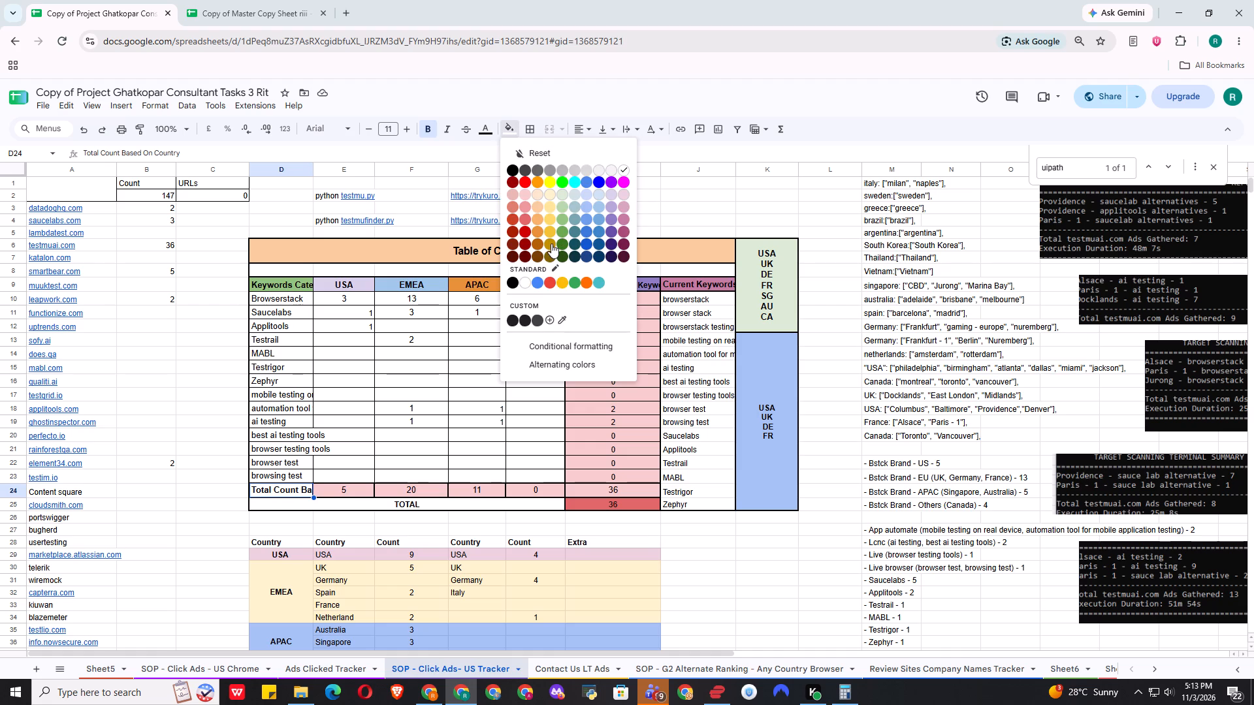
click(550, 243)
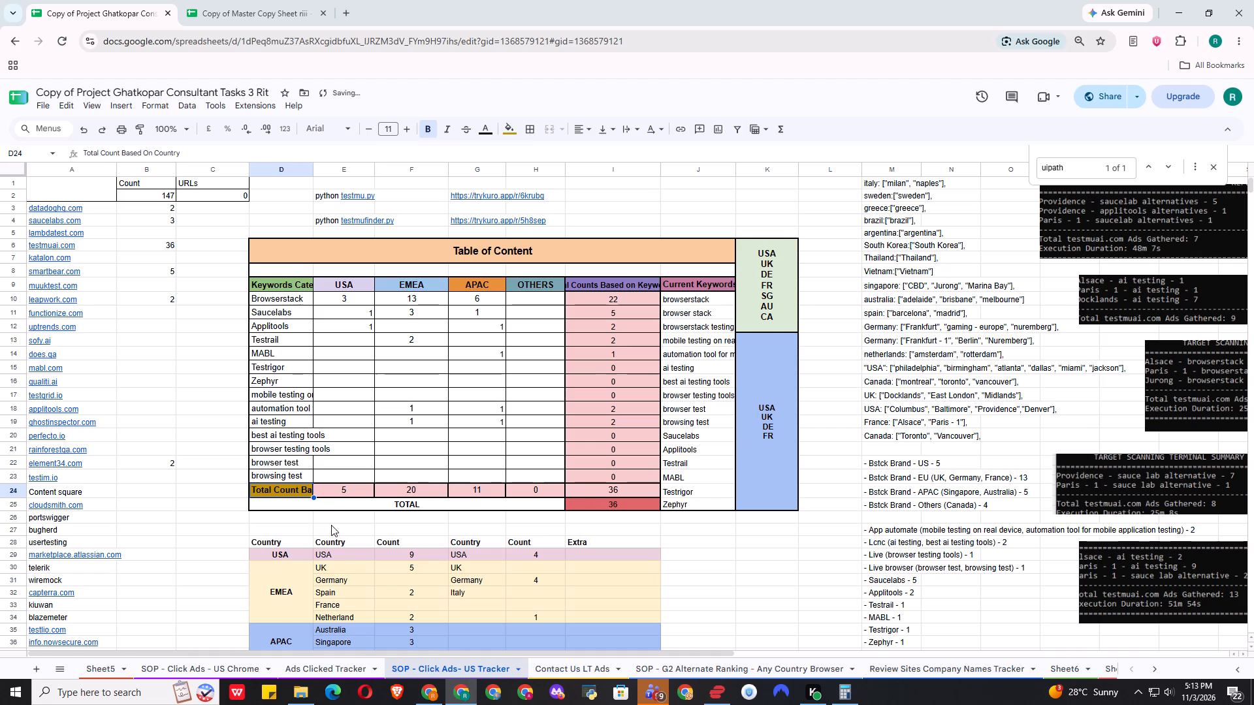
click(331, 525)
Fill the "Total Count Based On Country" label cell D24 with dark yellow 1.
click(300, 488)
click(506, 134)
click(548, 231)
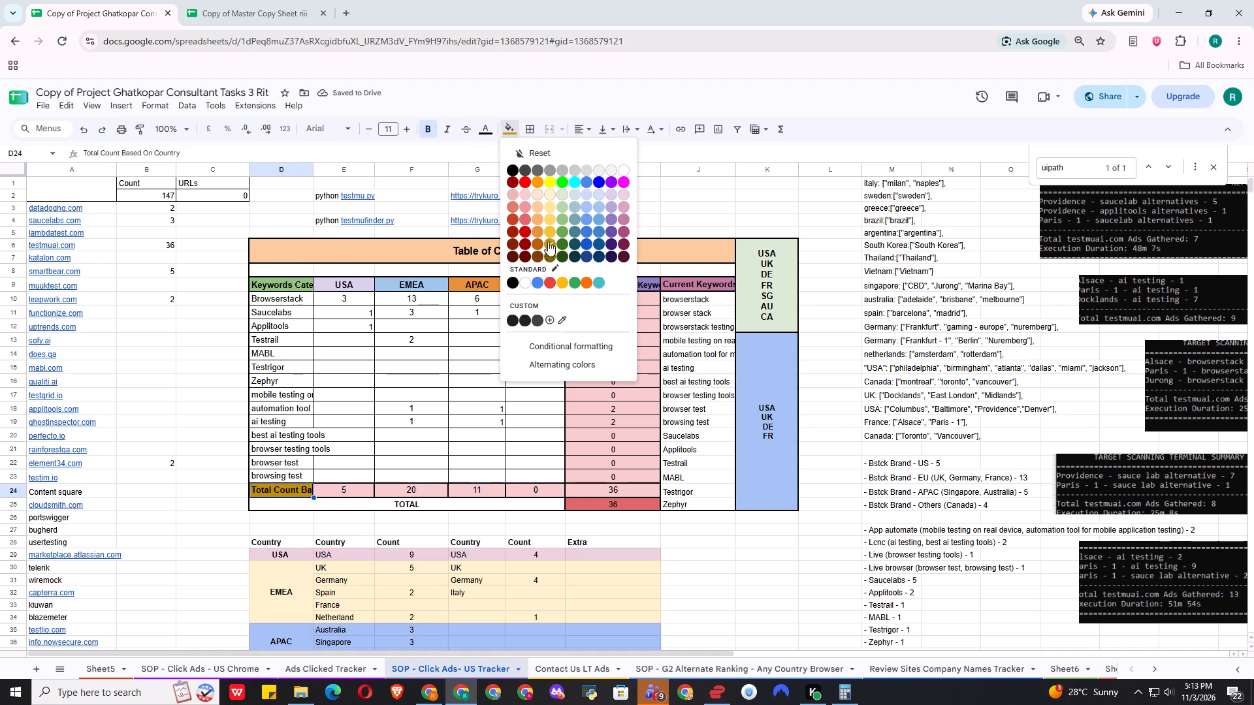
click(433, 398)
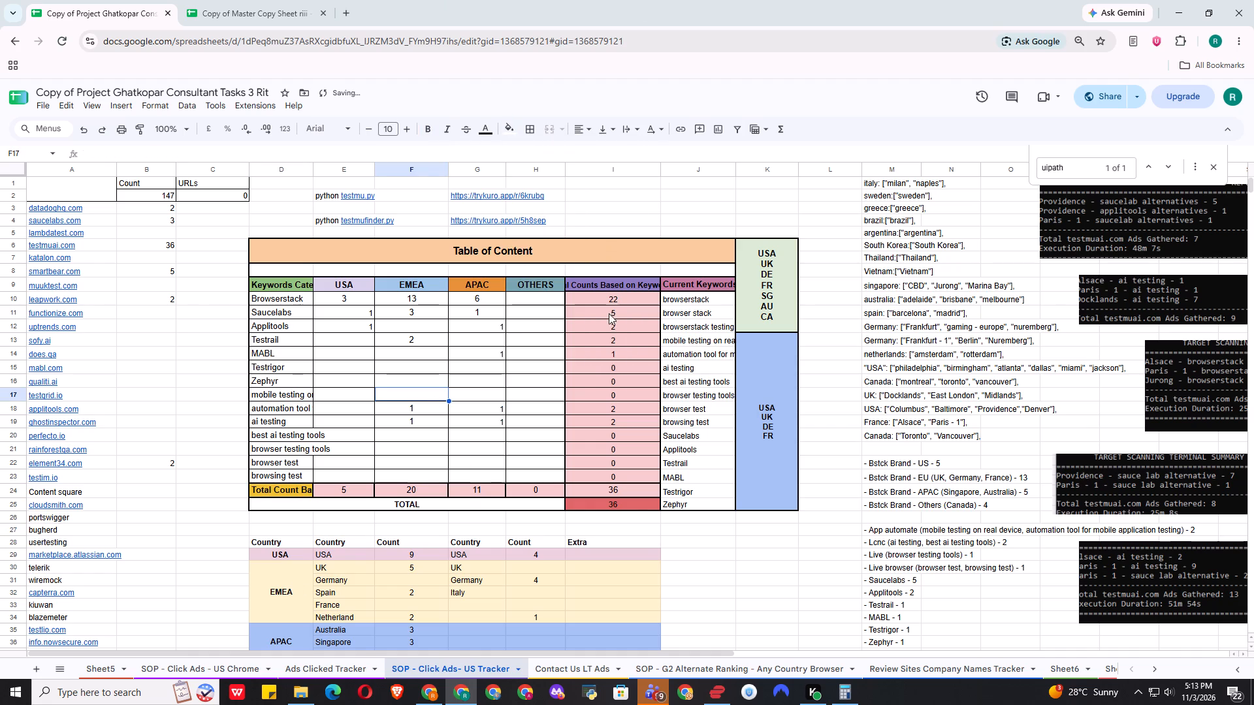
click(899, 399)
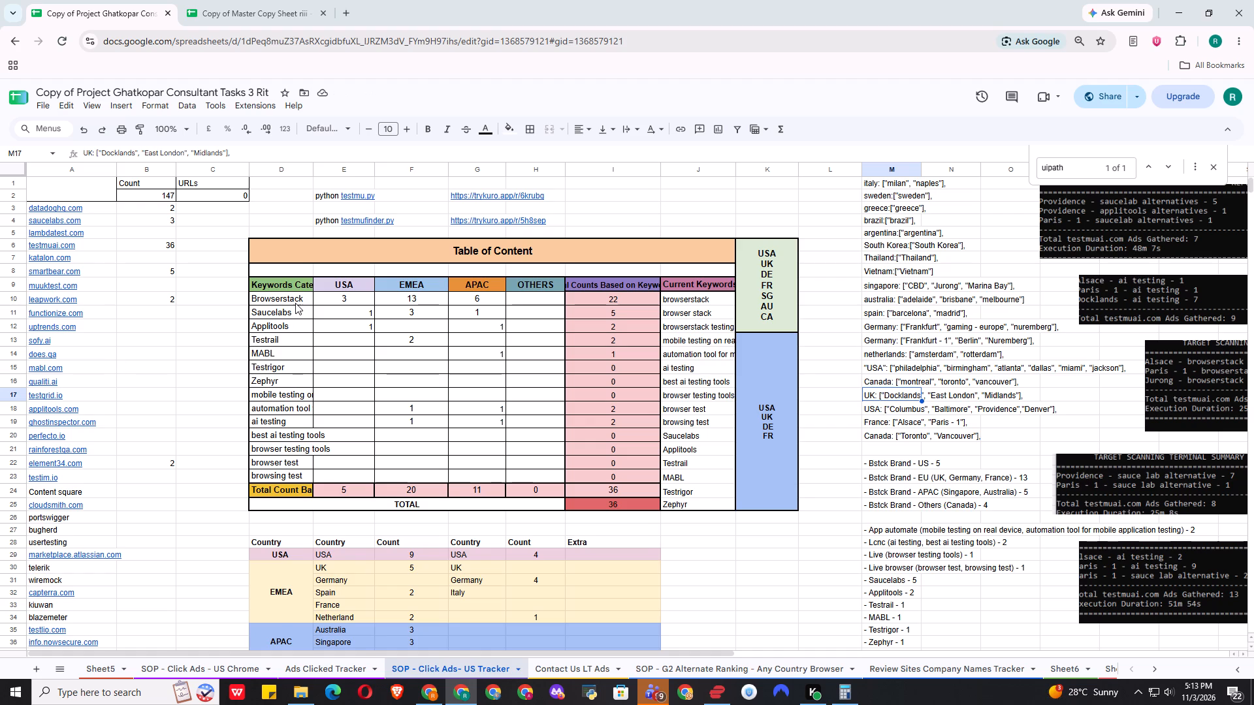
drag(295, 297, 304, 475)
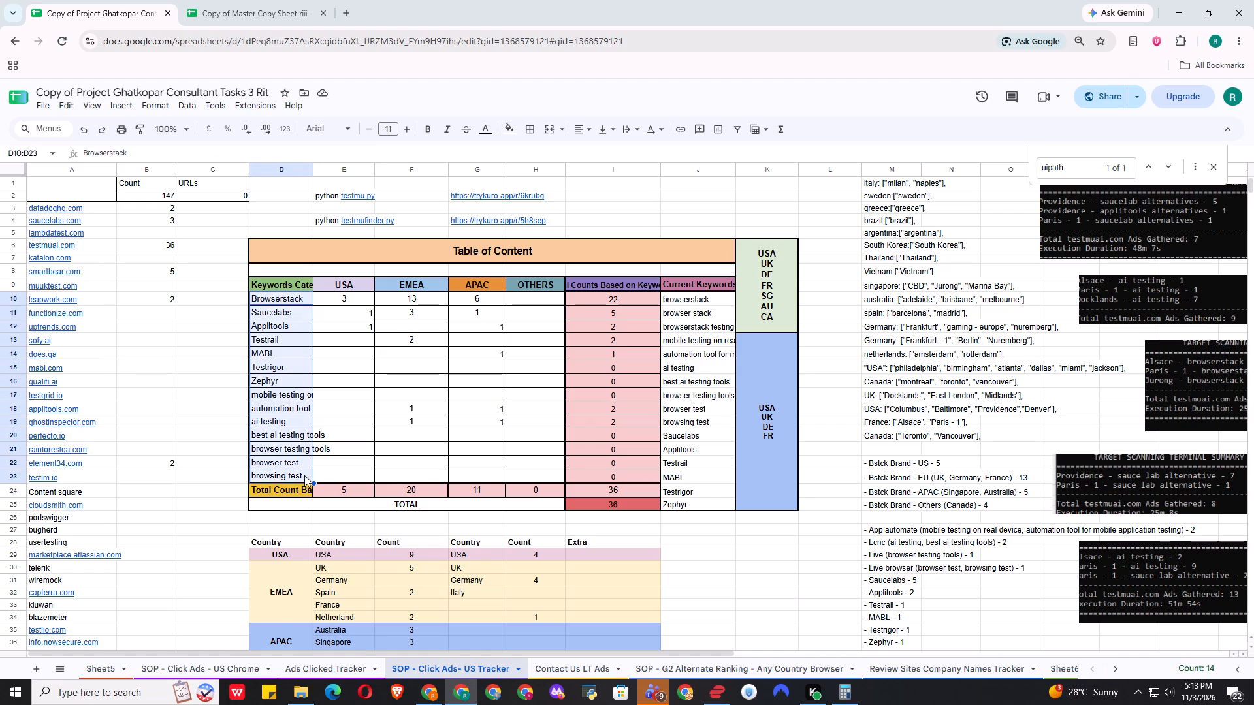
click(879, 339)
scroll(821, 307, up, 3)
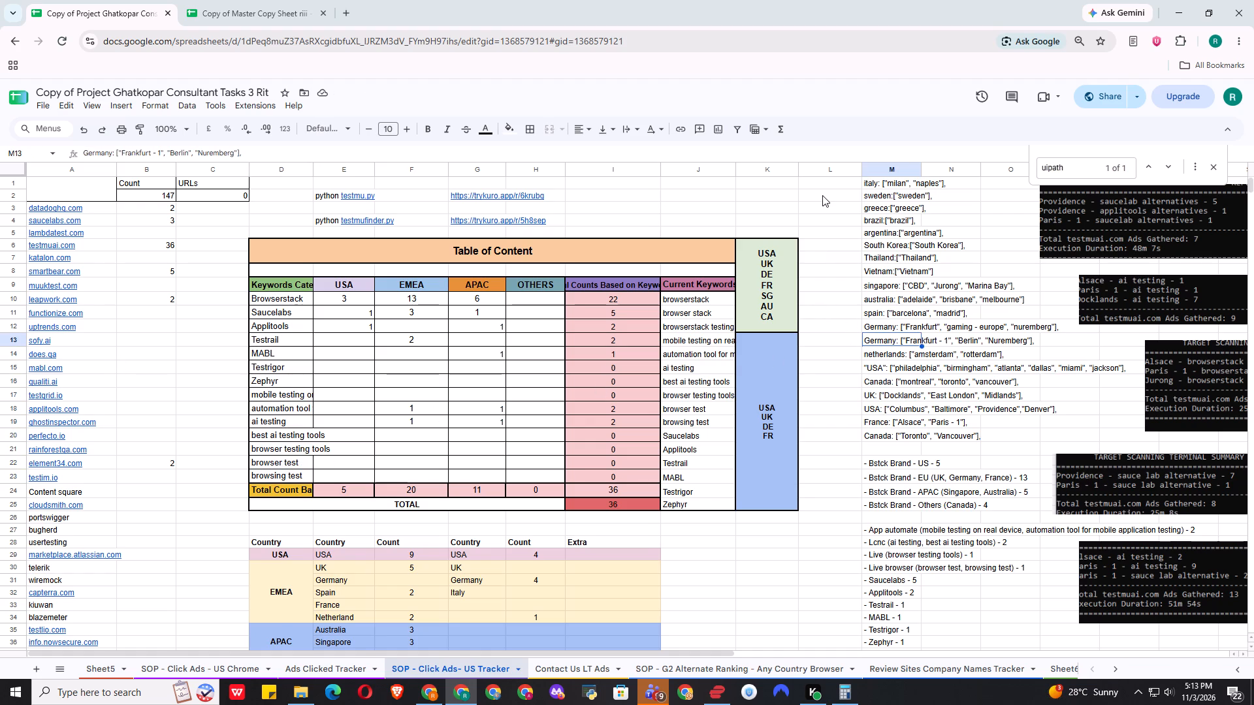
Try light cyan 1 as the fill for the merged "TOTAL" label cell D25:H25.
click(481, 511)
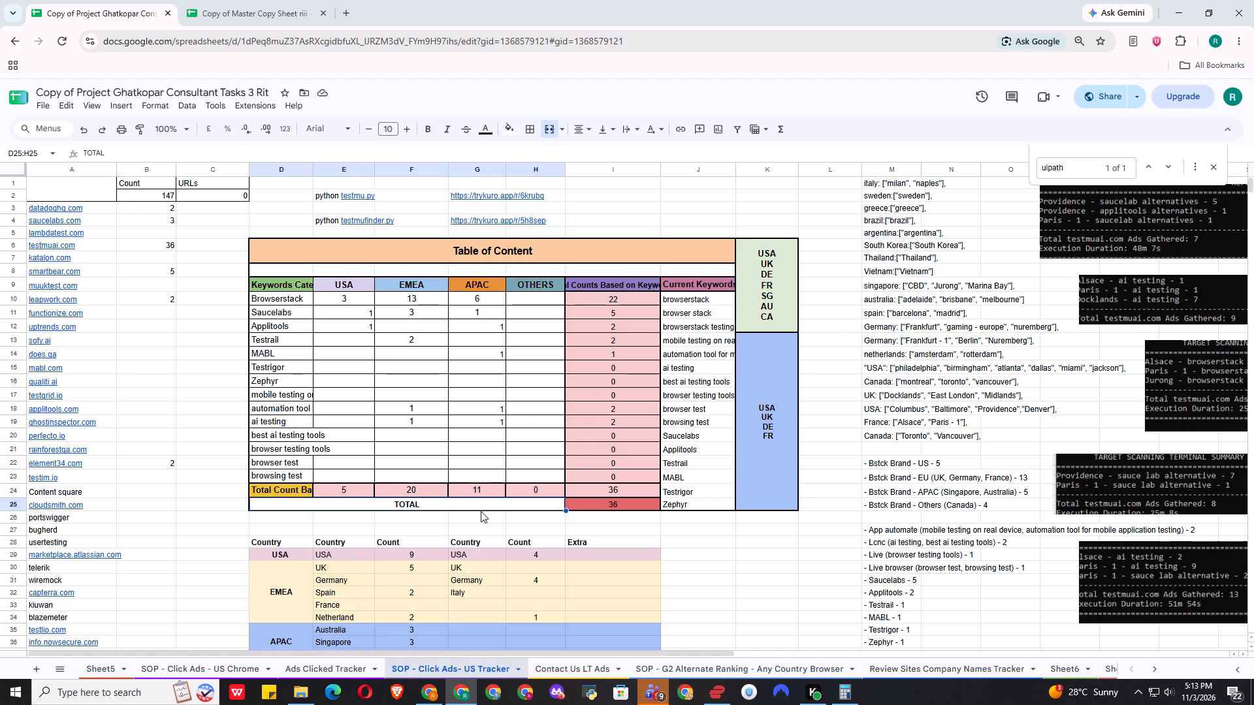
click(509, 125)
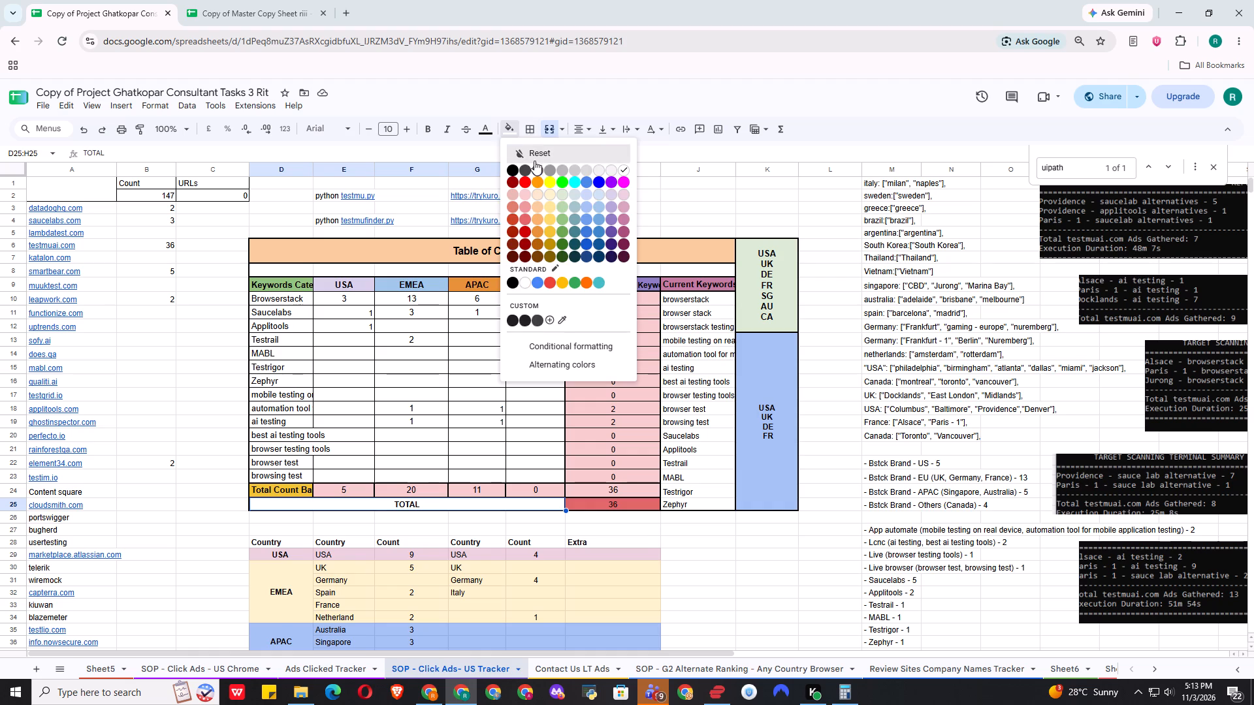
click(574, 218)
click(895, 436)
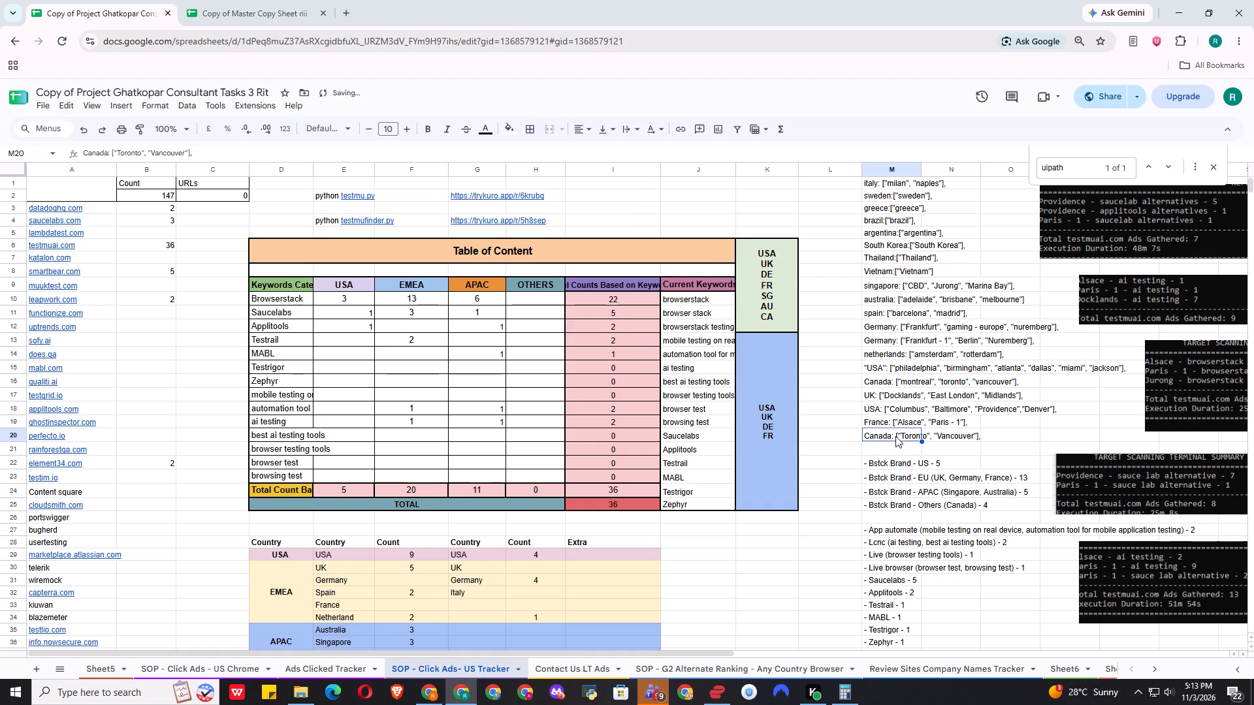
Fill the merged "TOTAL" label cell D25:H25 with light cyan 3.
click(448, 510)
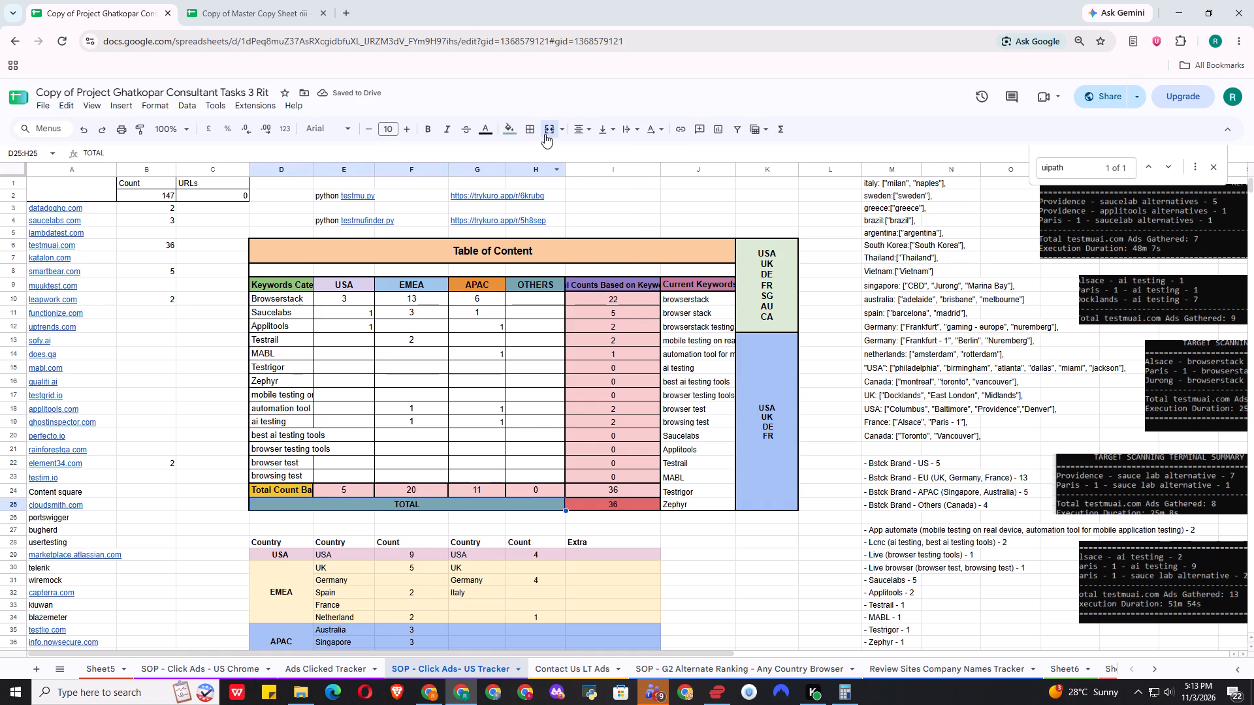
click(511, 129)
click(572, 199)
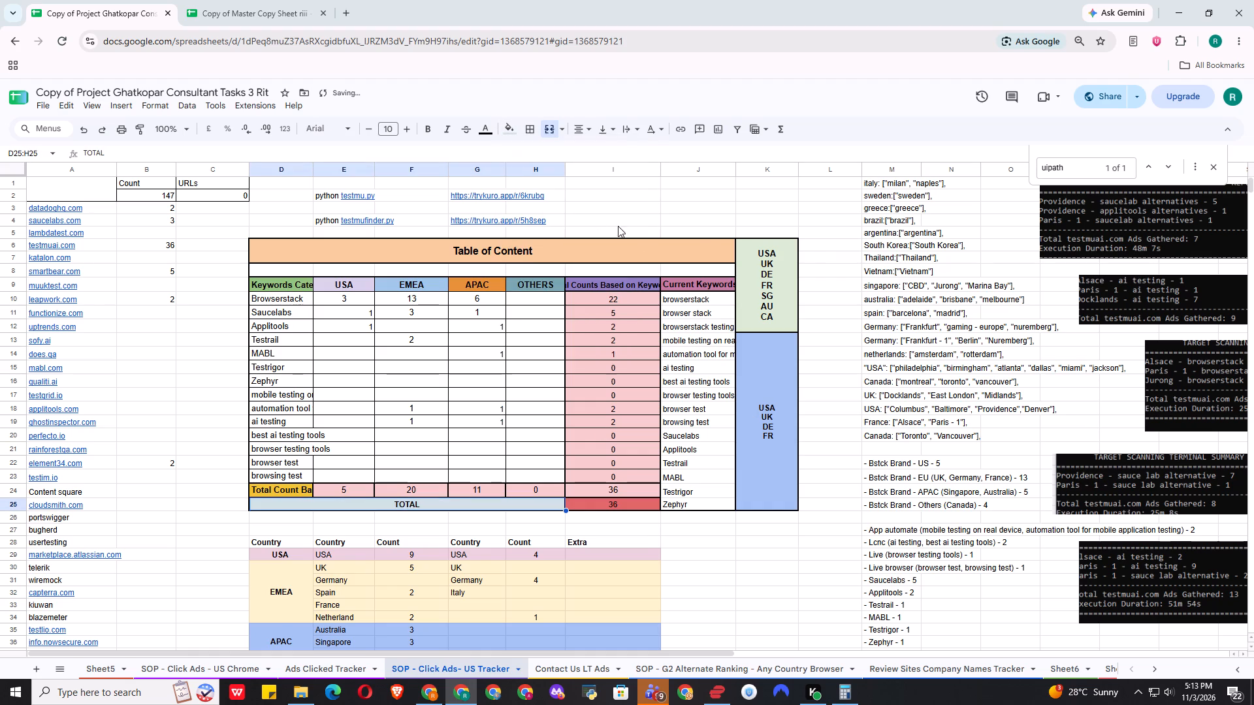
click(886, 281)
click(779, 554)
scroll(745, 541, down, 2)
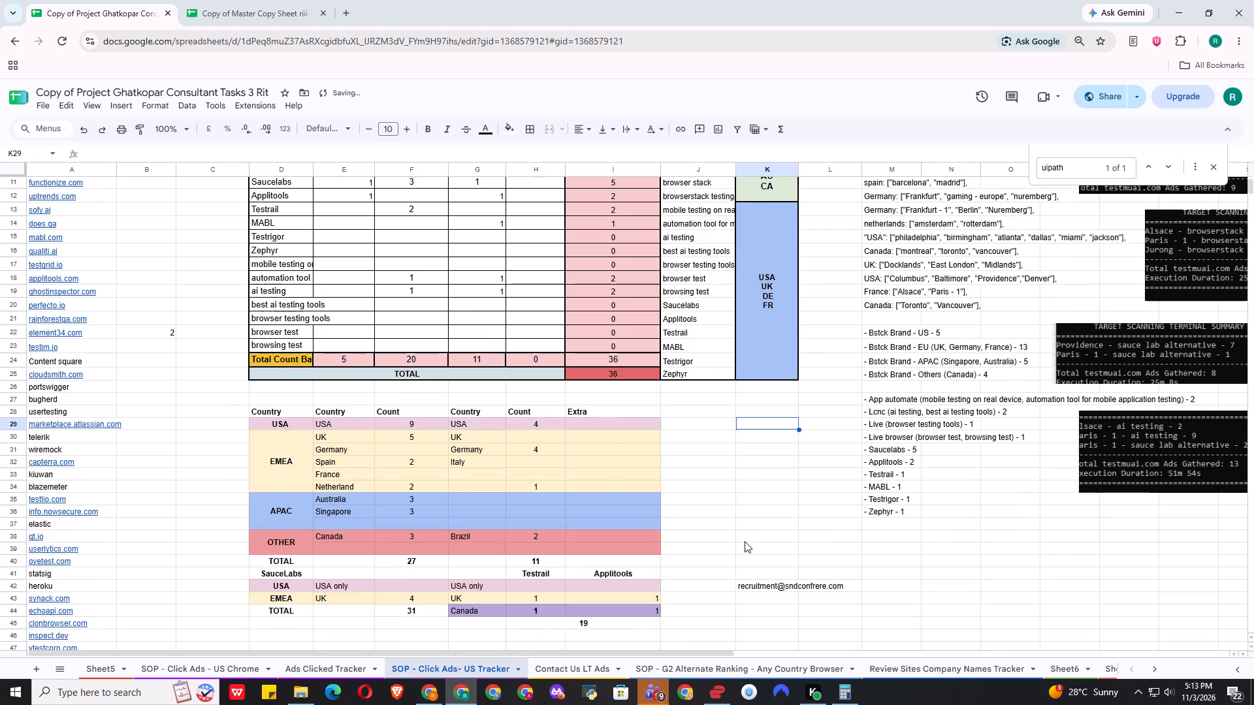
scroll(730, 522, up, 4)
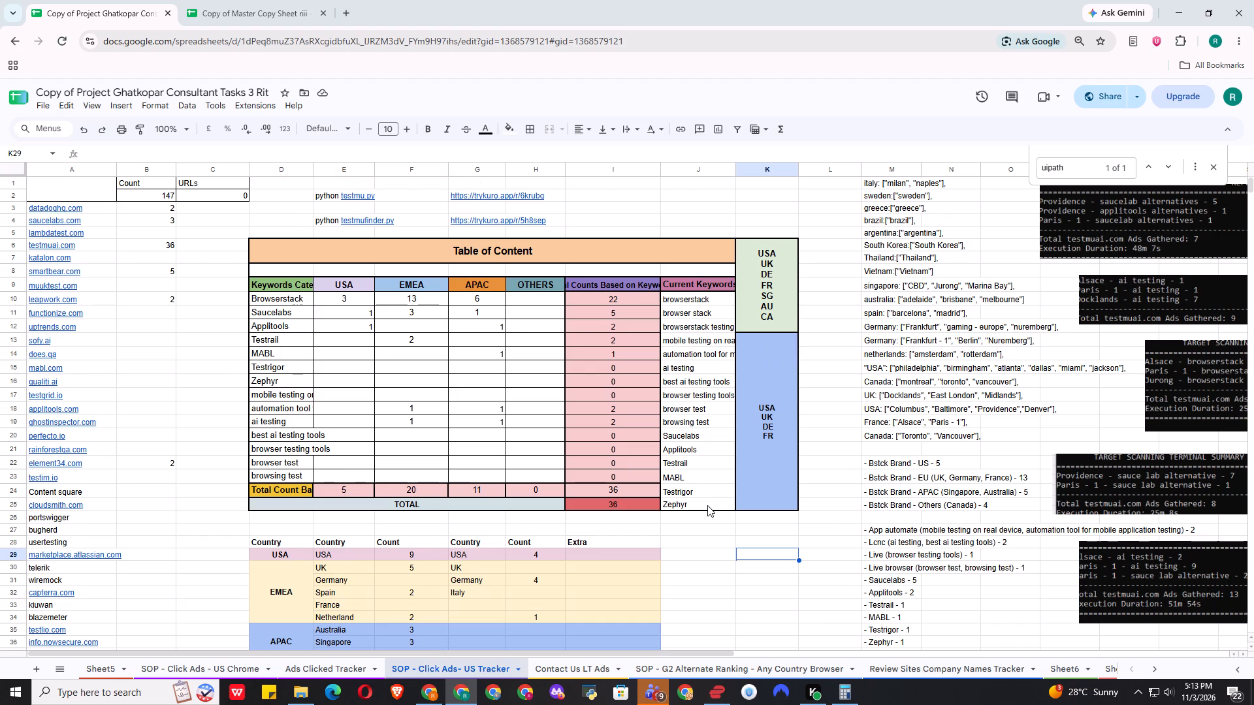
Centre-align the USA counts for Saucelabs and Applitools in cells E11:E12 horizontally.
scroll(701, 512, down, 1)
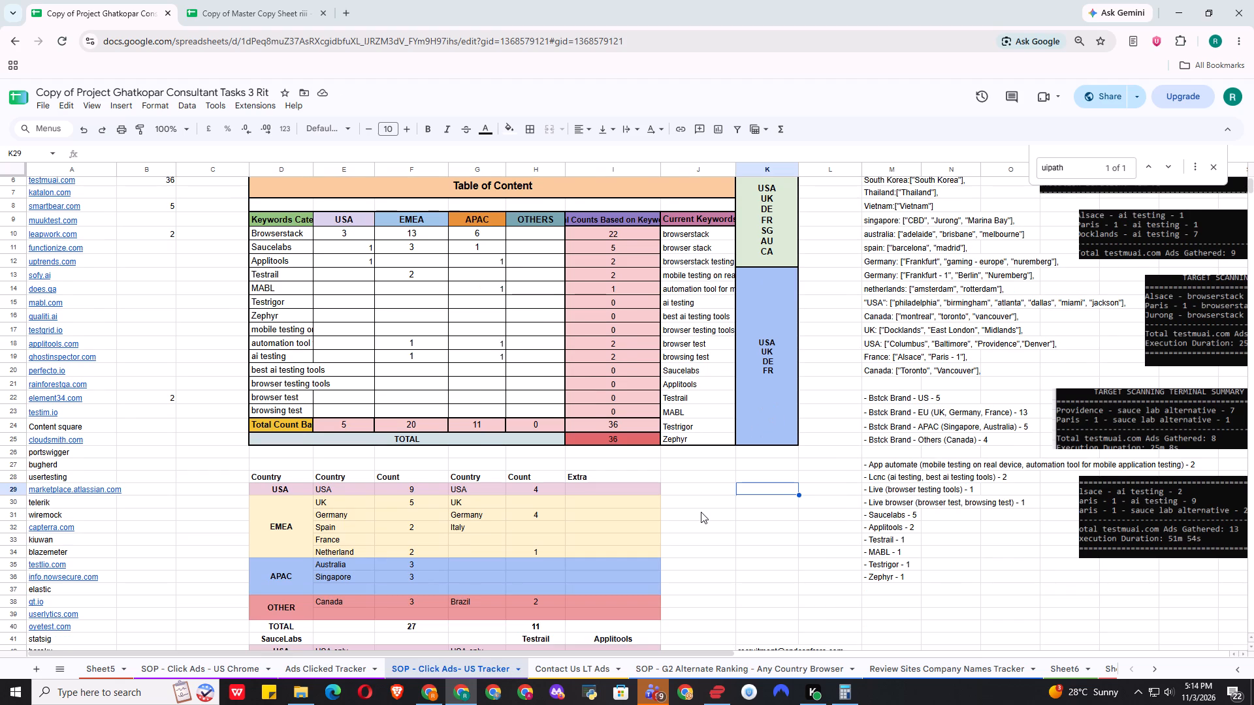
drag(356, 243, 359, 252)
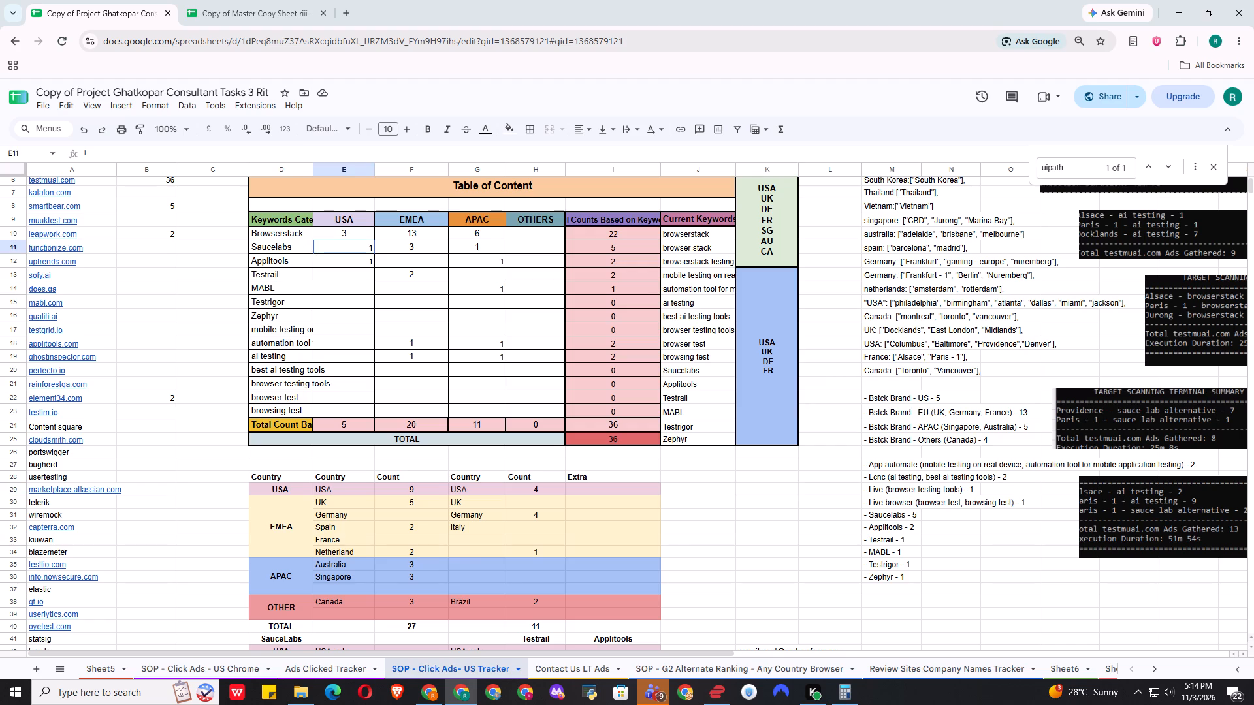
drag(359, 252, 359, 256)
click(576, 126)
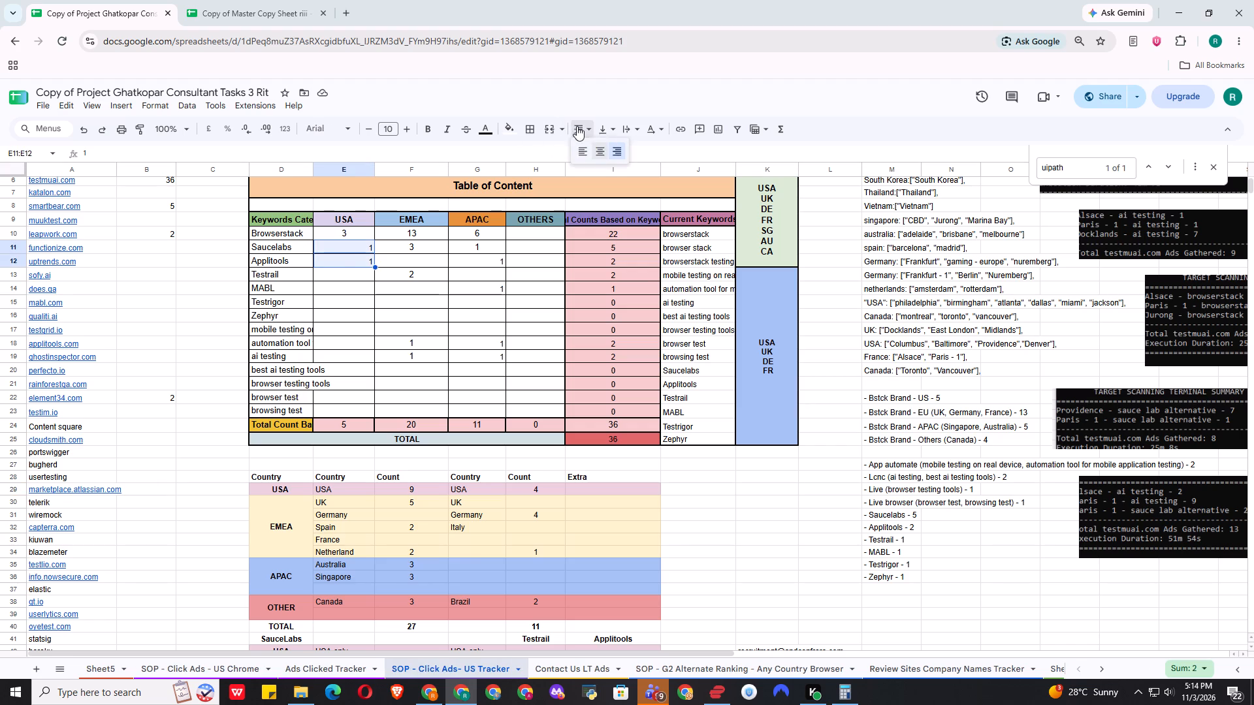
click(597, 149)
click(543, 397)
Centre-align all the regional count cells E10:H23 of the keyword summary table horizontally.
scroll(803, 507, down, 1)
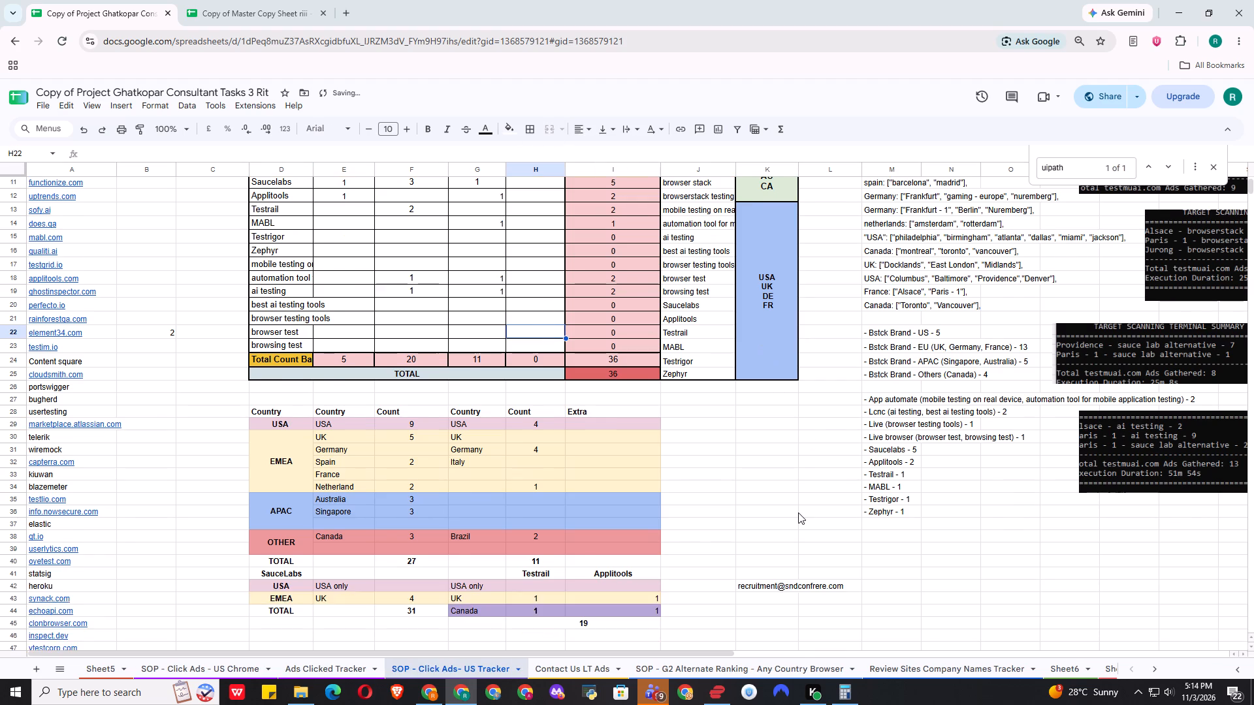
scroll(798, 512, up, 3)
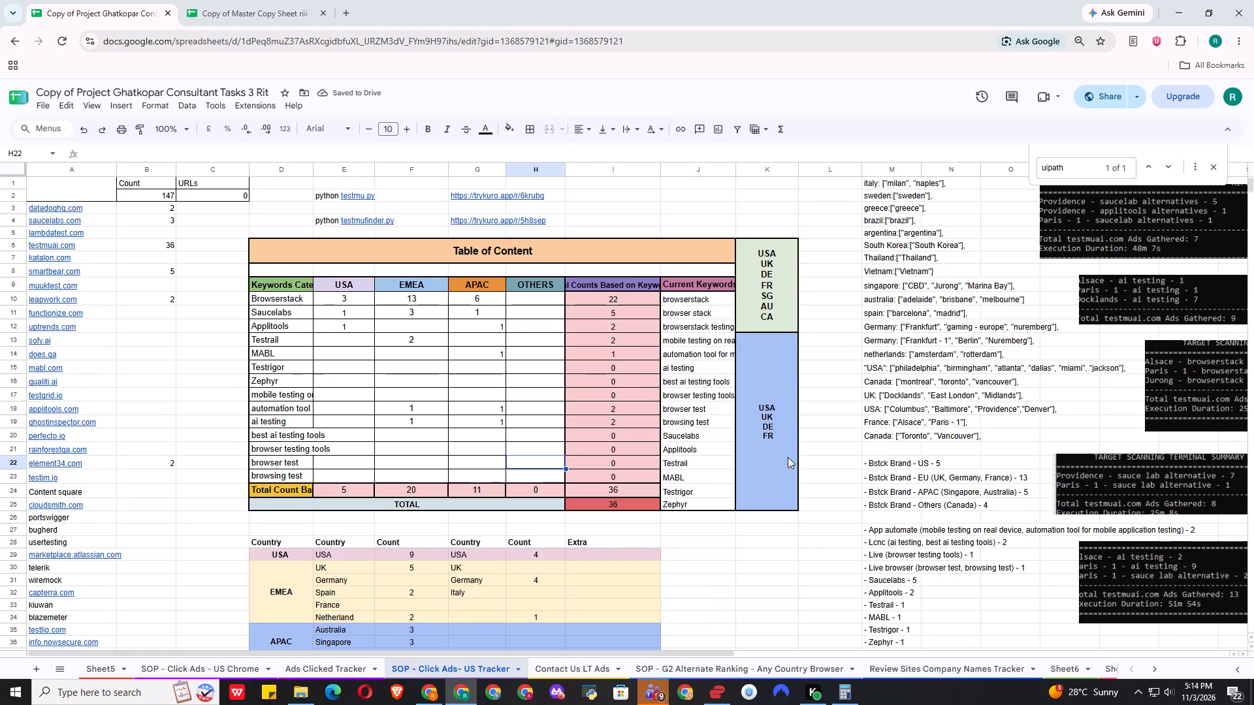
drag(336, 297, 521, 470)
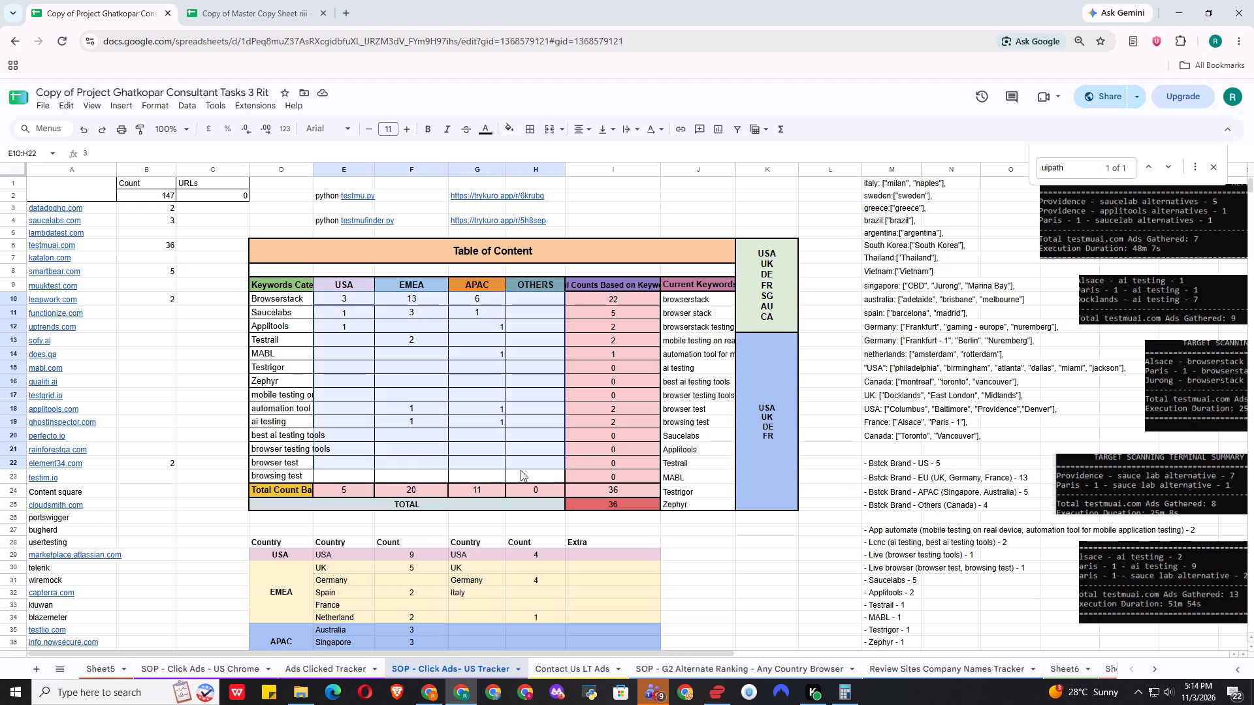
drag(521, 470, 550, 477)
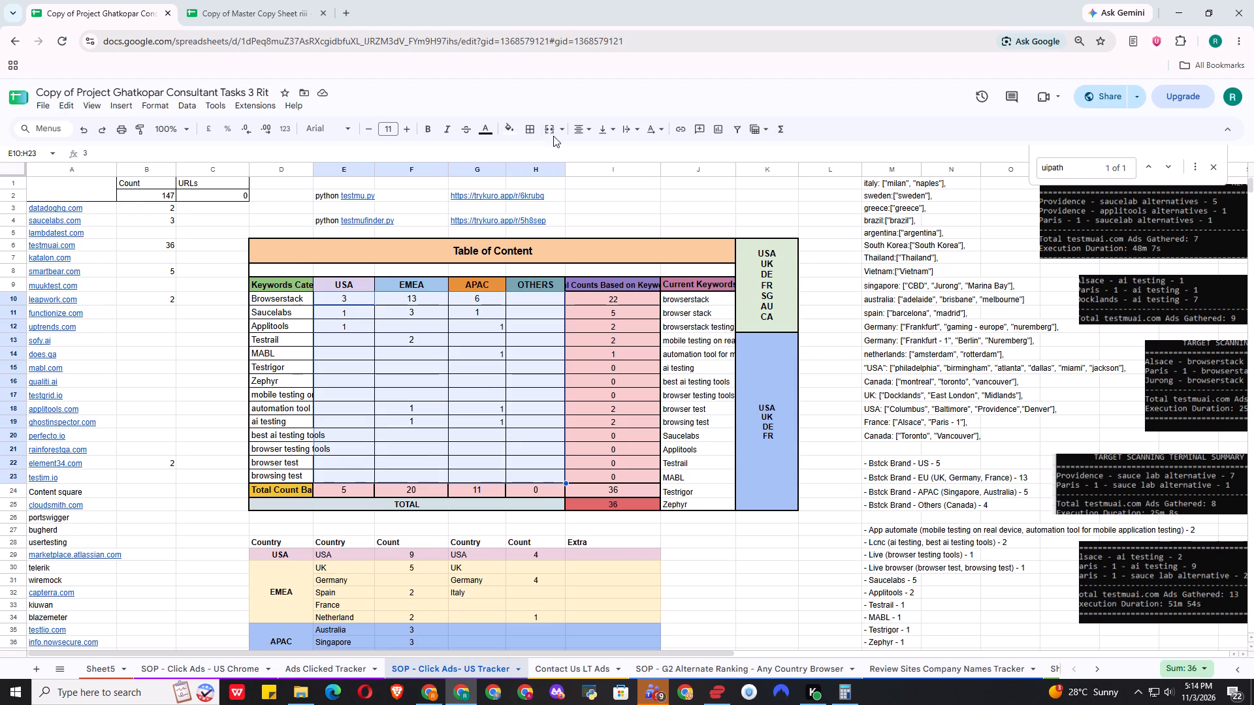
click(578, 122)
click(594, 151)
click(916, 293)
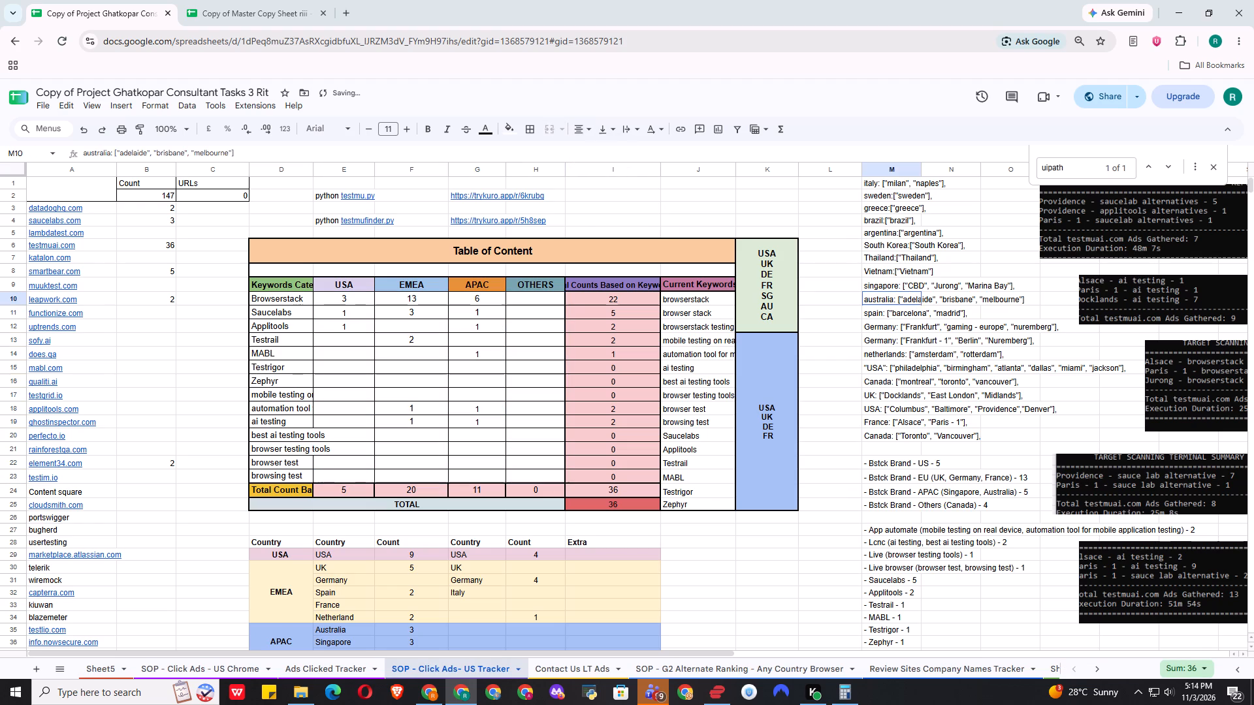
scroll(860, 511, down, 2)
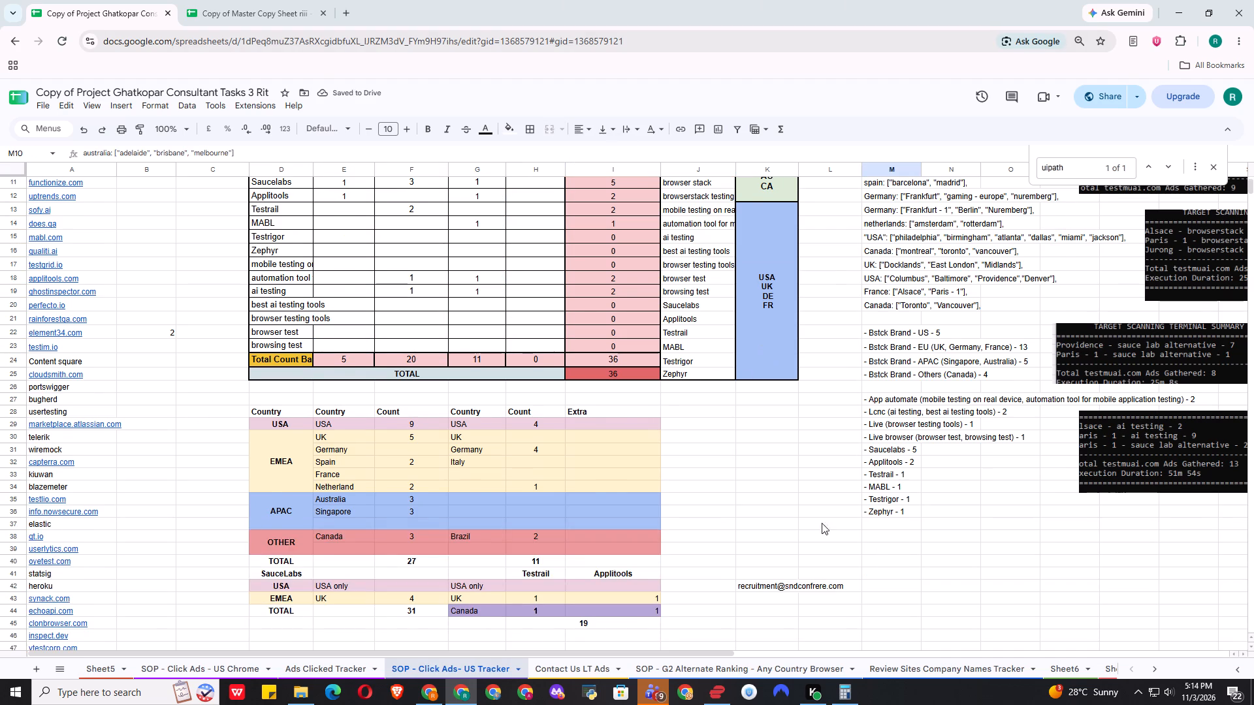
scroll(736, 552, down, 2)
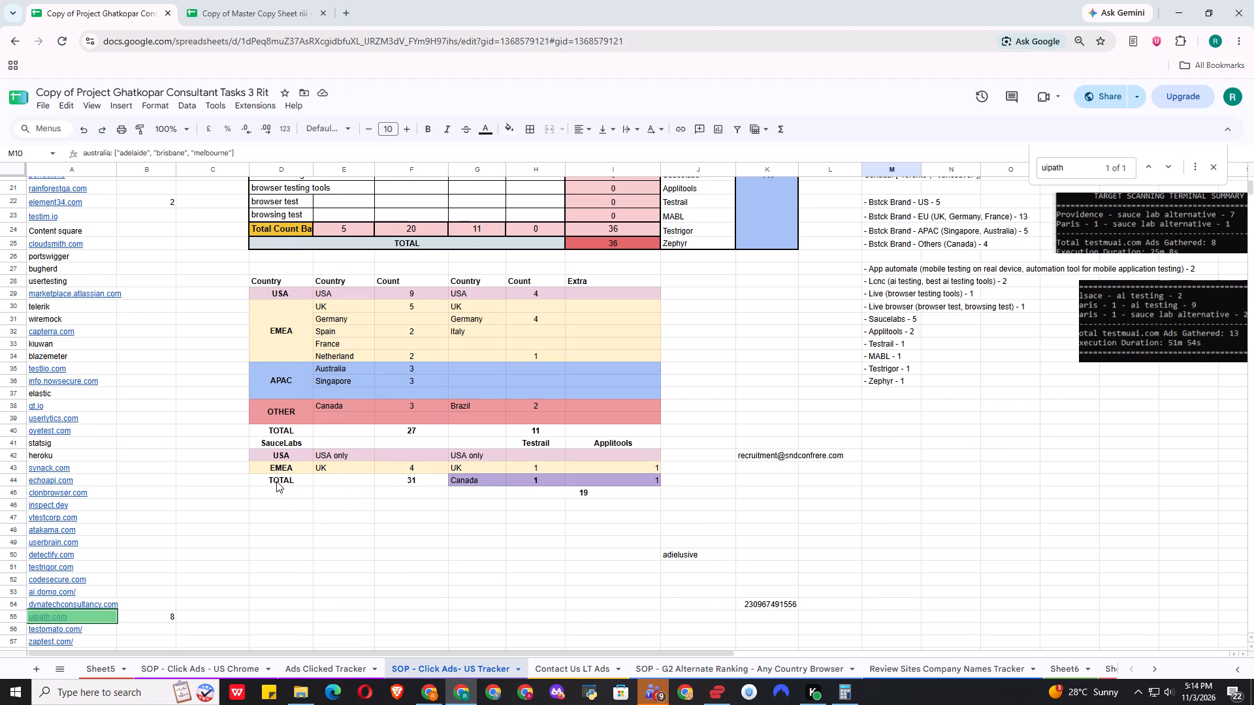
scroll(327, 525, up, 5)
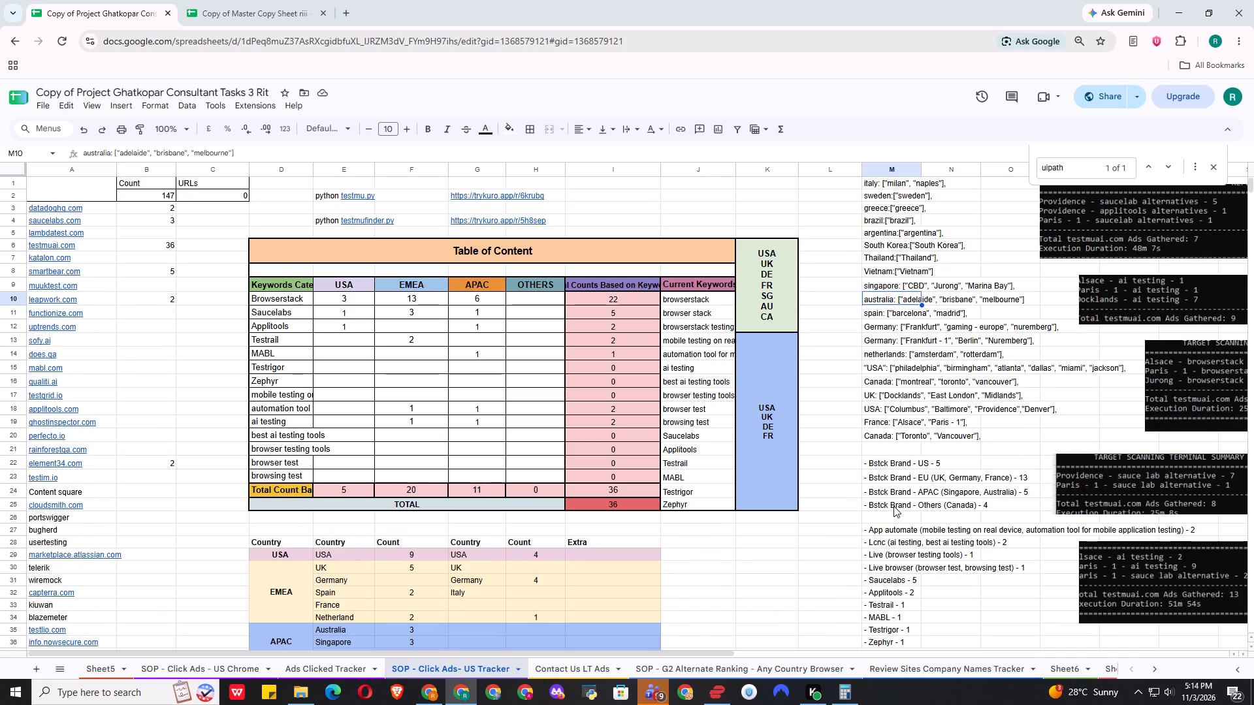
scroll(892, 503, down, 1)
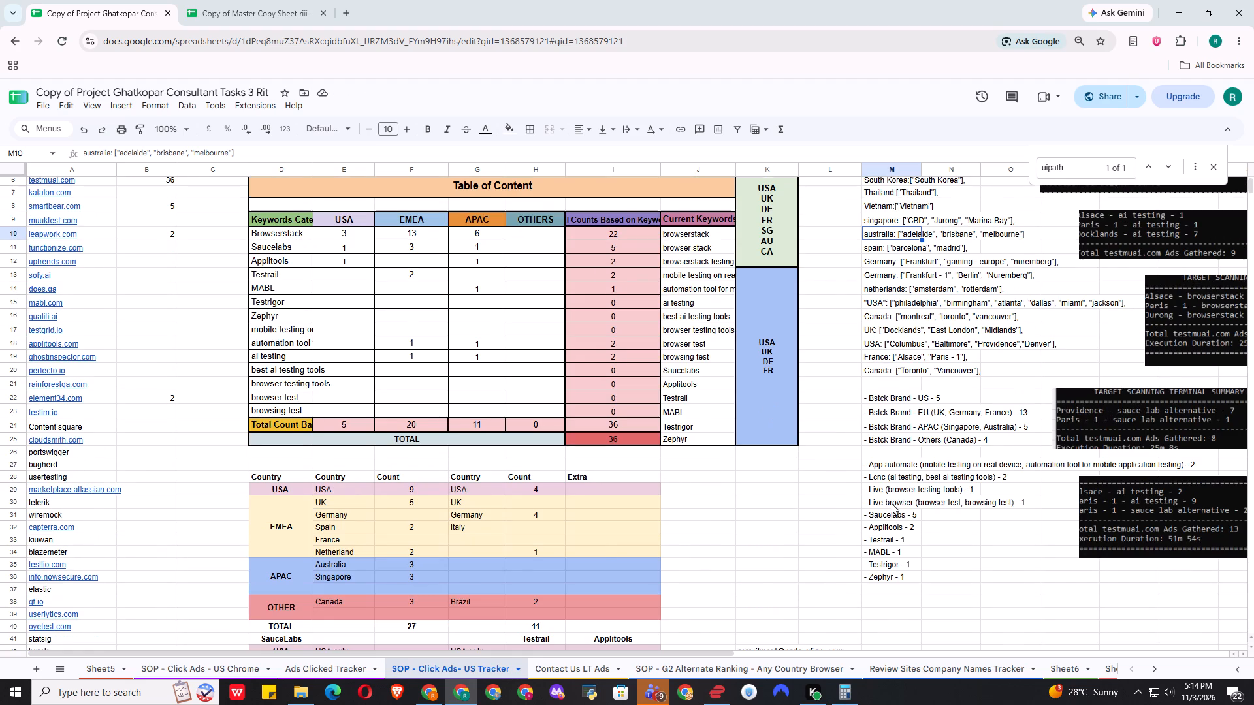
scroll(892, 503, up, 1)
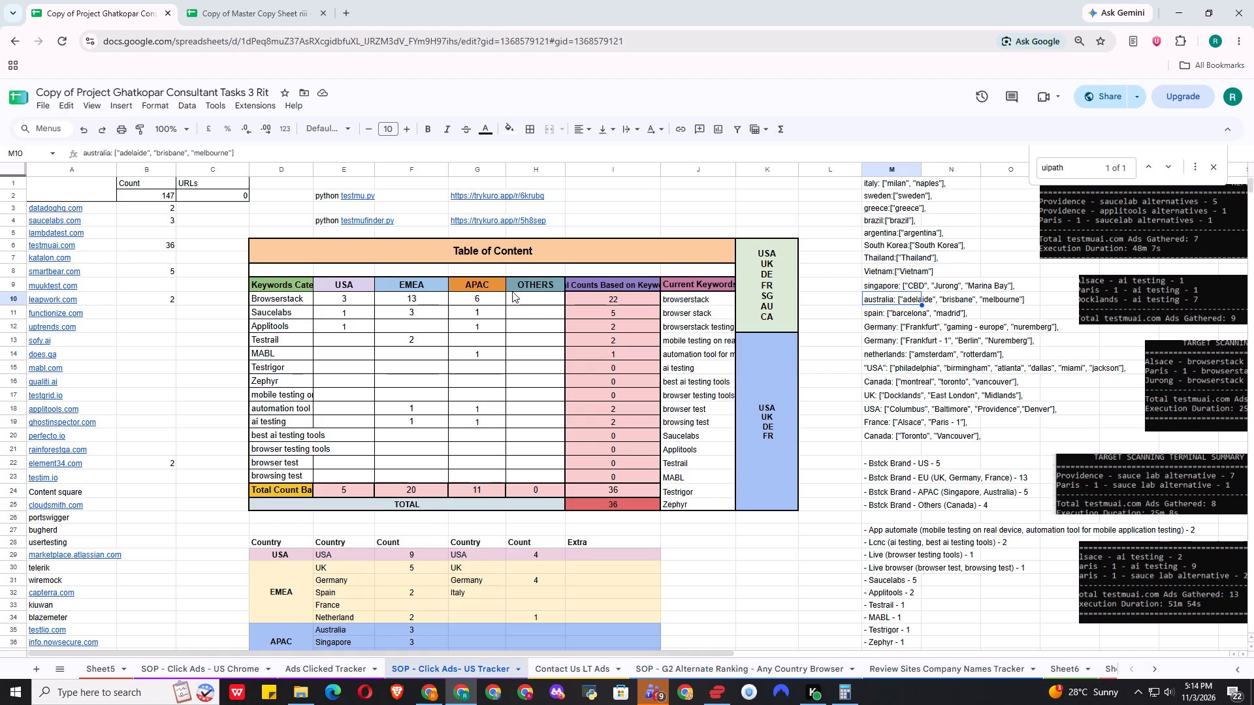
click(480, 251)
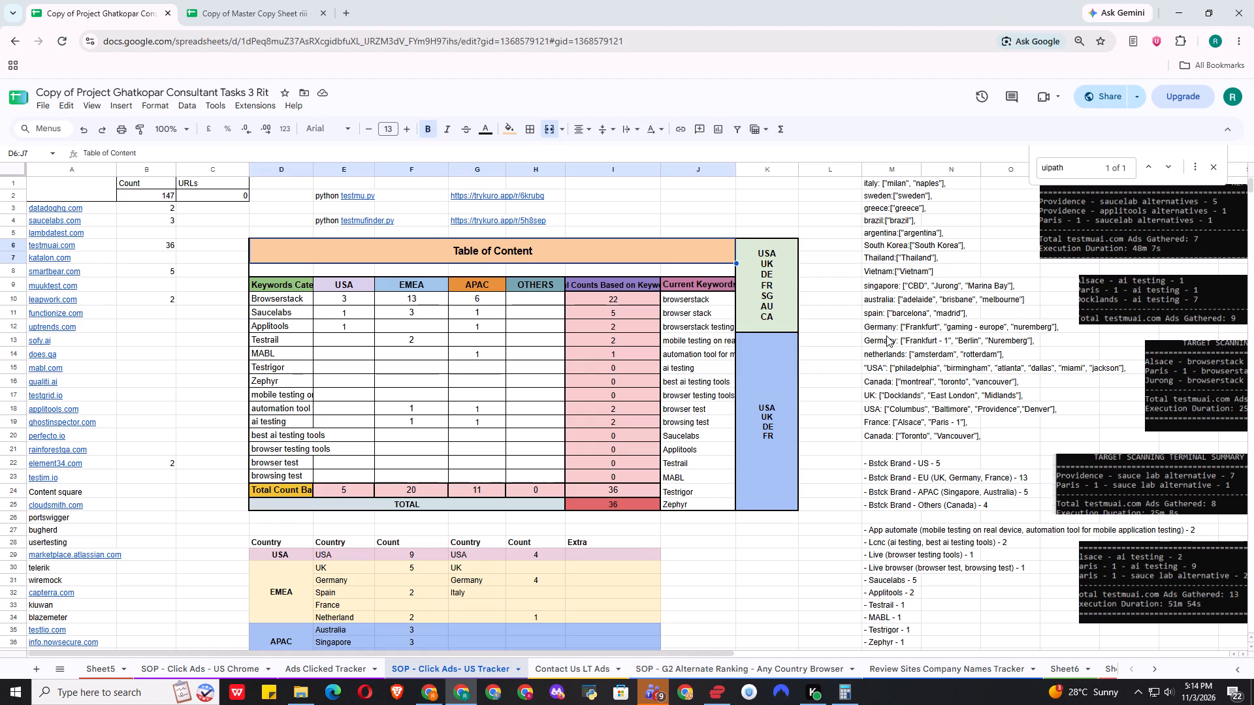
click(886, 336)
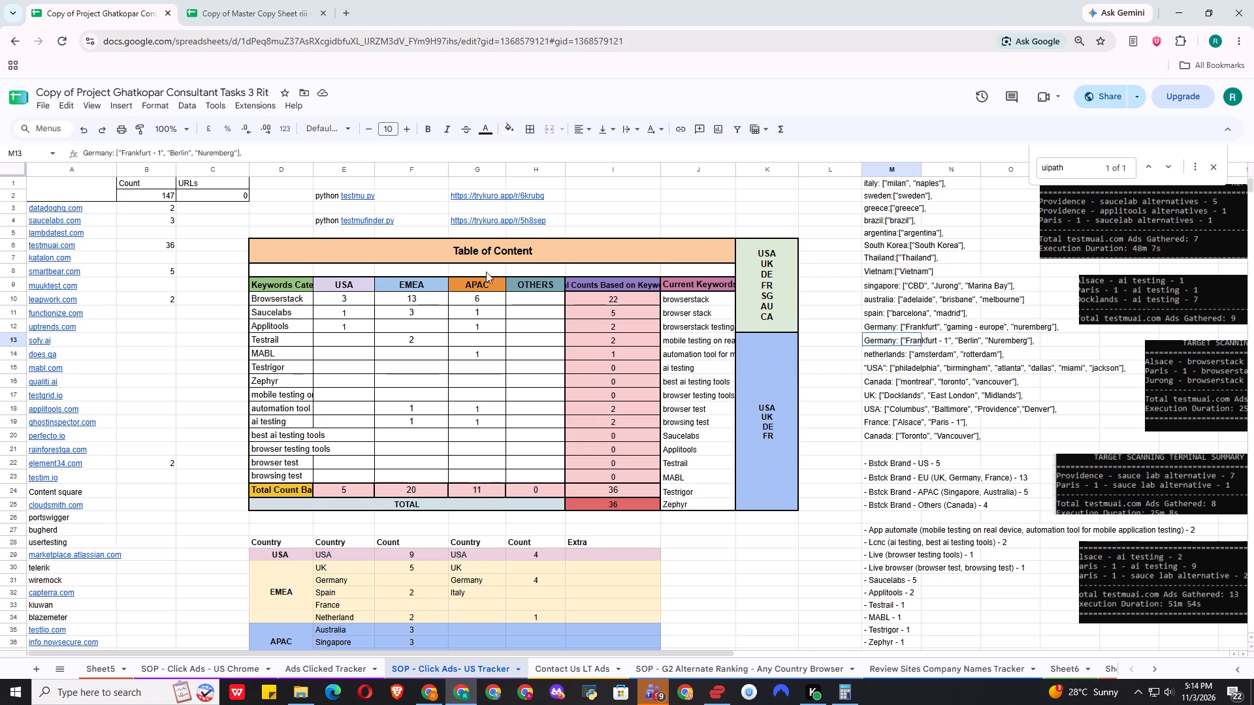
Merge the blank row D8:J8 below the "Table of Content" heading into one cell.
drag(287, 270, 521, 275)
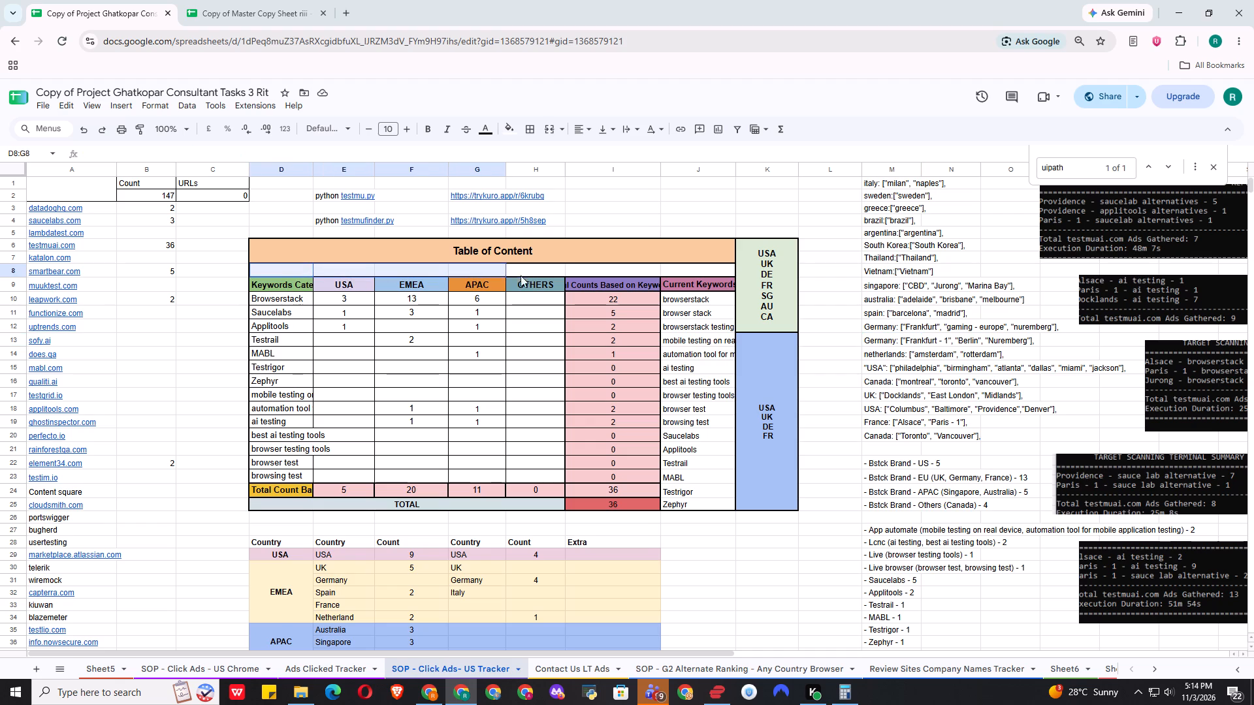
drag(521, 275, 710, 276)
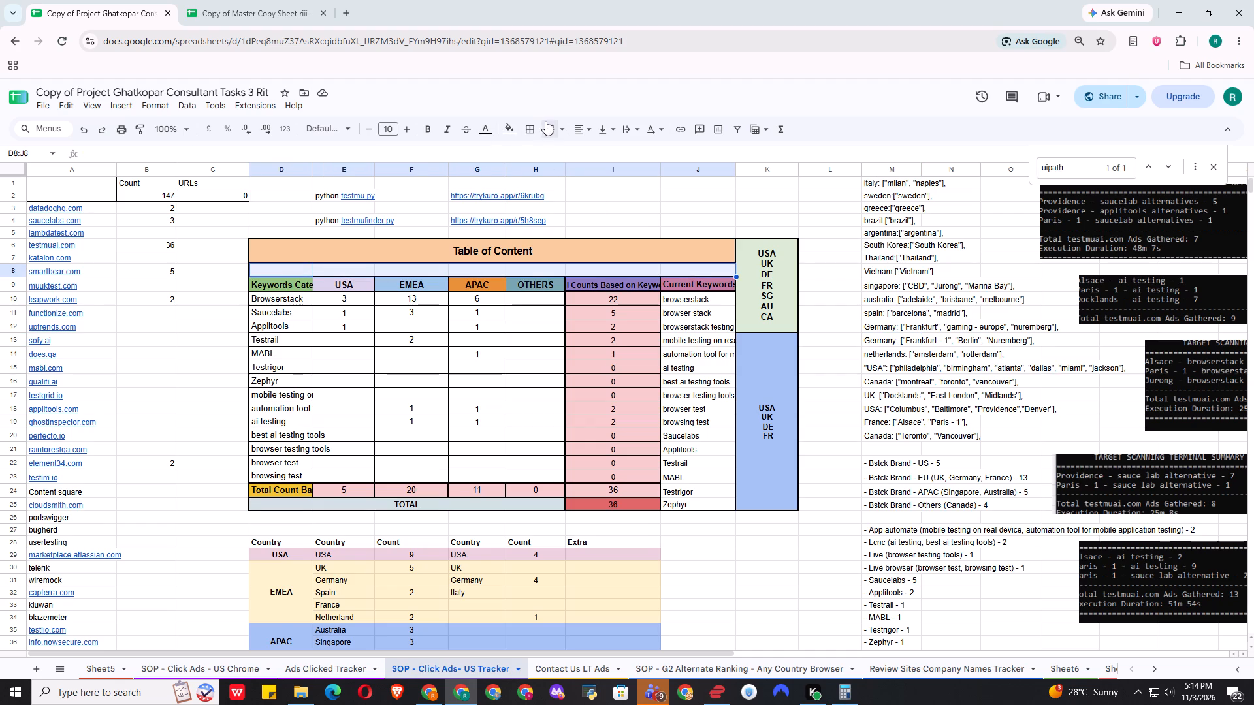
click(545, 132)
click(559, 403)
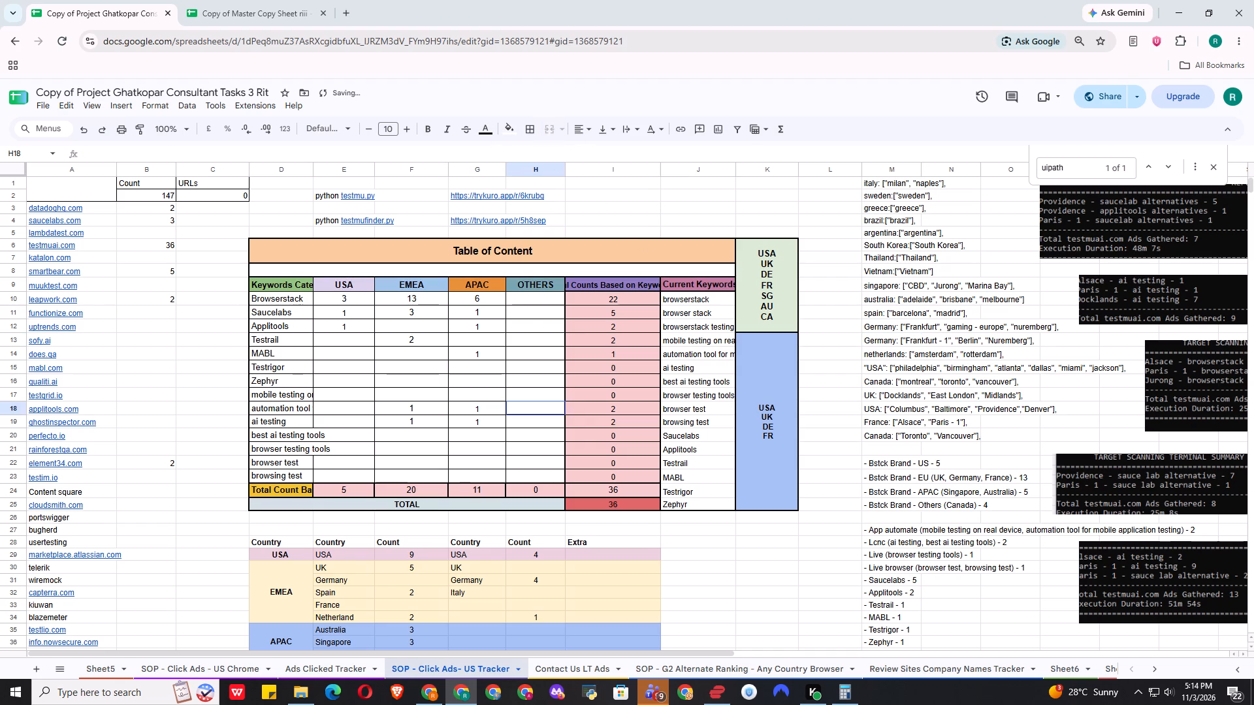
click(534, 275)
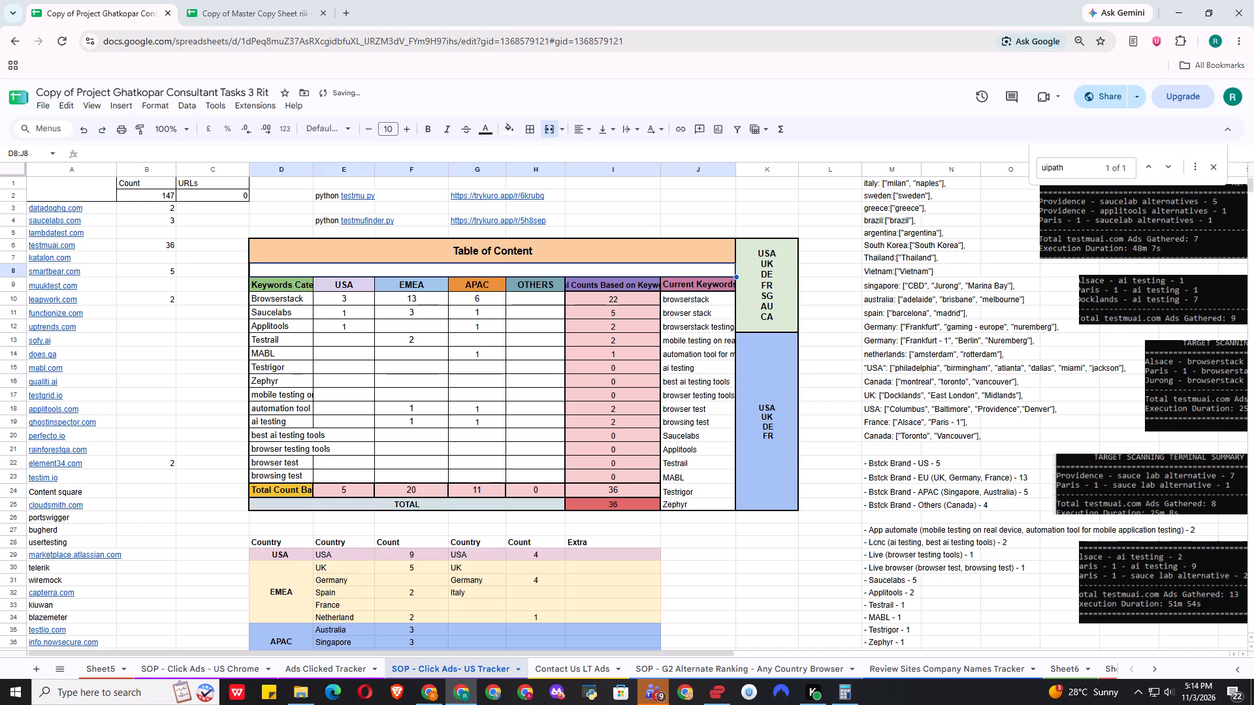
click(553, 352)
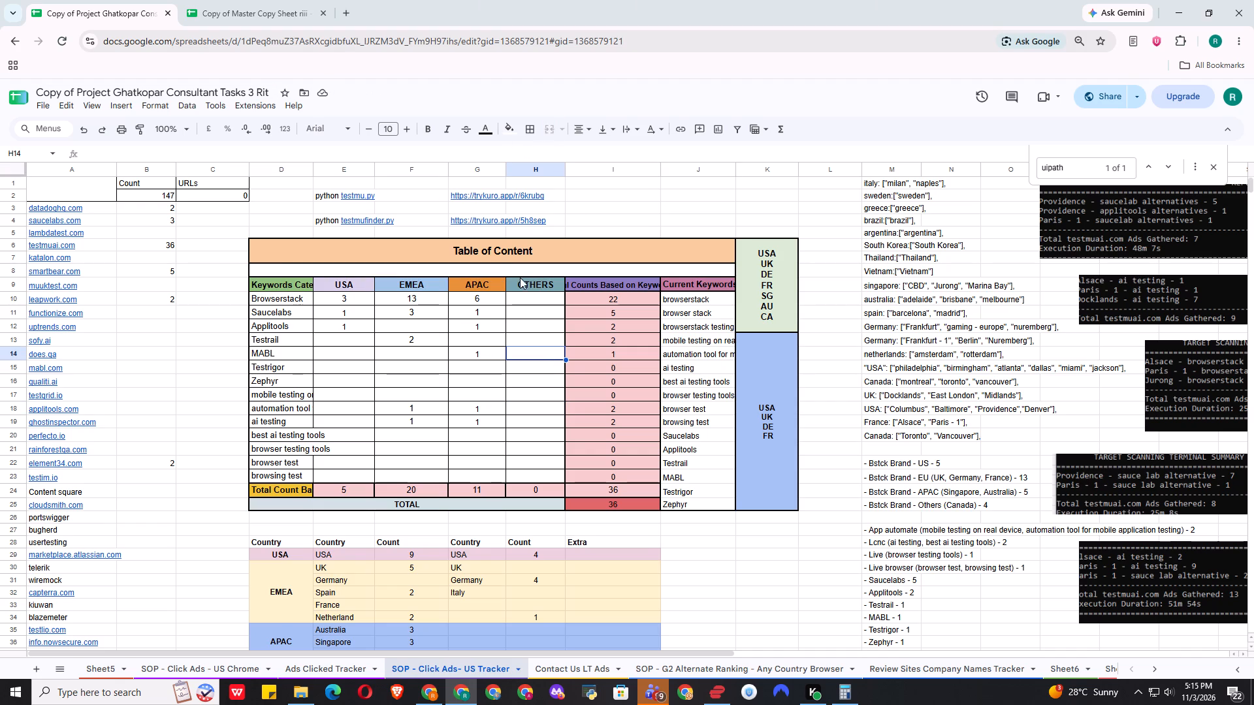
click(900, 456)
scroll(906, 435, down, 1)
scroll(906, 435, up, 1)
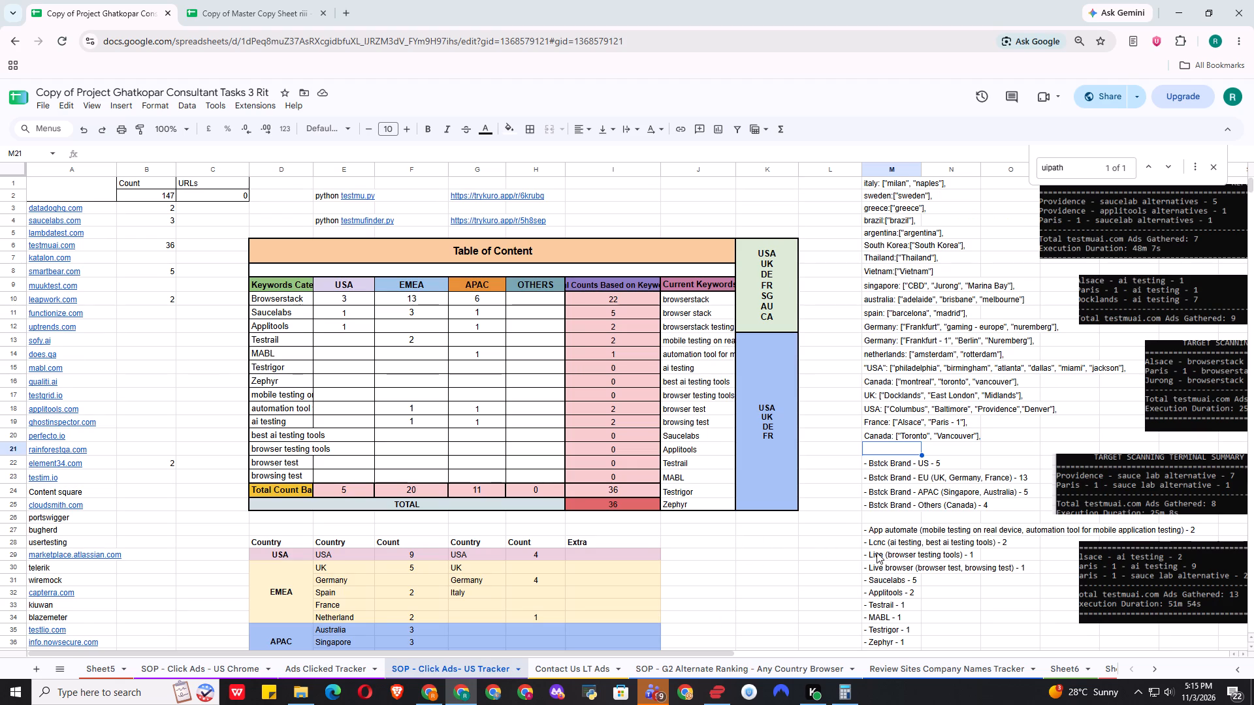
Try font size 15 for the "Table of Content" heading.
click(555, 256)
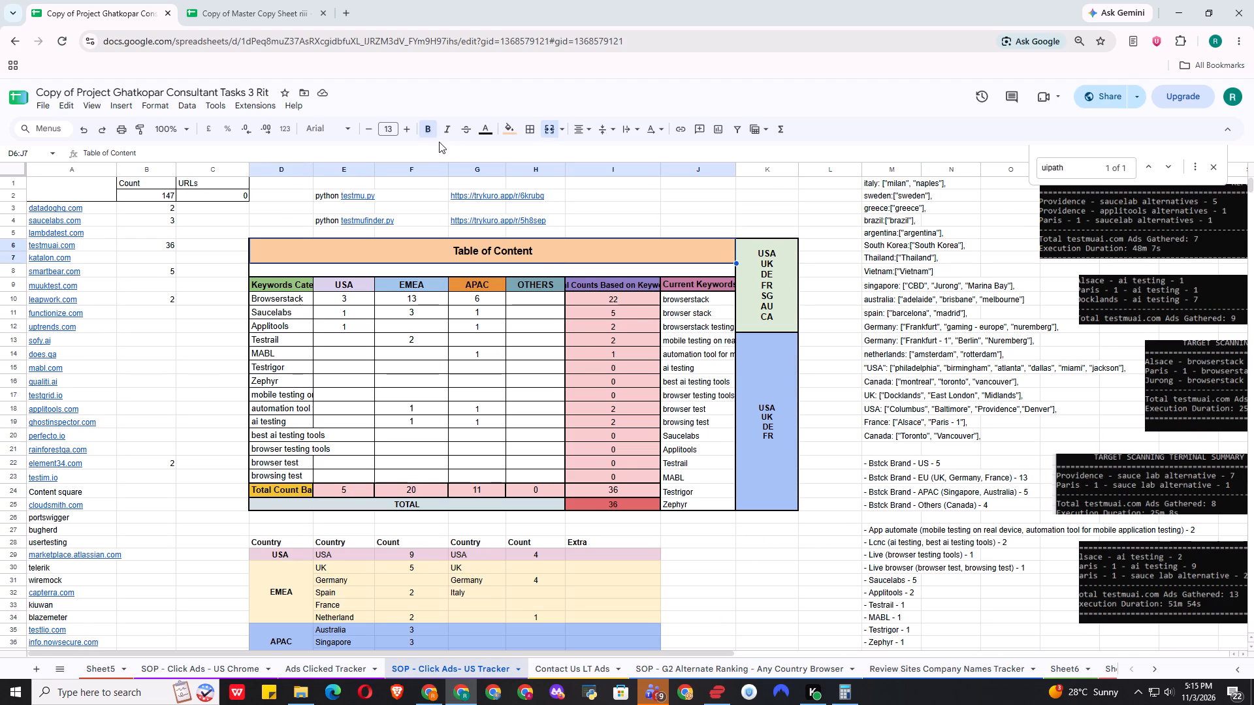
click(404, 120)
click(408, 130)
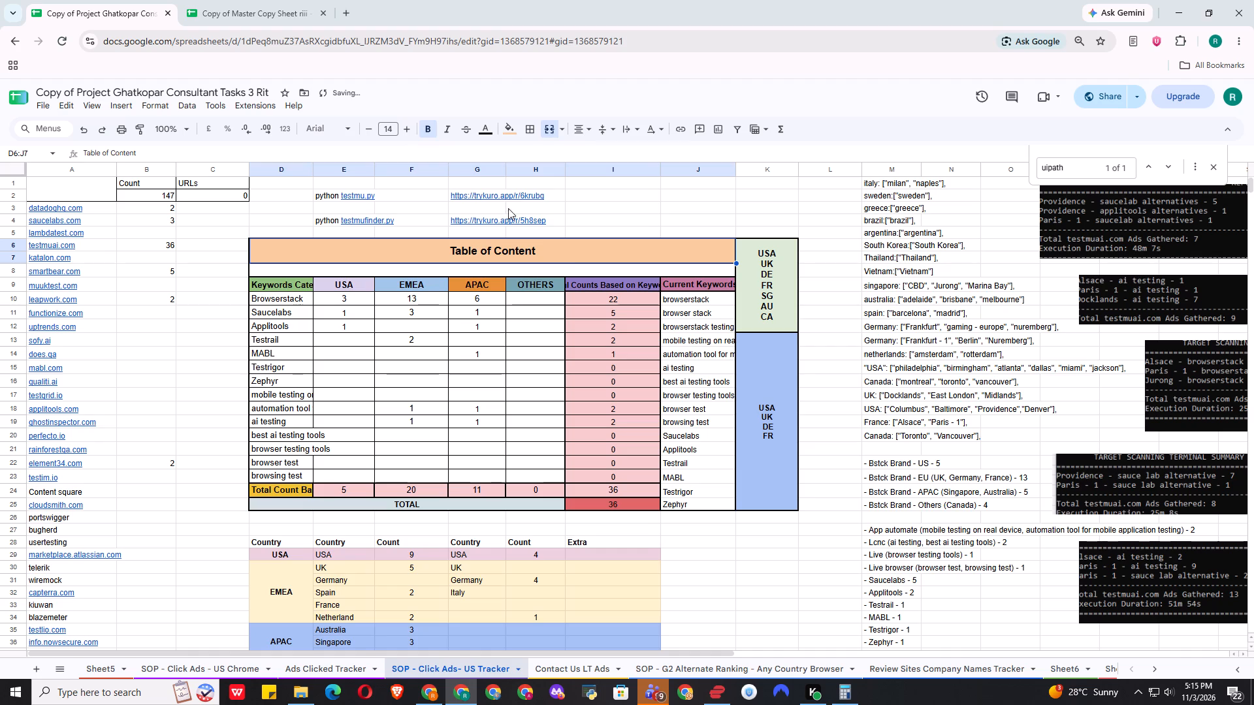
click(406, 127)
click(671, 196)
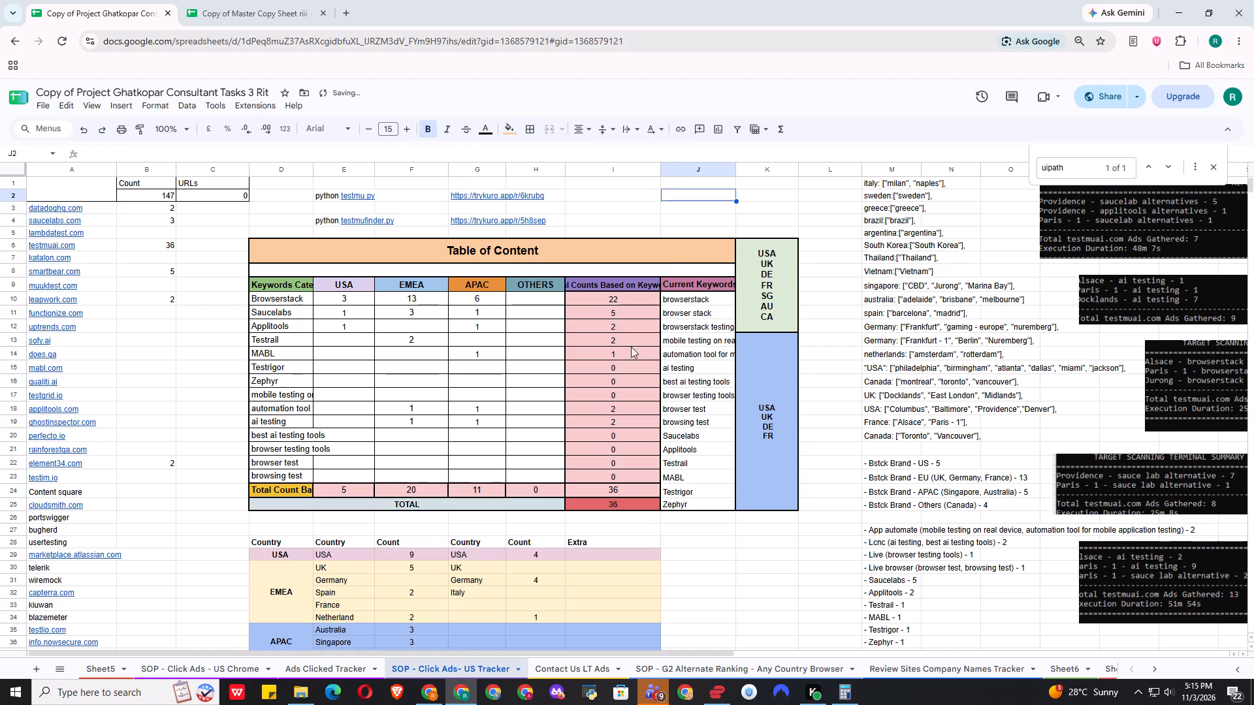
Set the font size of the "Table of Content" heading to 14.
click(530, 256)
click(368, 129)
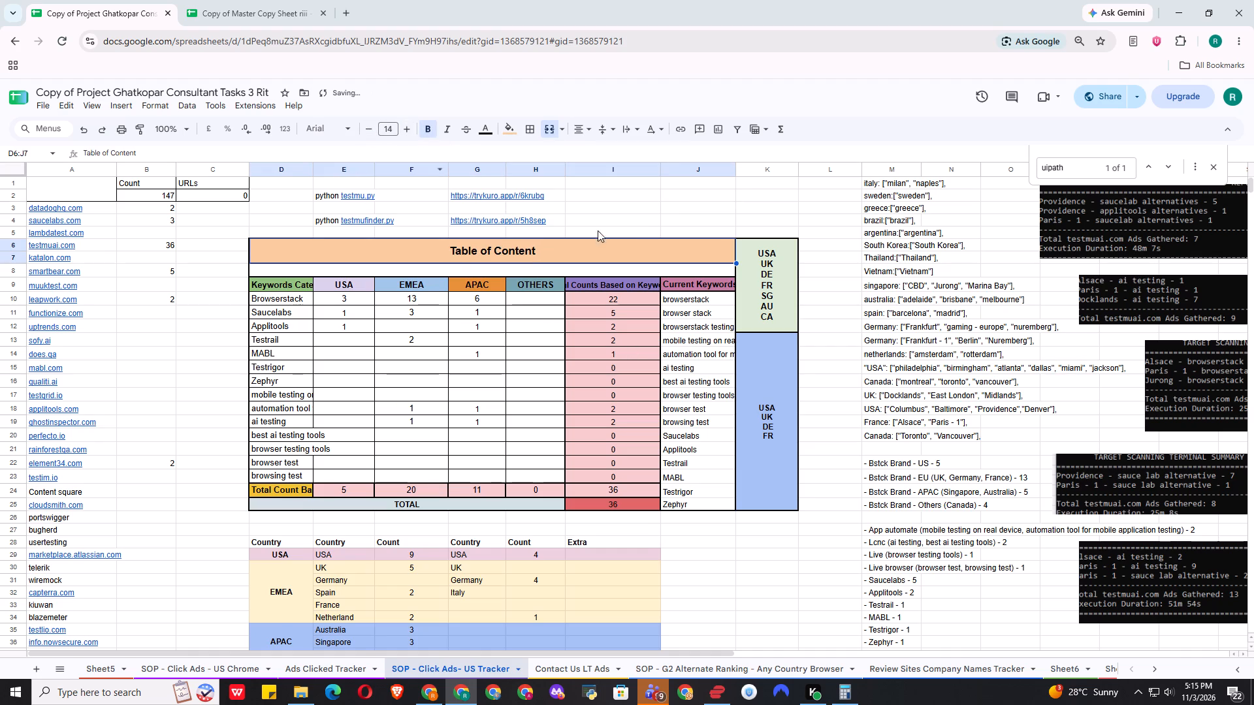
click(646, 229)
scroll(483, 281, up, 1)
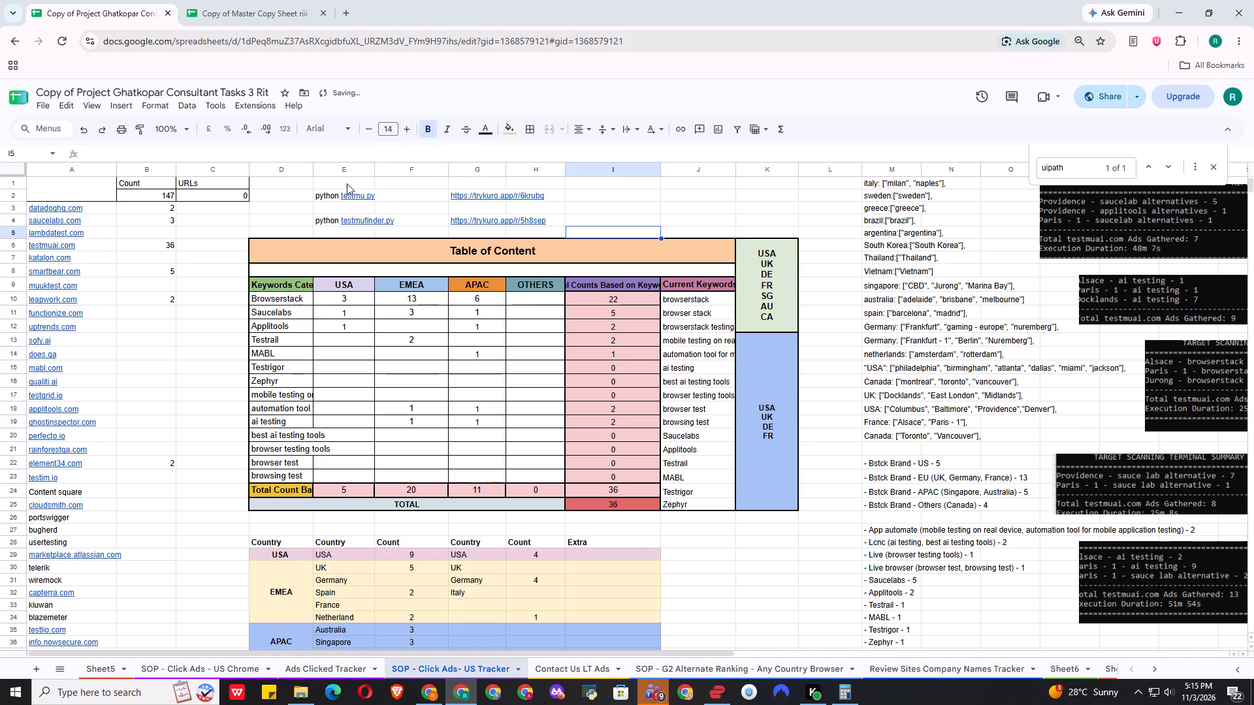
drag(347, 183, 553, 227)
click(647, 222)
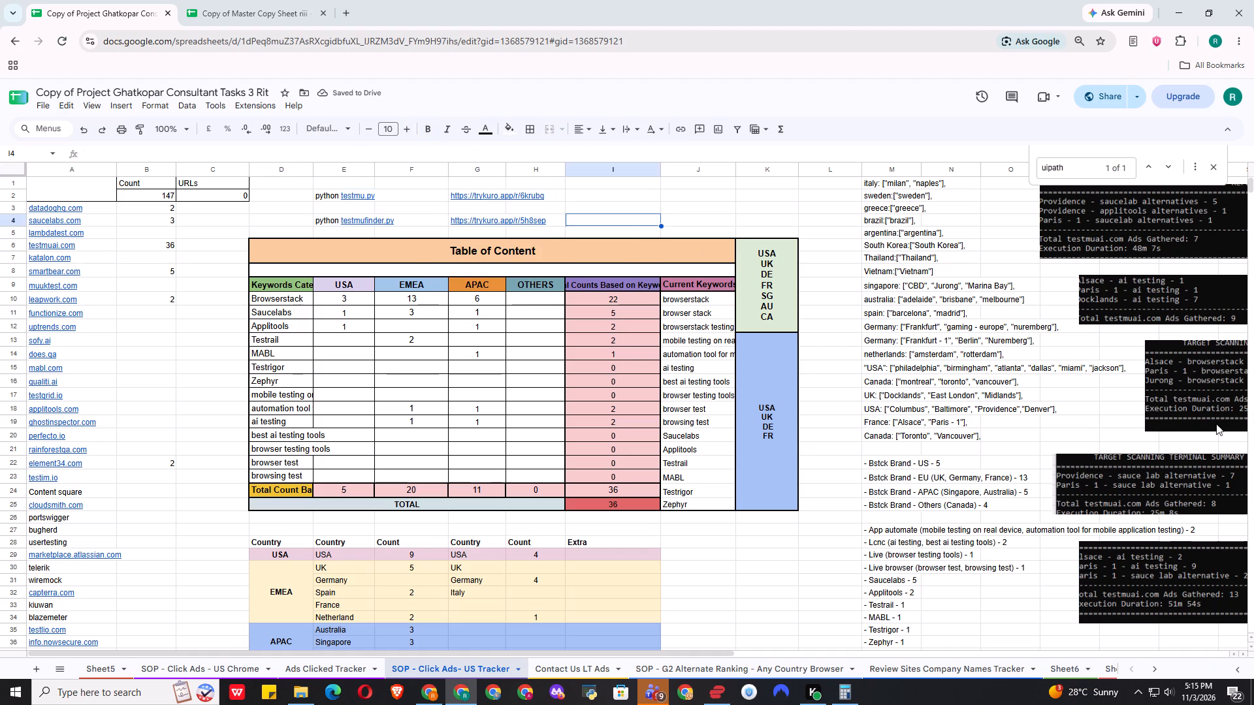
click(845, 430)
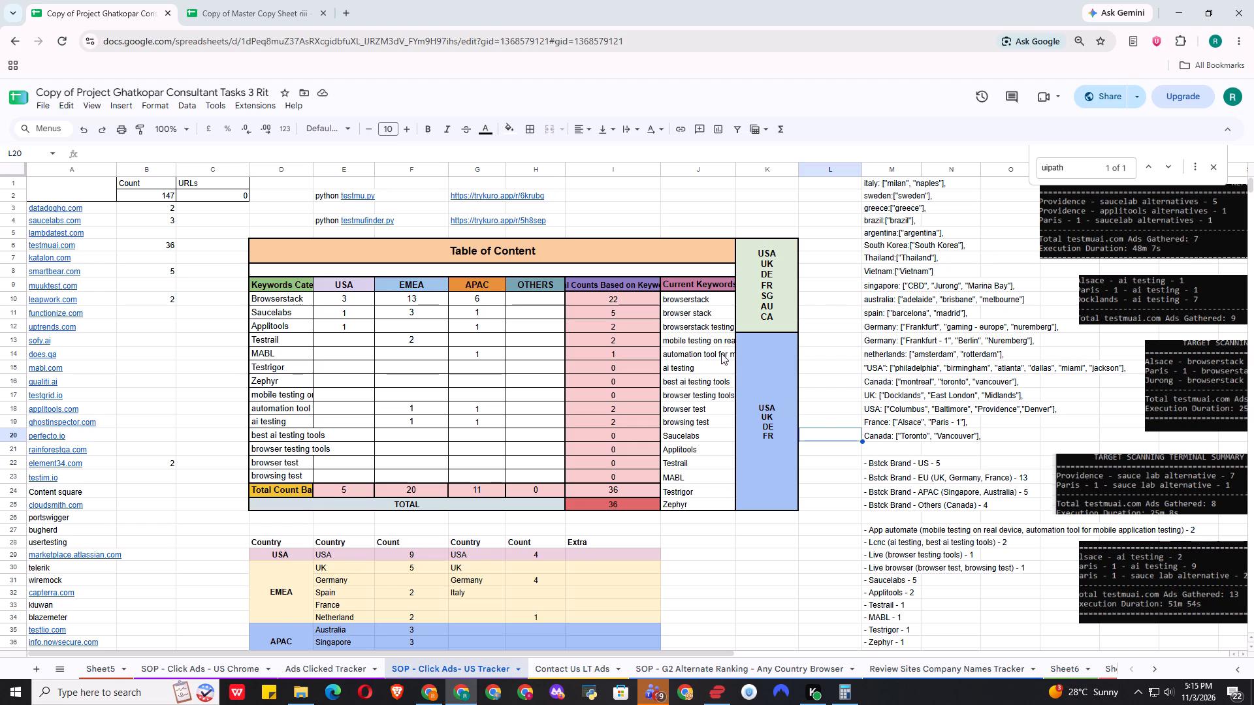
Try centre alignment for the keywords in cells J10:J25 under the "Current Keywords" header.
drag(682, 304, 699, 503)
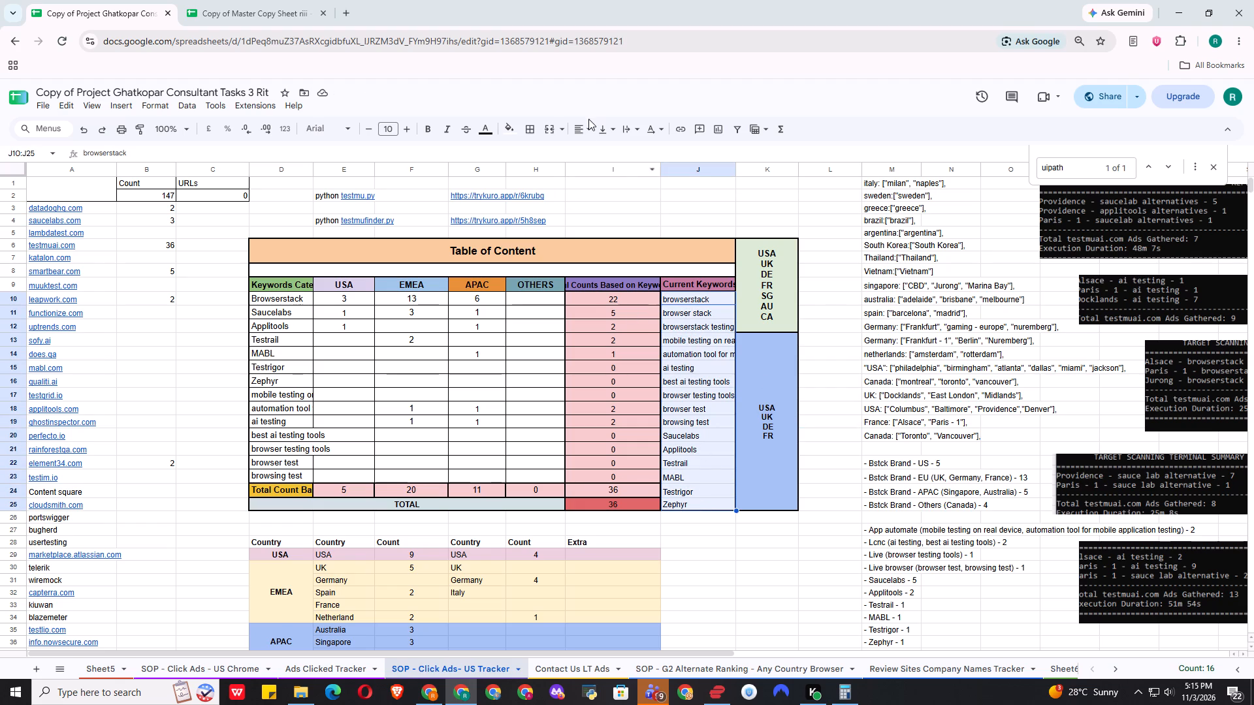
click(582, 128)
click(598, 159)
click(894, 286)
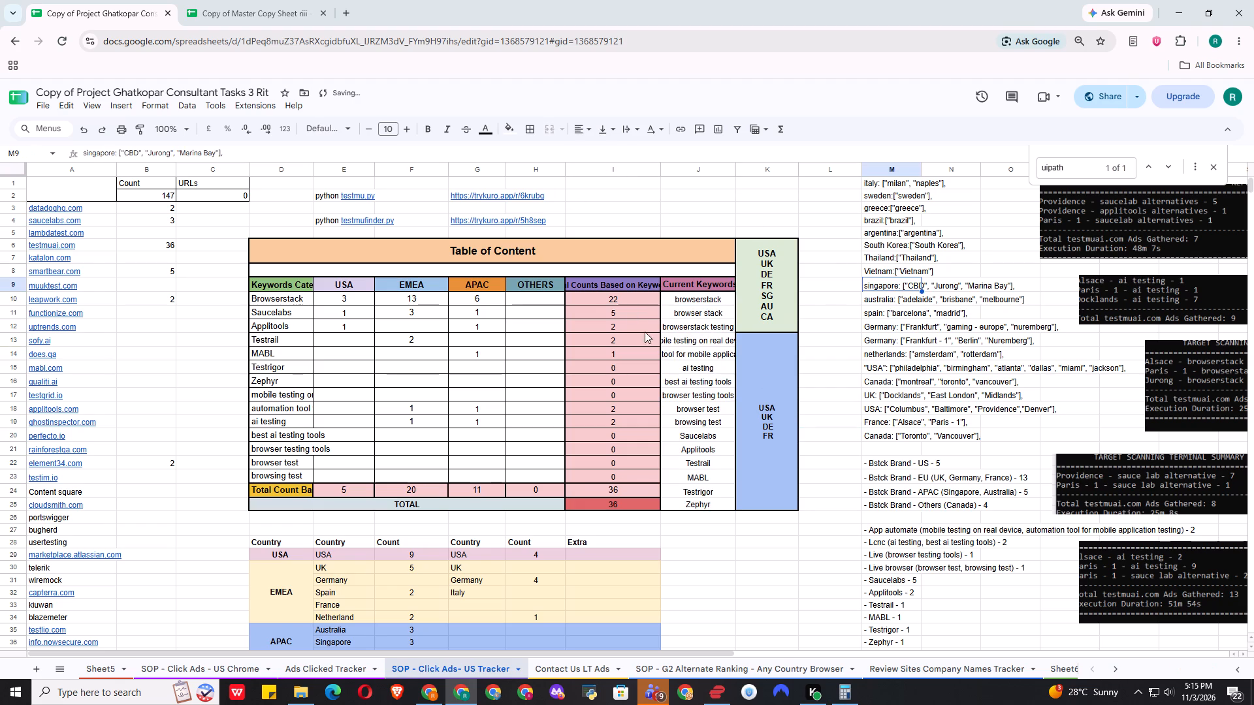
Left-align the keywords in cells J10:J25 under the "Current Keywords" header.
drag(688, 305, 703, 505)
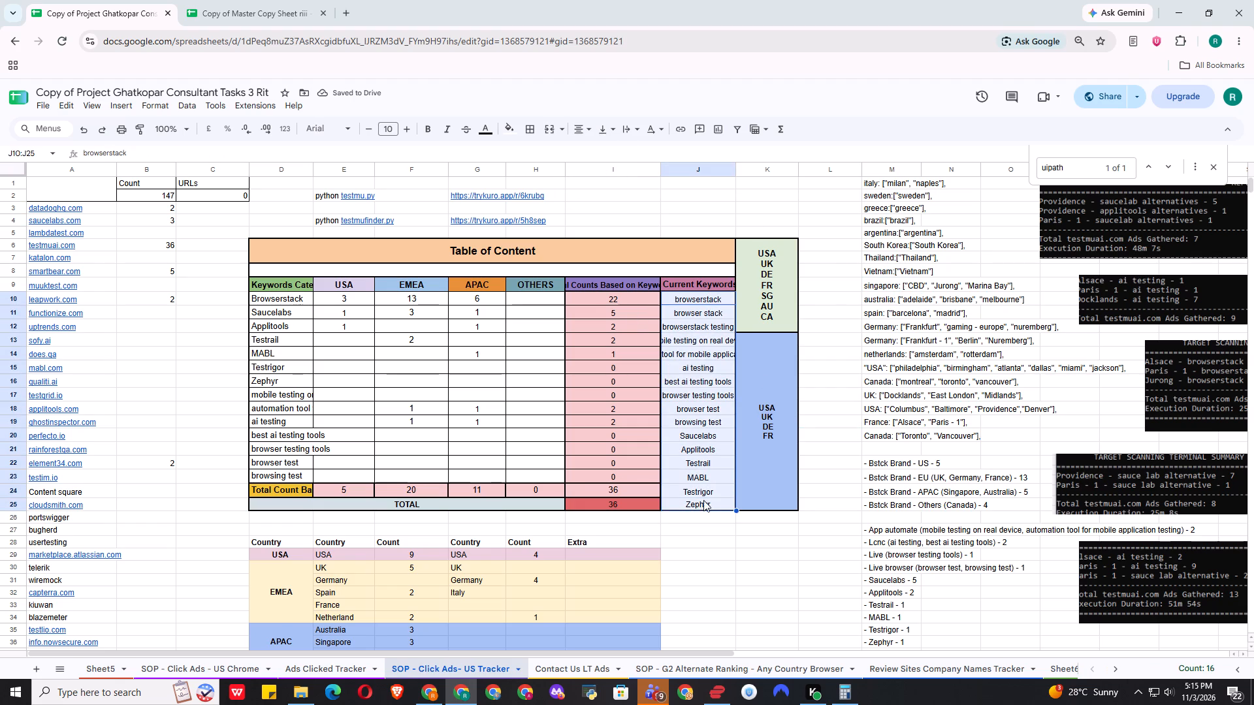
click(572, 127)
click(588, 152)
click(872, 316)
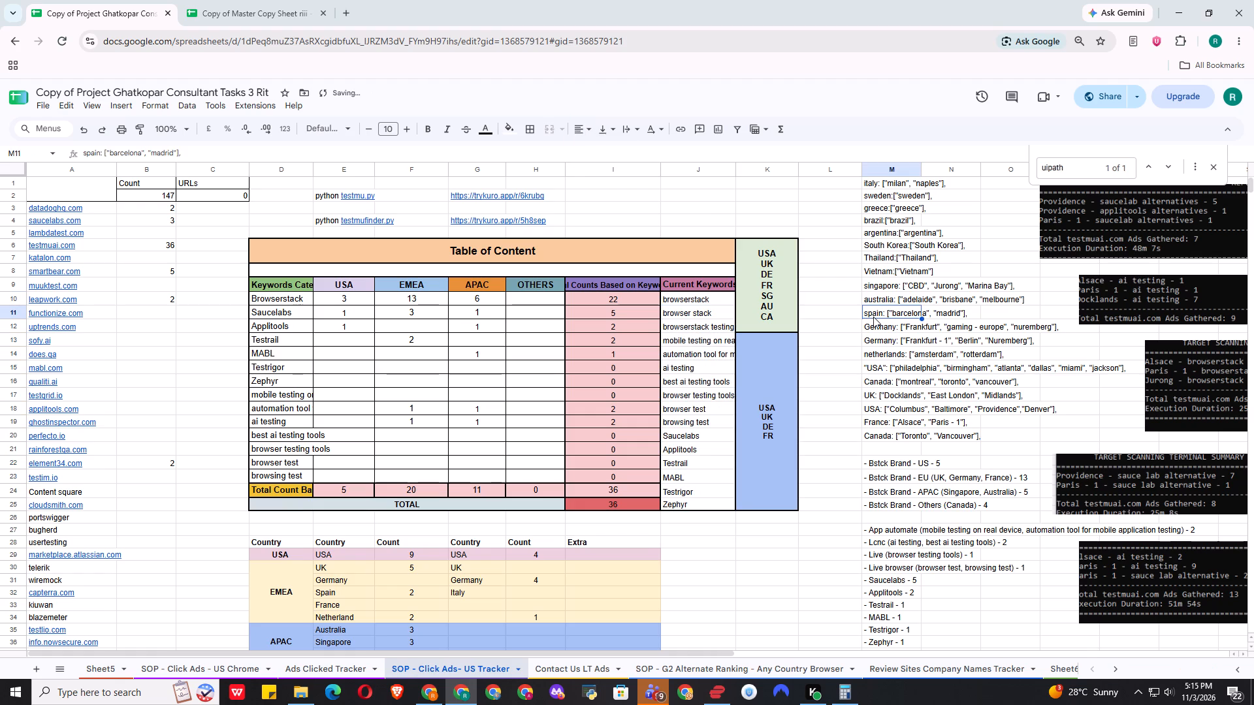
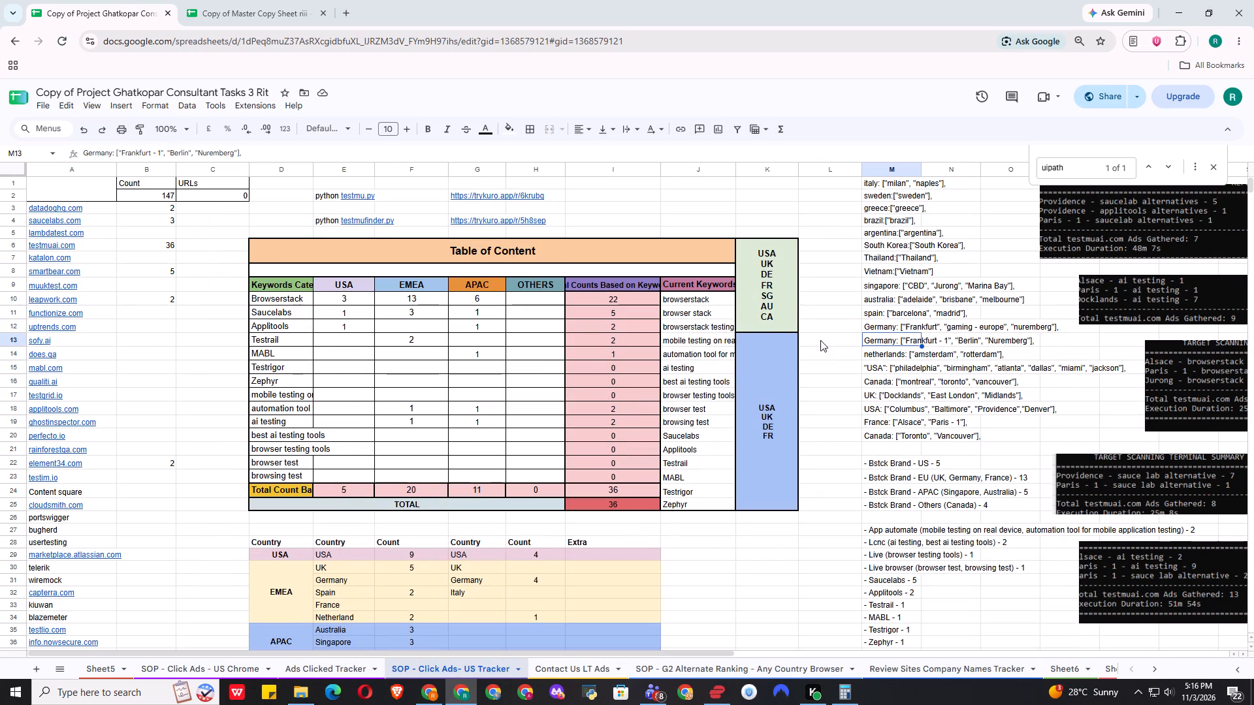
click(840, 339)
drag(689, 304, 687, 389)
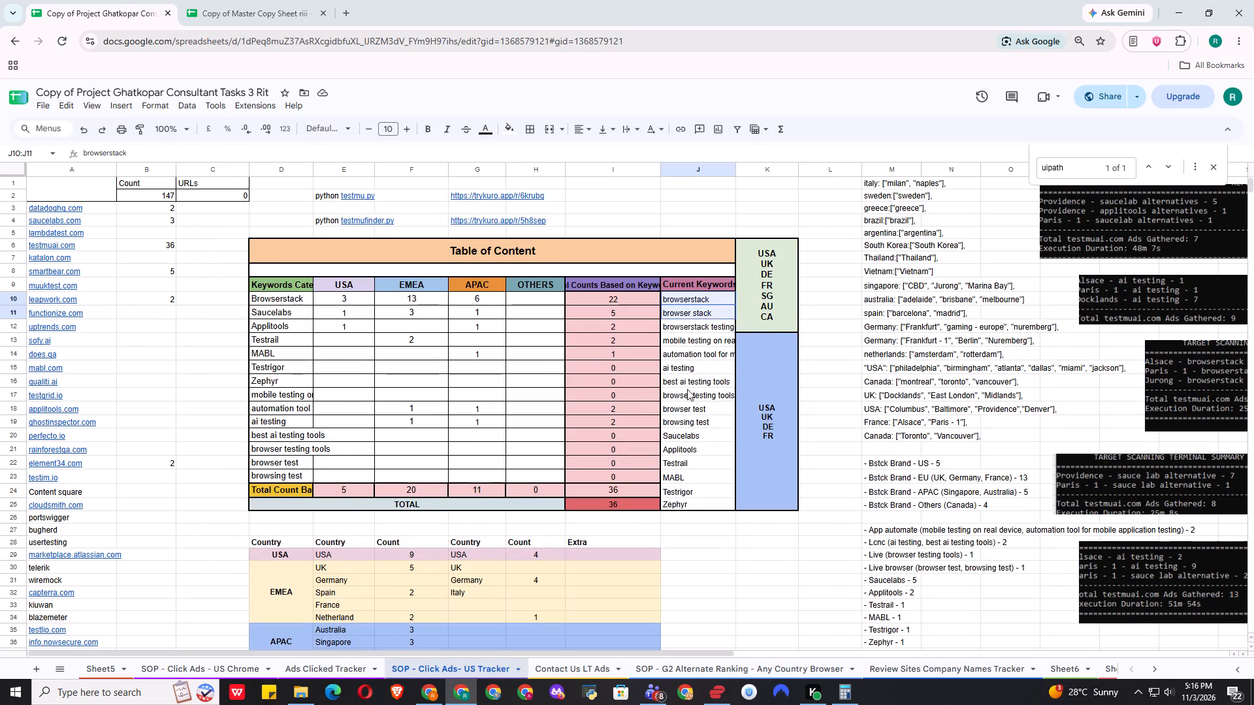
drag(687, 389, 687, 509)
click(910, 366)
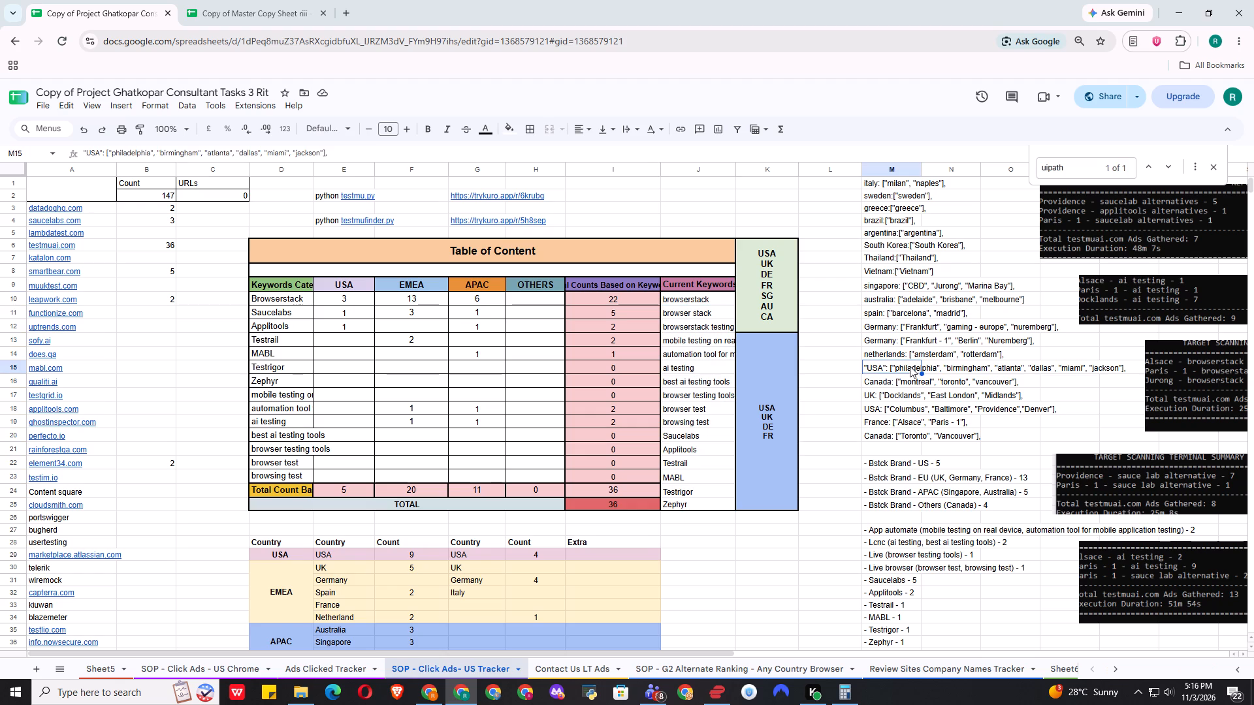
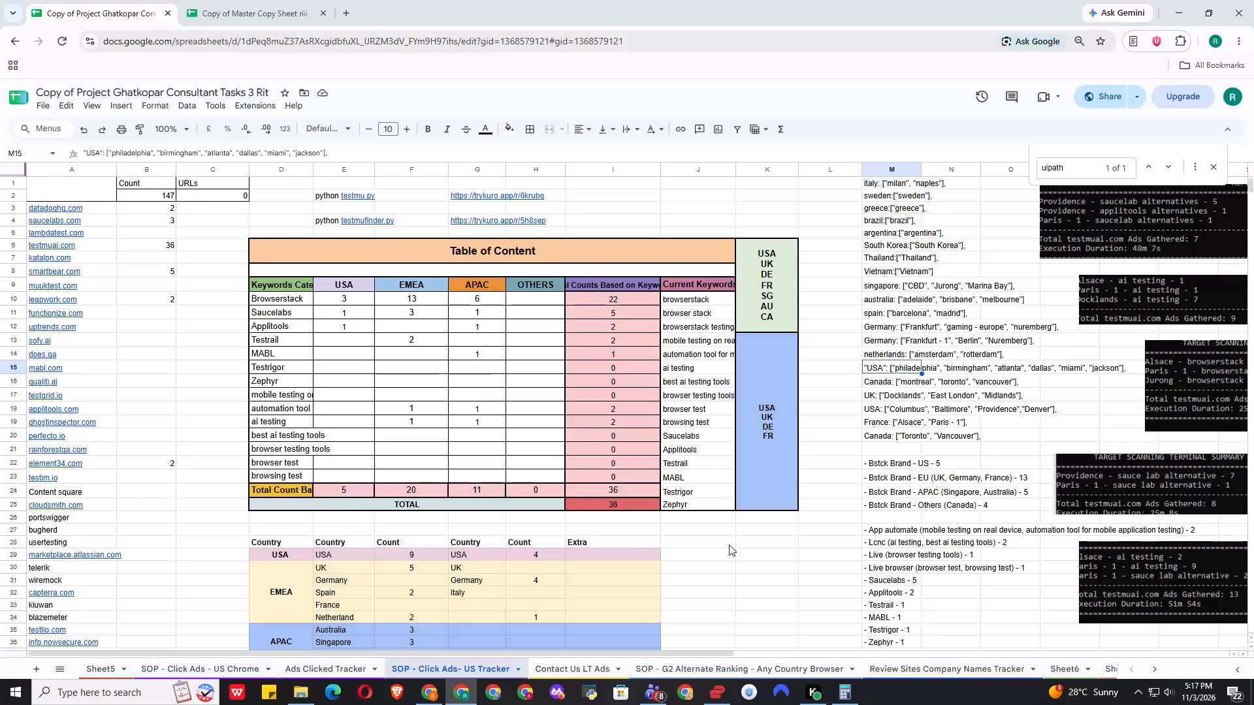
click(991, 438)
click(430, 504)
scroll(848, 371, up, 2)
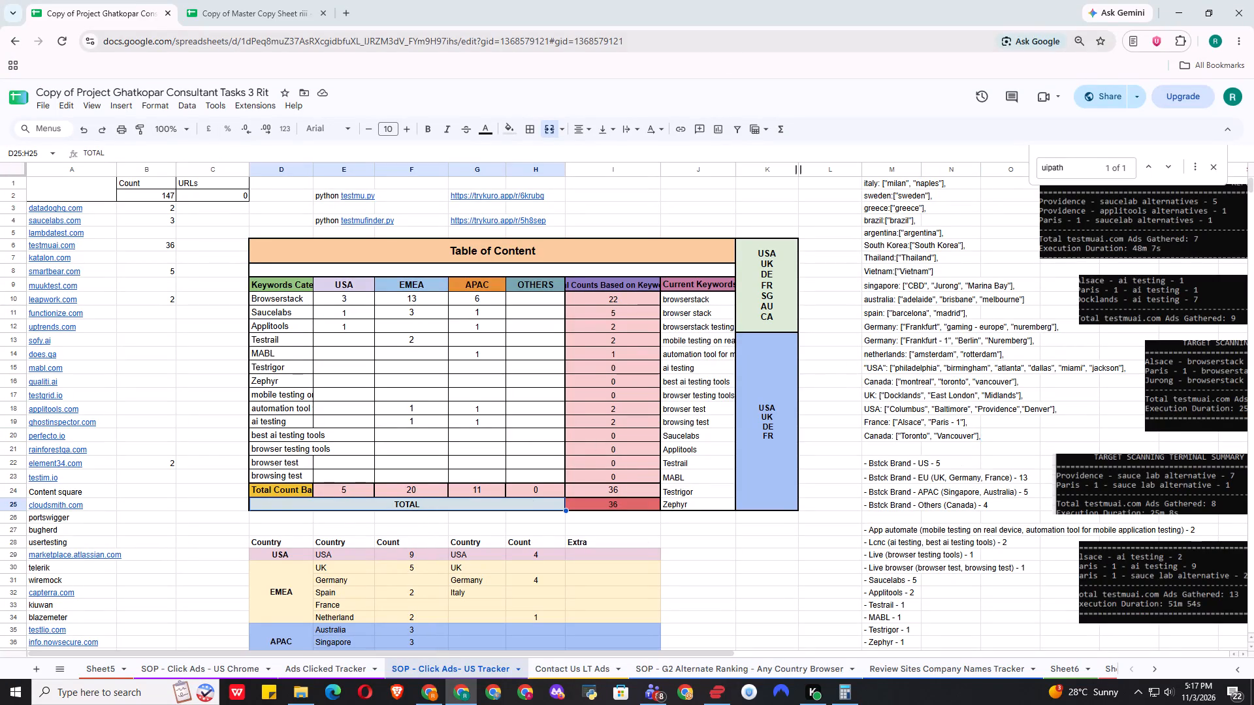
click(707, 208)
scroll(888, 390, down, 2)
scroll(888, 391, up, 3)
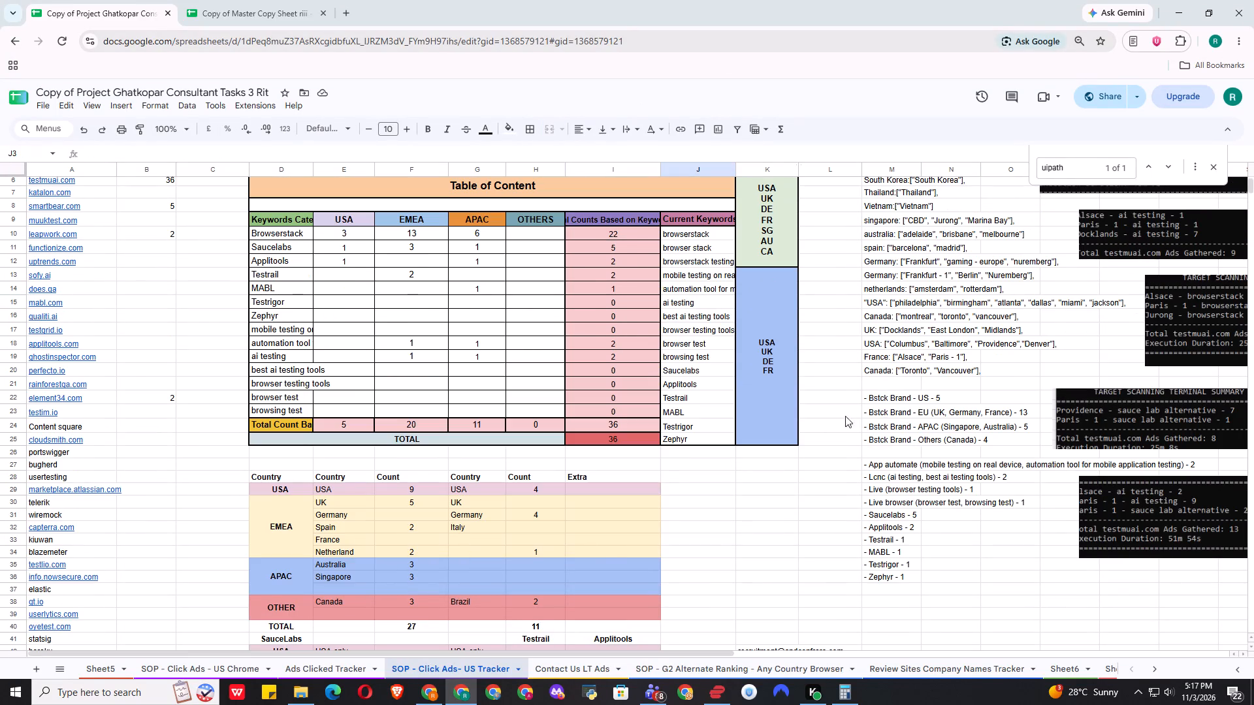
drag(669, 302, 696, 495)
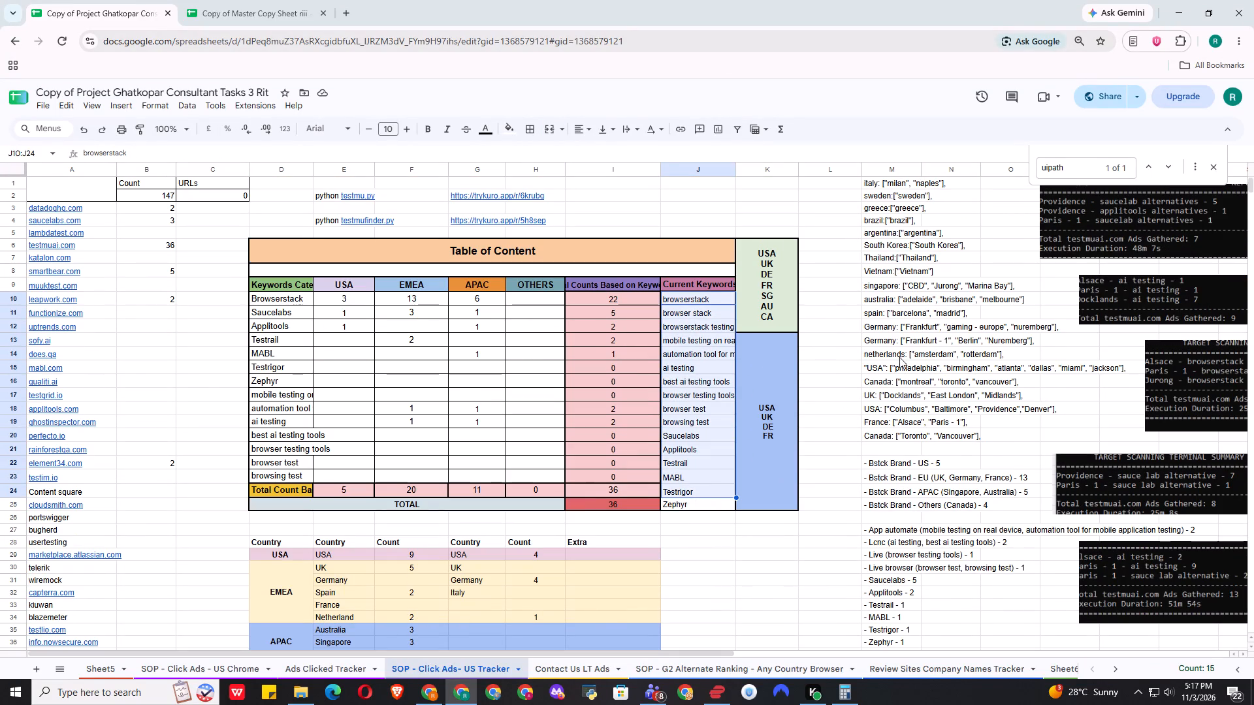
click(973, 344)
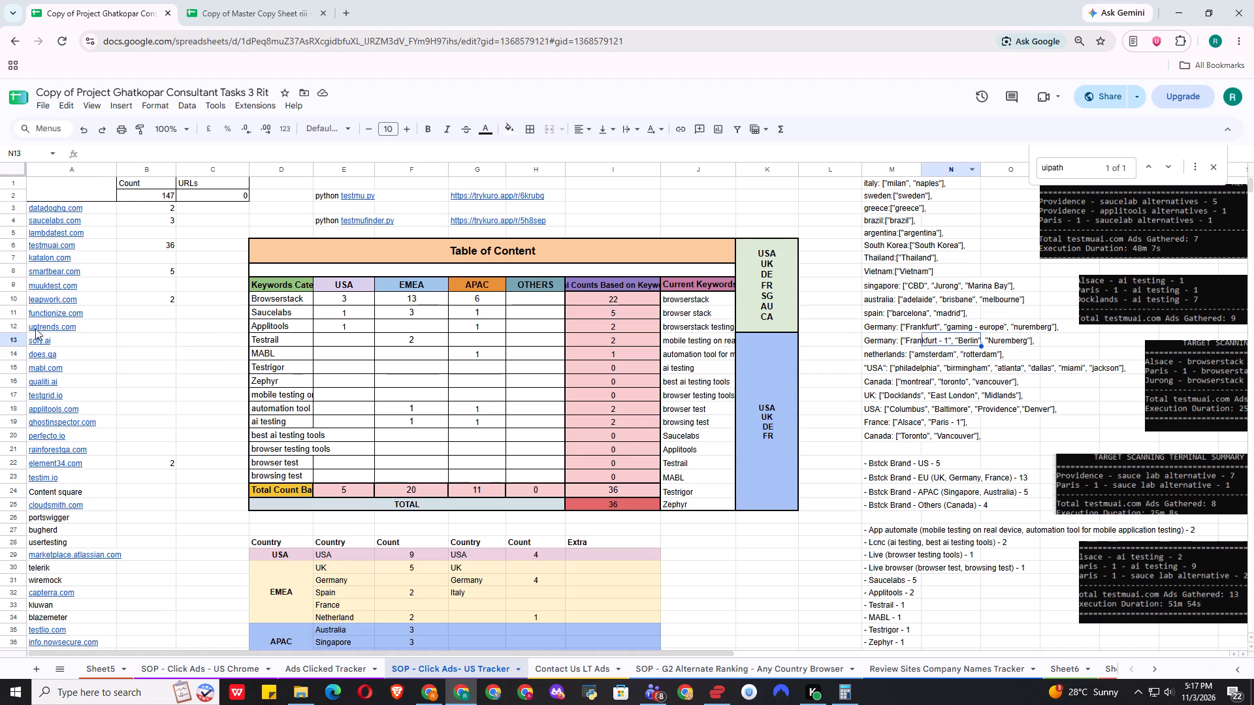
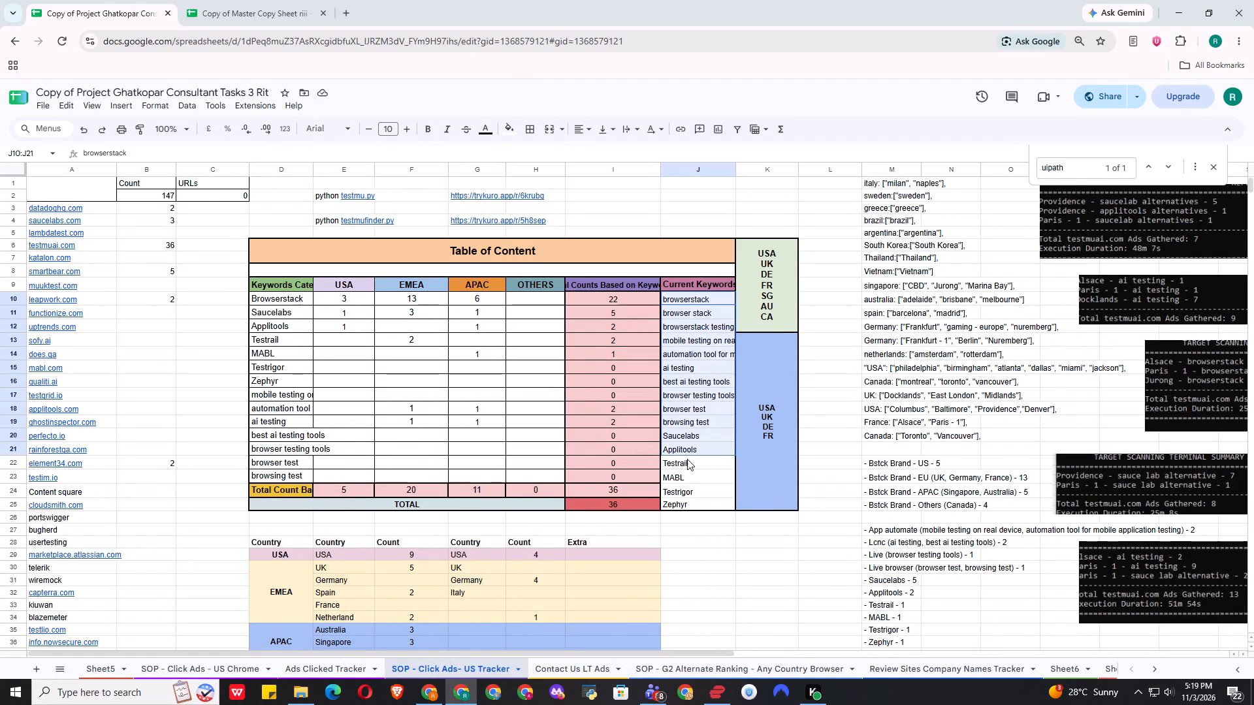
Examine the keyword, city and country summaries in the US Tracker and the dated counts in the Ads Clicked Tracker.
drag(687, 459, 705, 502)
click(696, 544)
click(929, 393)
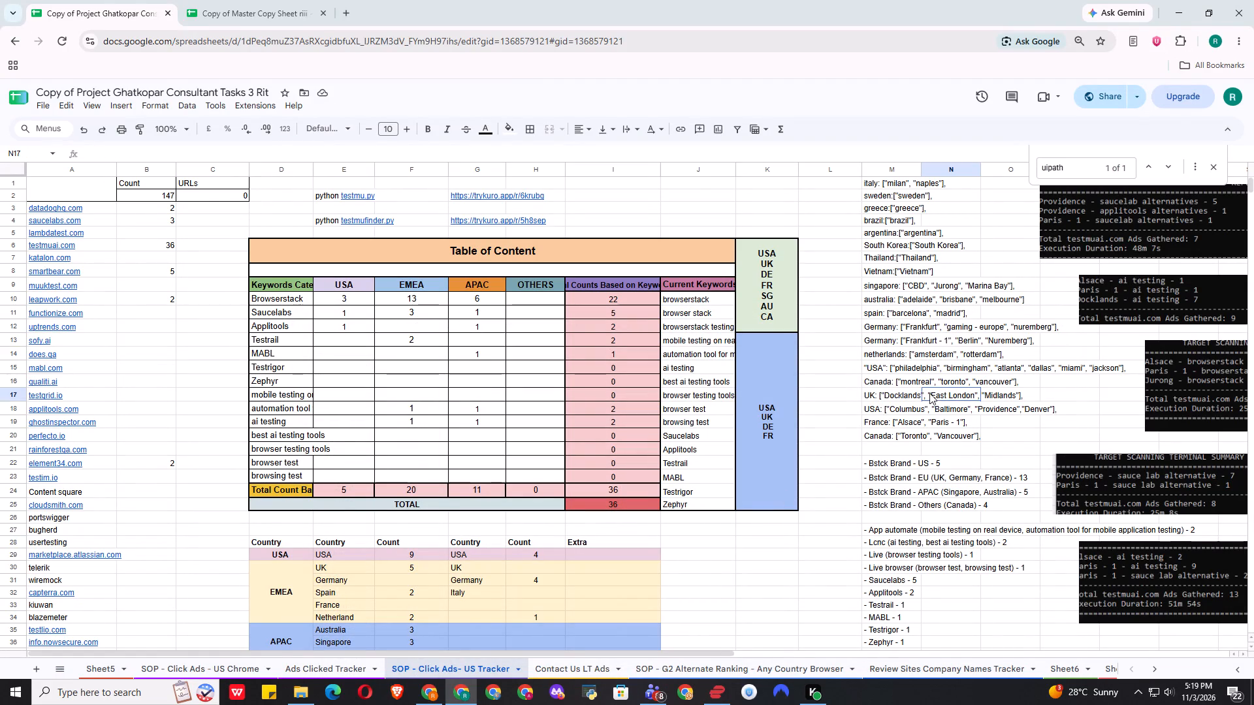
scroll(864, 302, up, 2)
drag(880, 188, 893, 434)
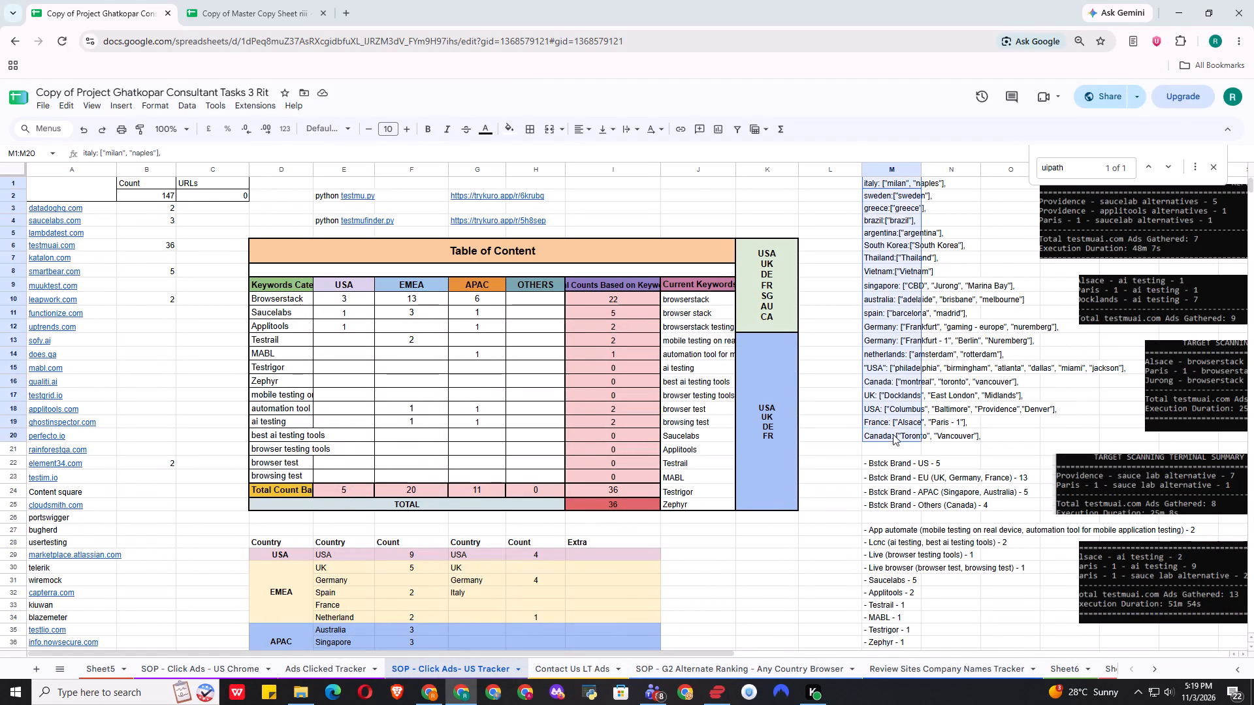
drag(893, 434, 917, 440)
scroll(935, 446, down, 4)
scroll(897, 352, up, 7)
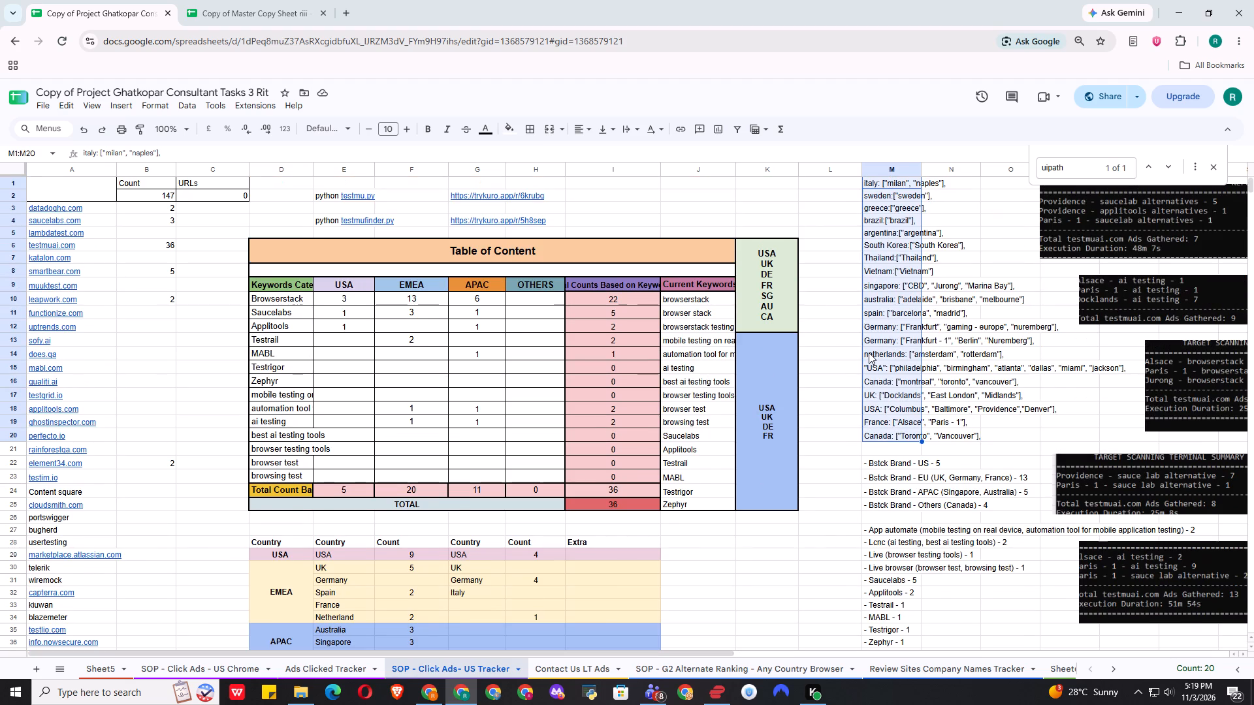
scroll(869, 352, up, 2)
click(1043, 309)
drag(875, 187, 888, 366)
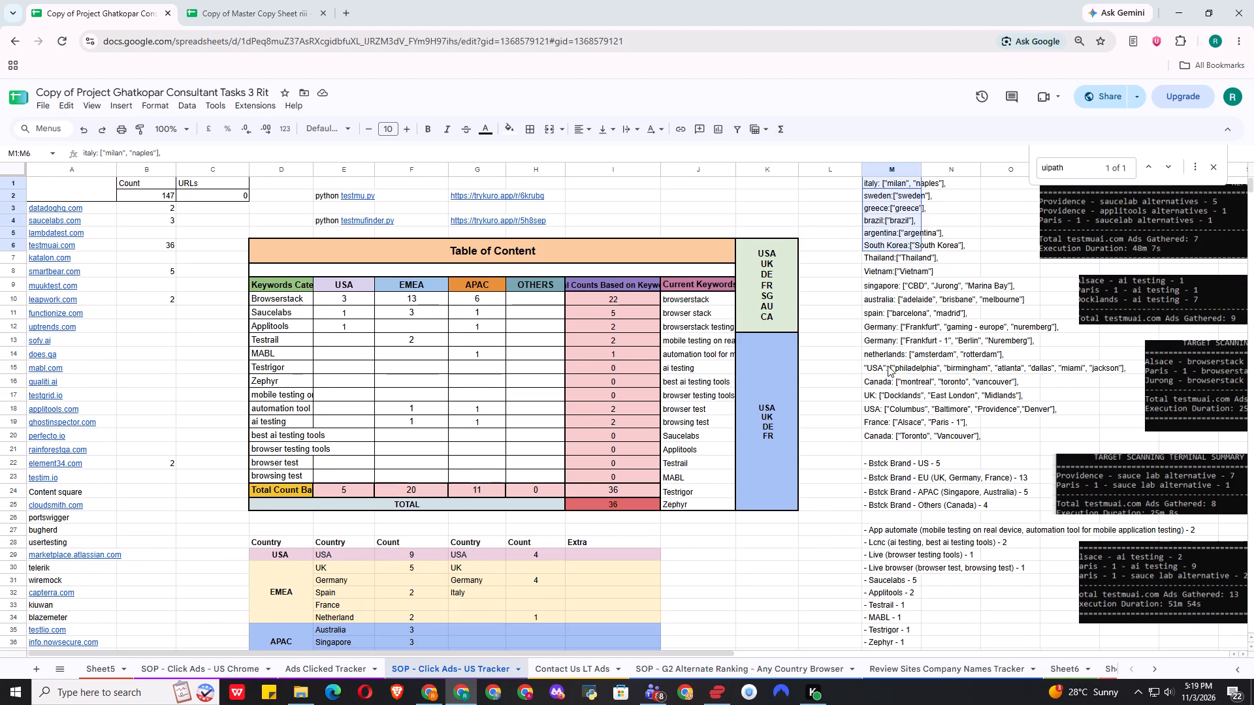
drag(888, 366, 895, 432)
click(980, 390)
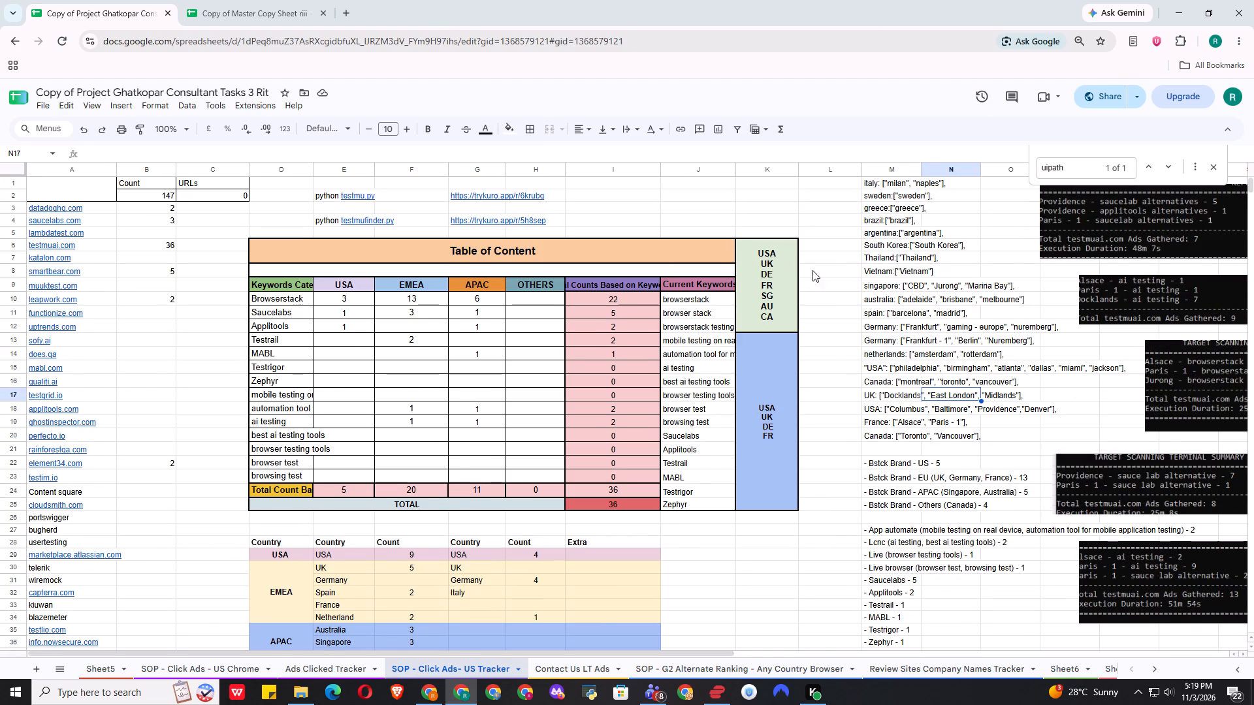
scroll(824, 270, down, 1)
scroll(651, 524, down, 4)
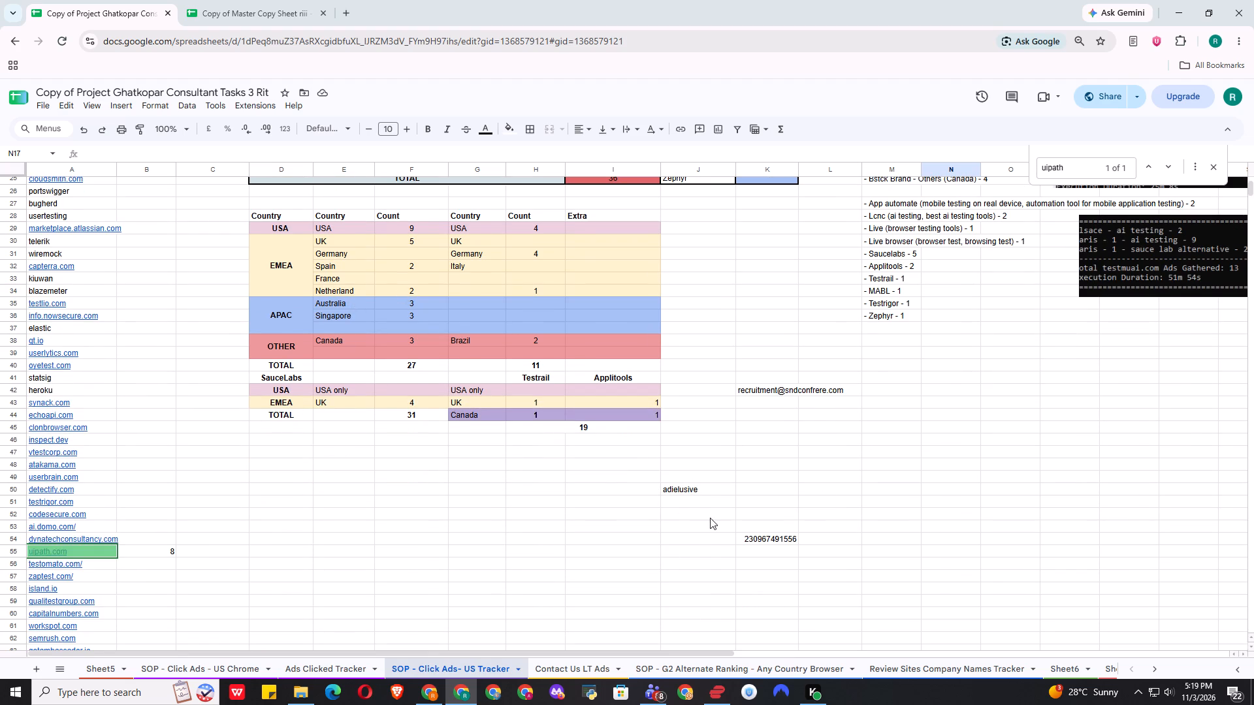
click(314, 668)
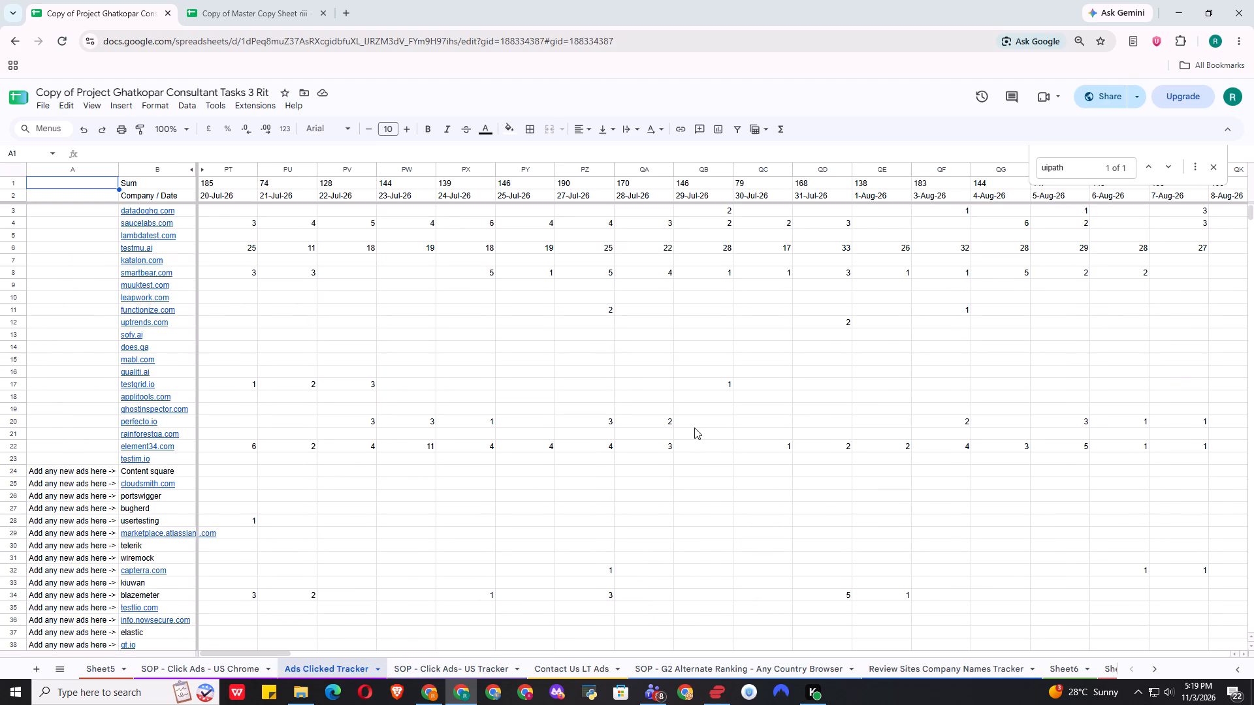
scroll(624, 436, up, 2)
drag(269, 651, 376, 659)
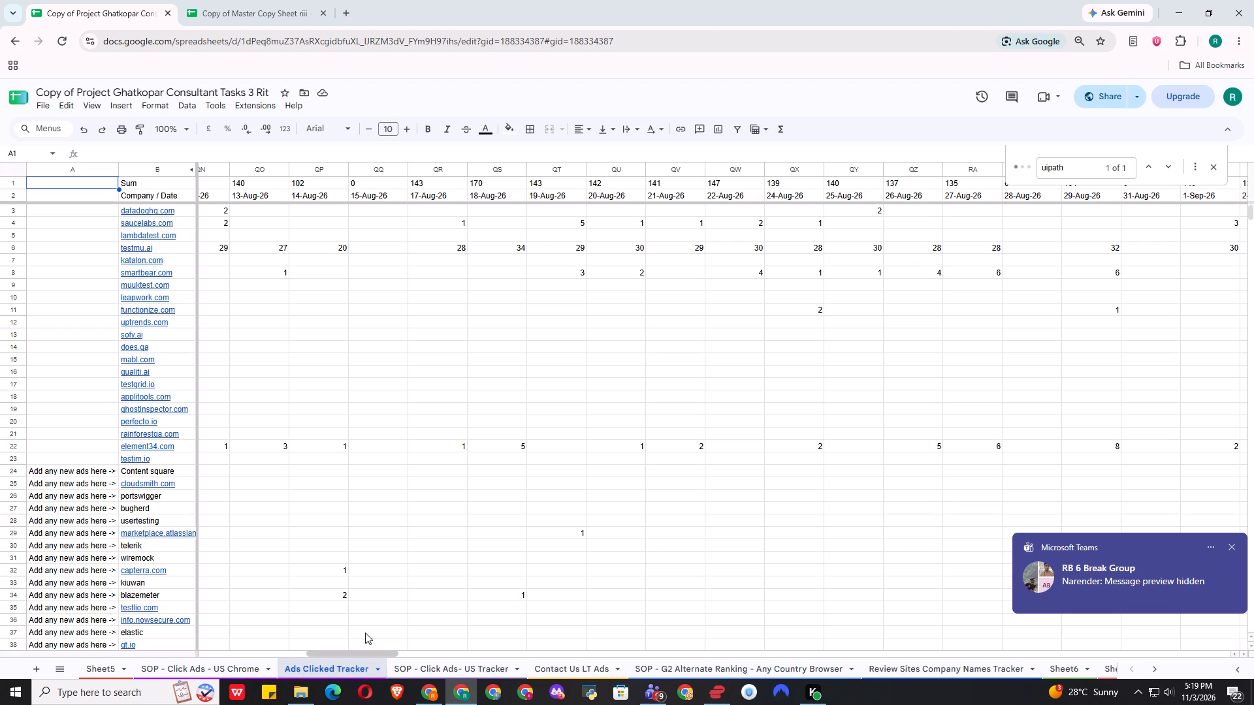
In the Master Copy Sheet's Group Status sheet, copy the Weekly Status entries from Ad Sessions overall down to G2 Comparisons.
click(250, 7)
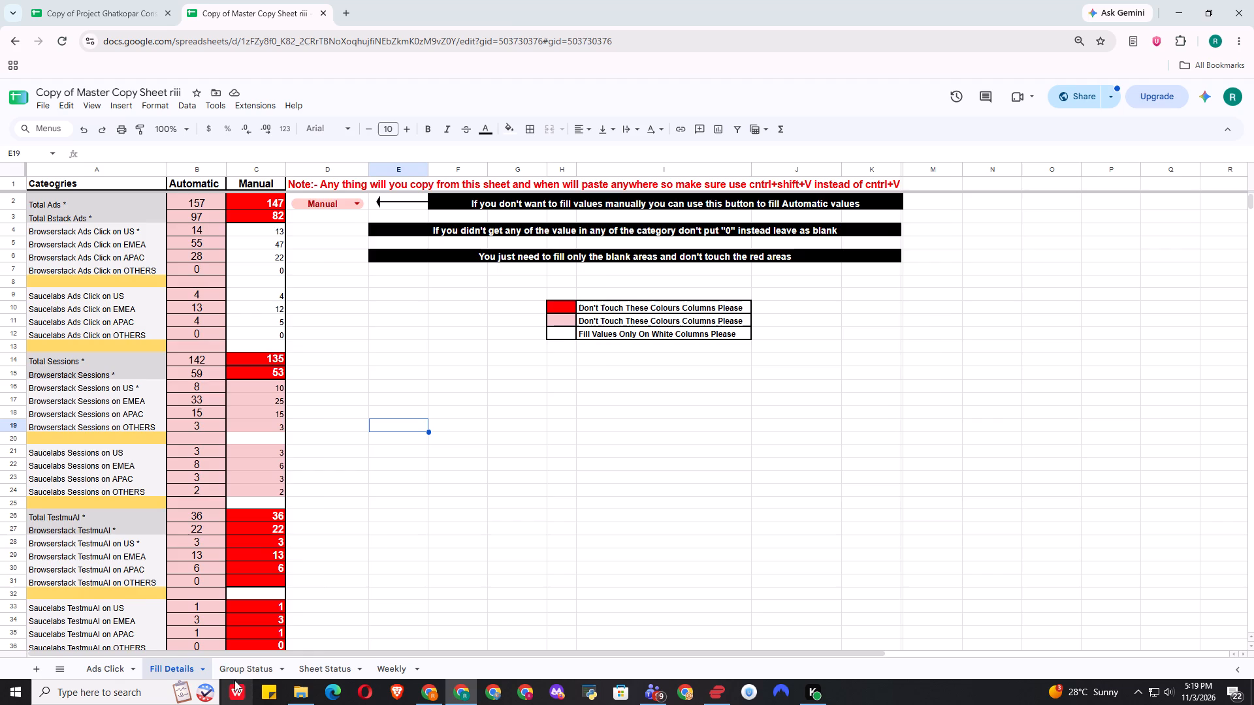
click(248, 665)
click(334, 657)
click(337, 661)
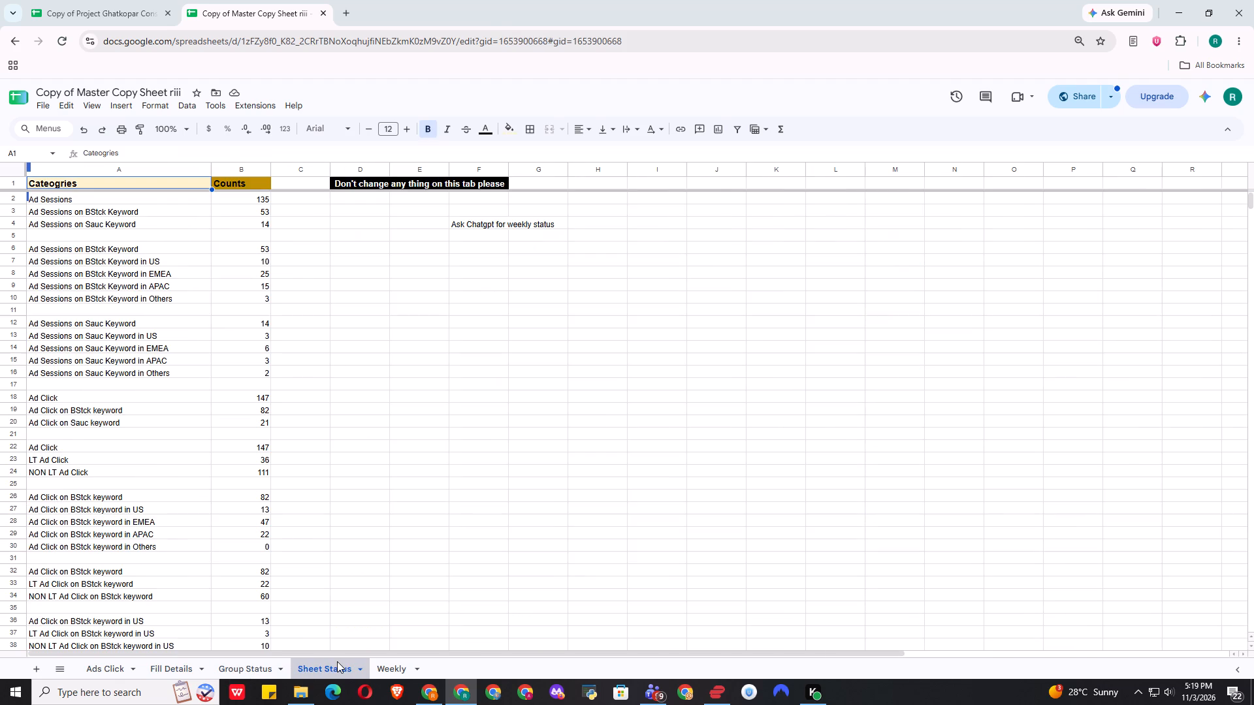
click(239, 659)
scroll(592, 411, up, 1)
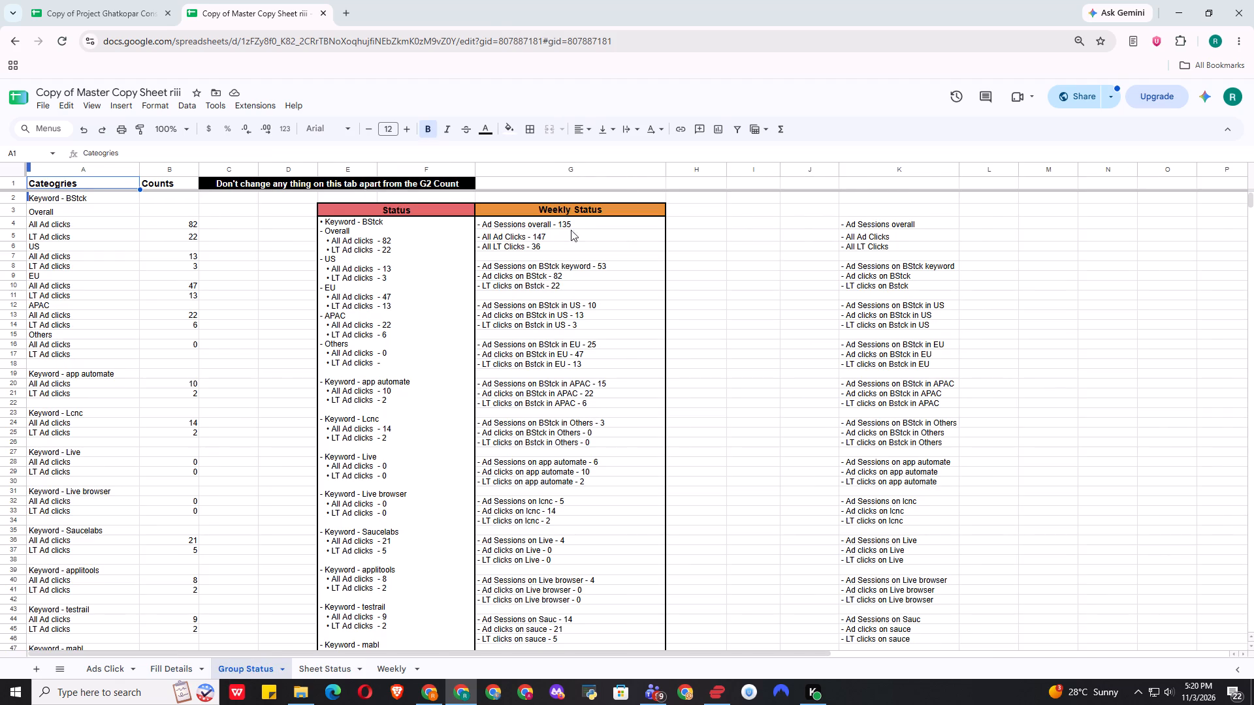
drag(577, 224, 578, 232)
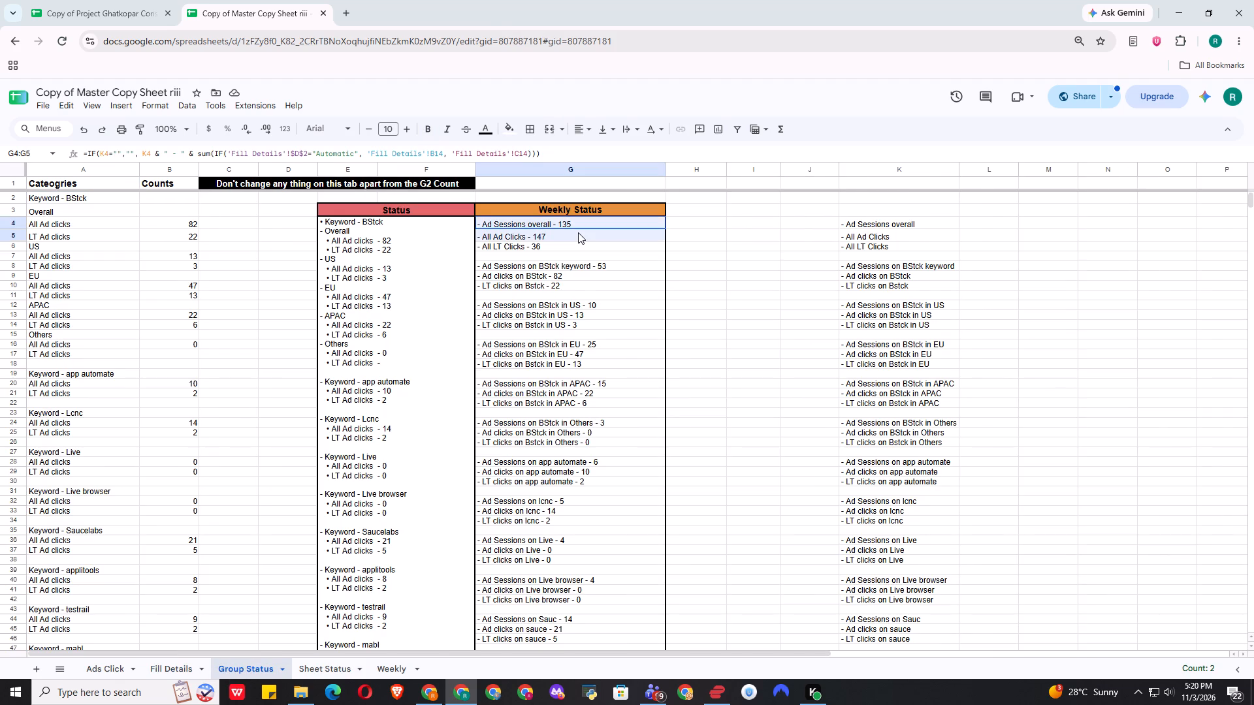
drag(578, 232, 585, 364)
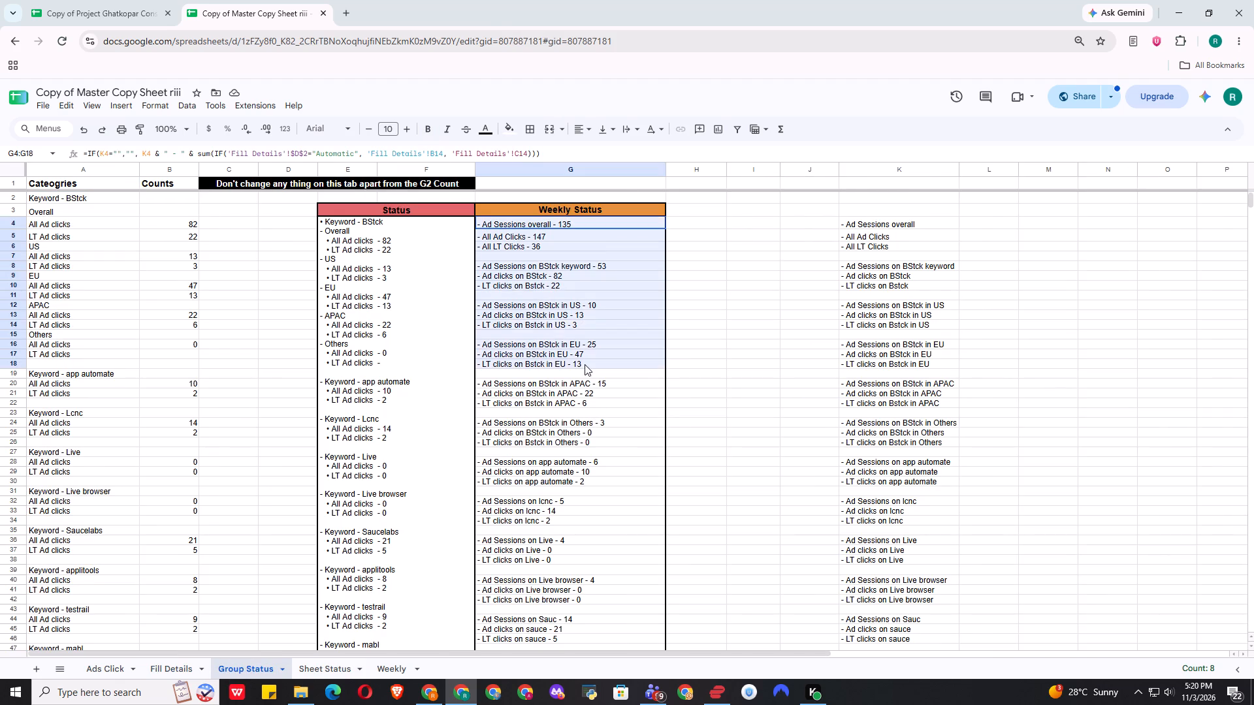
drag(585, 364, 577, 424)
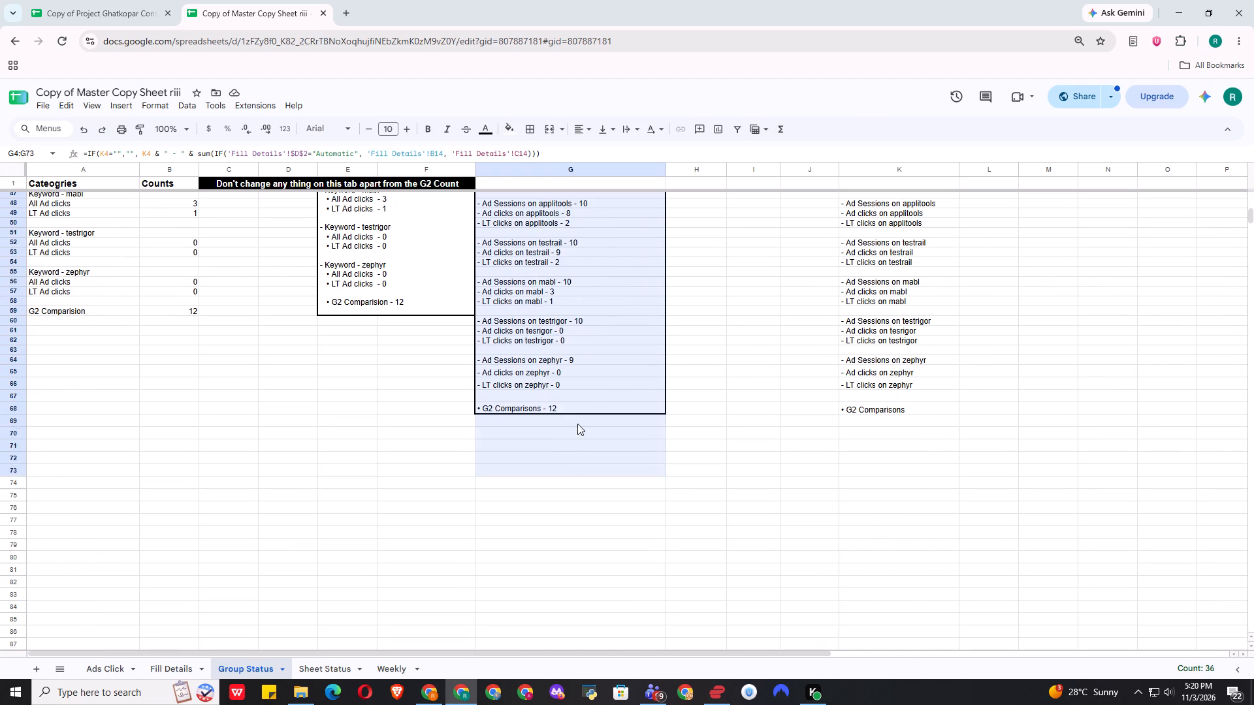
drag(577, 424, 574, 407)
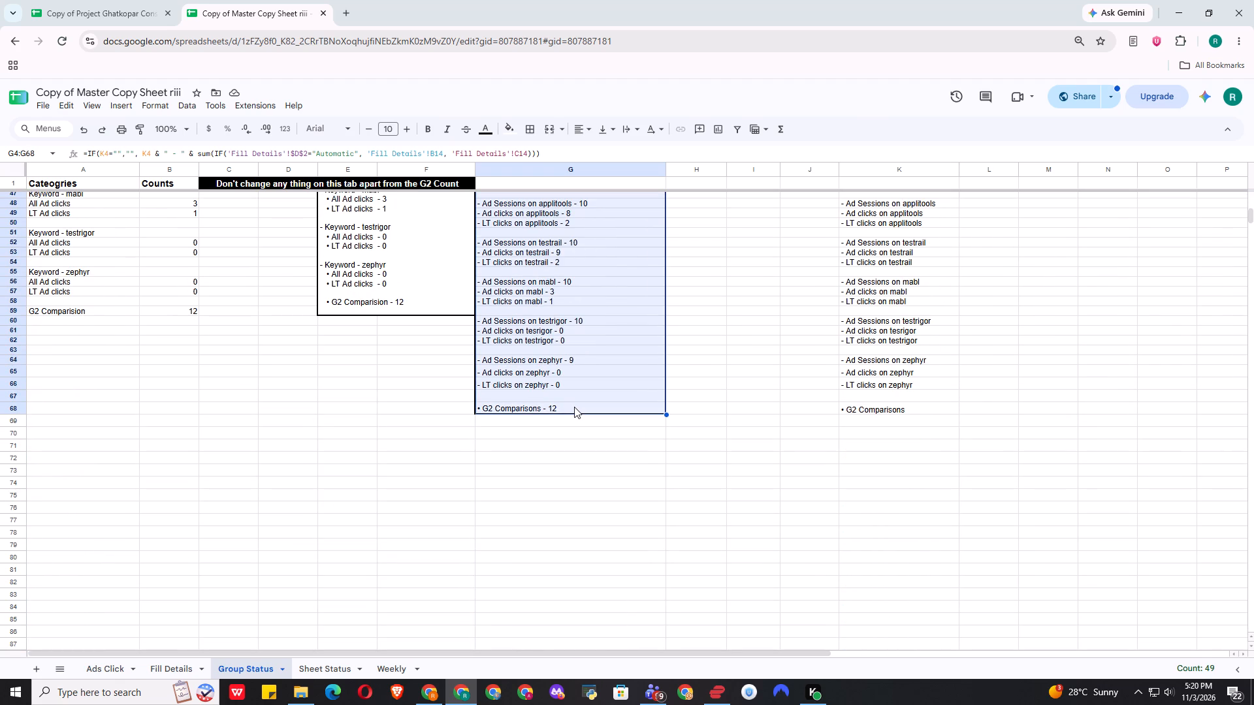
key(ctrl+c)
click(796, 324)
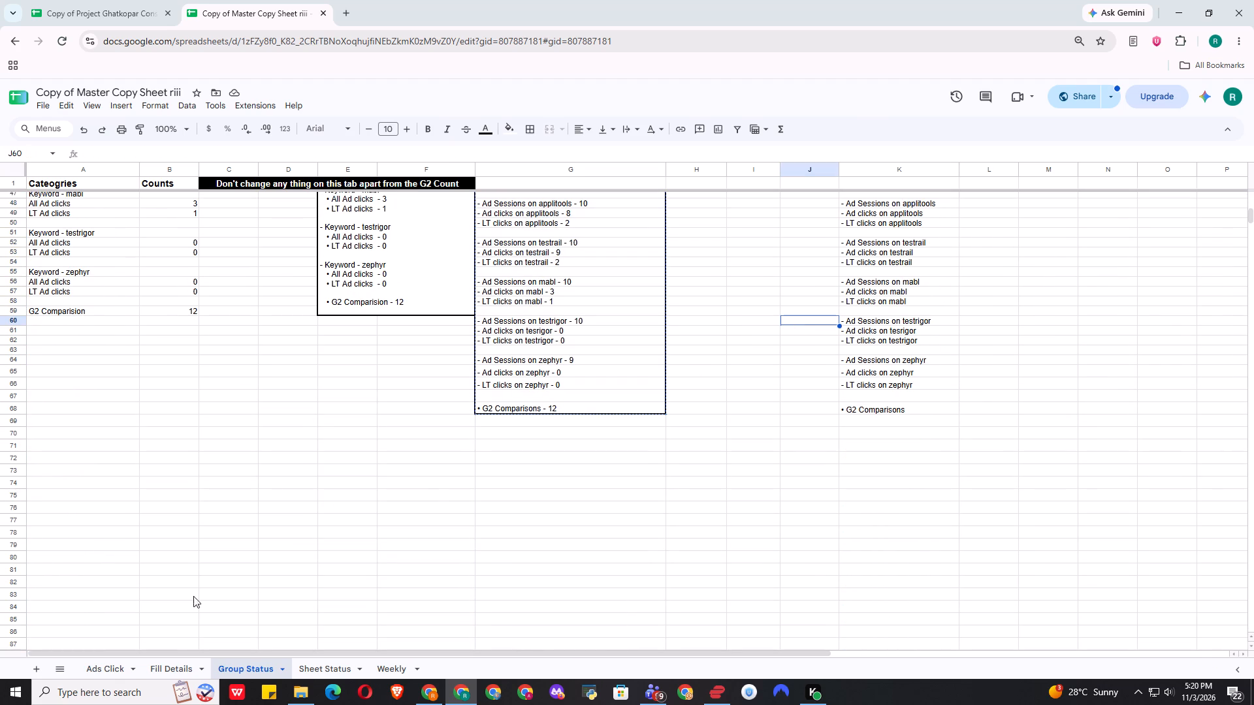
Paste the copied status over the Weekly sheet's Tuesday column starting at B5, and clear the contents of B5:B69.
click(312, 661)
scroll(366, 522, up, 2)
click(391, 680)
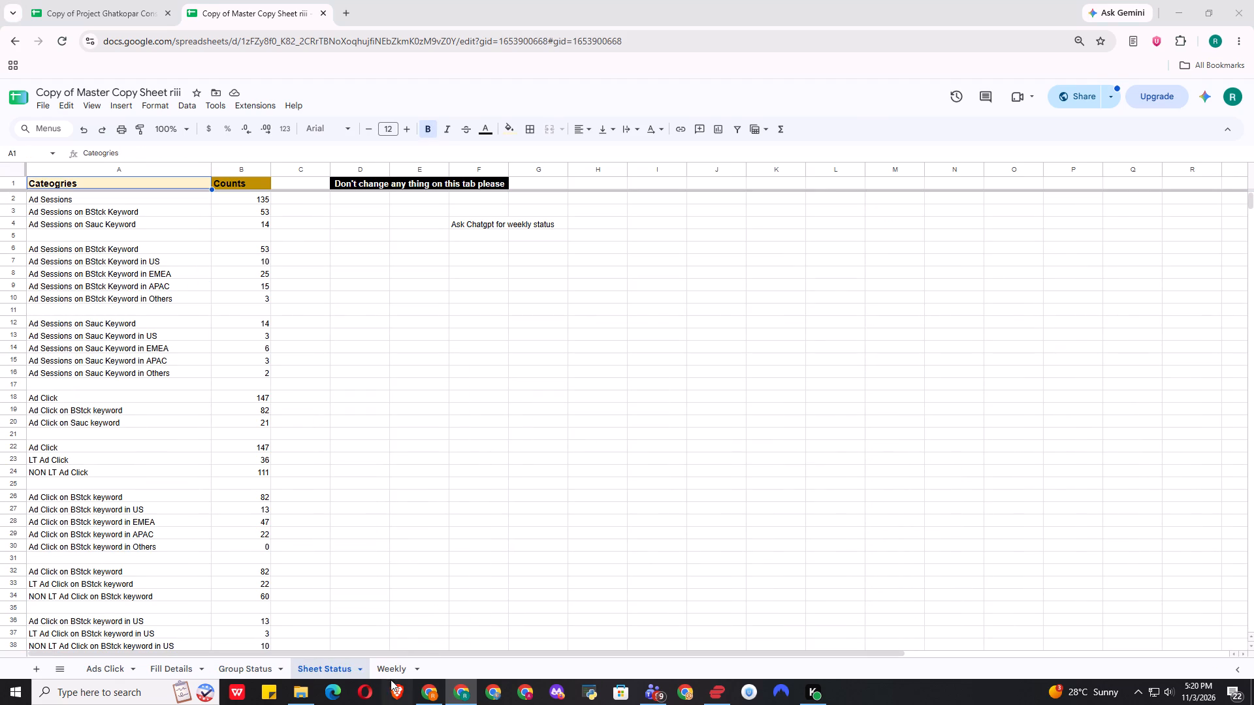
click(398, 663)
scroll(252, 366, up, 2)
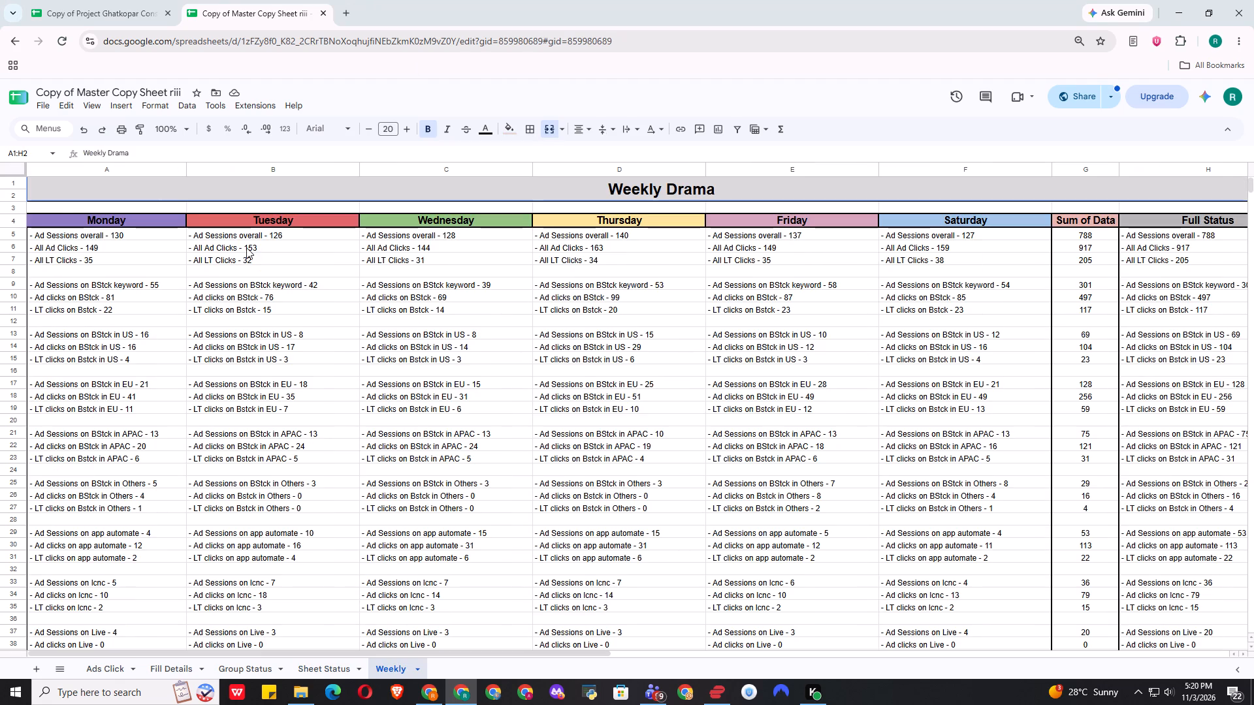
click(254, 238)
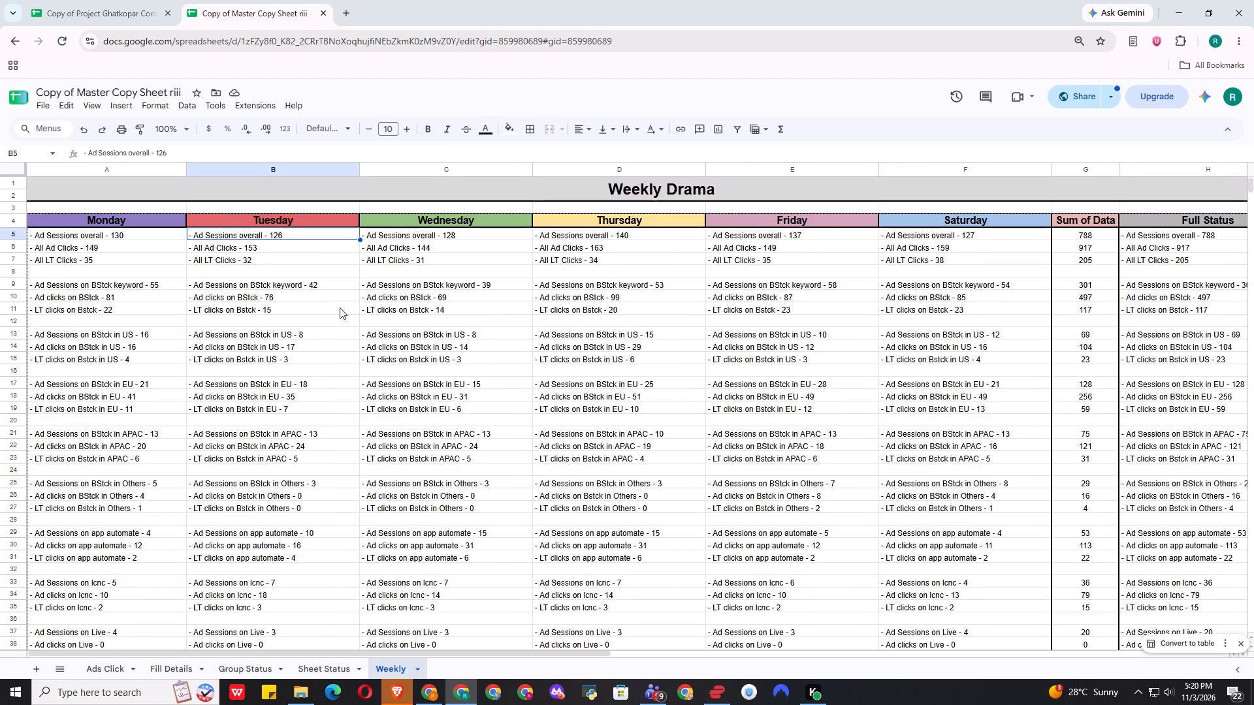
click(1180, 702)
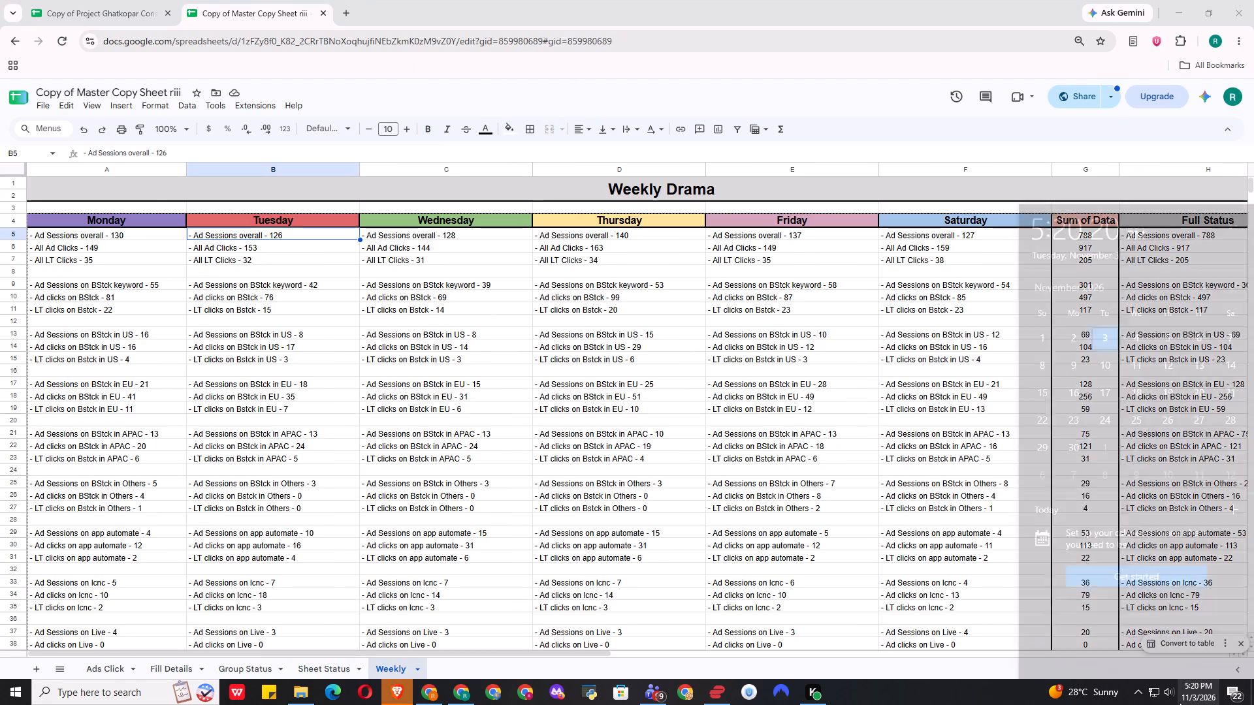
click(1191, 702)
click(210, 229)
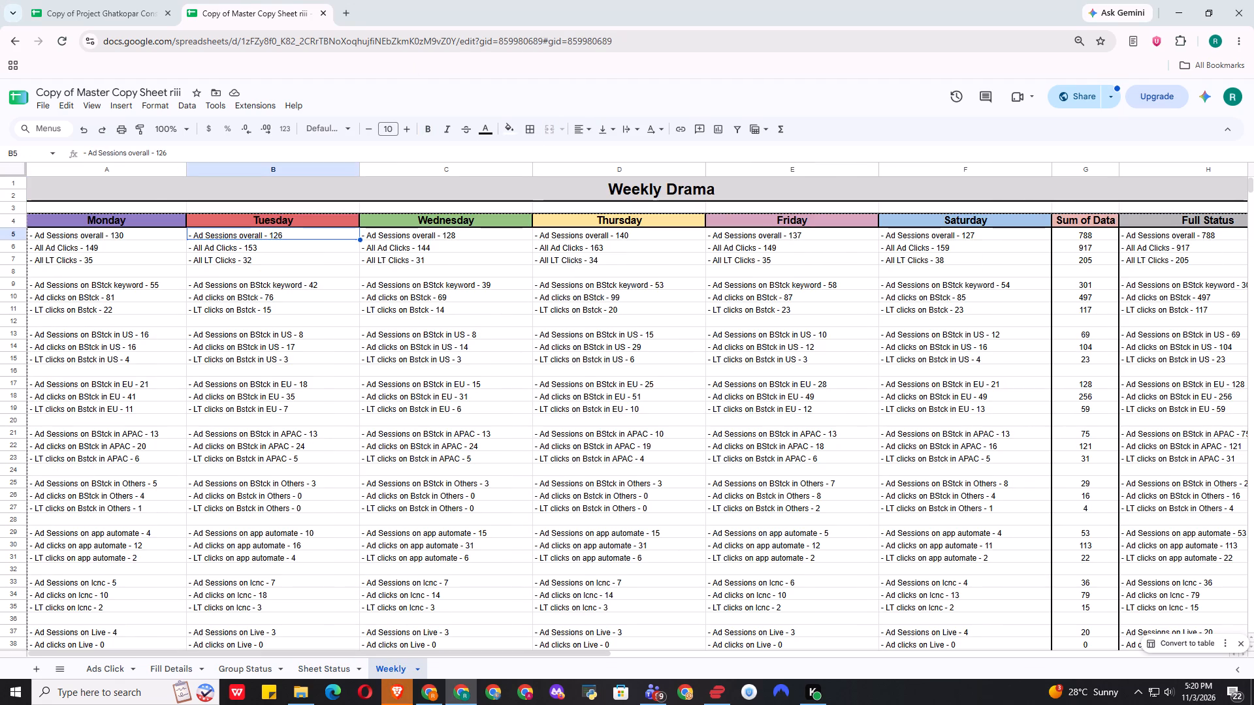
click(214, 237)
key(ctrl+v)
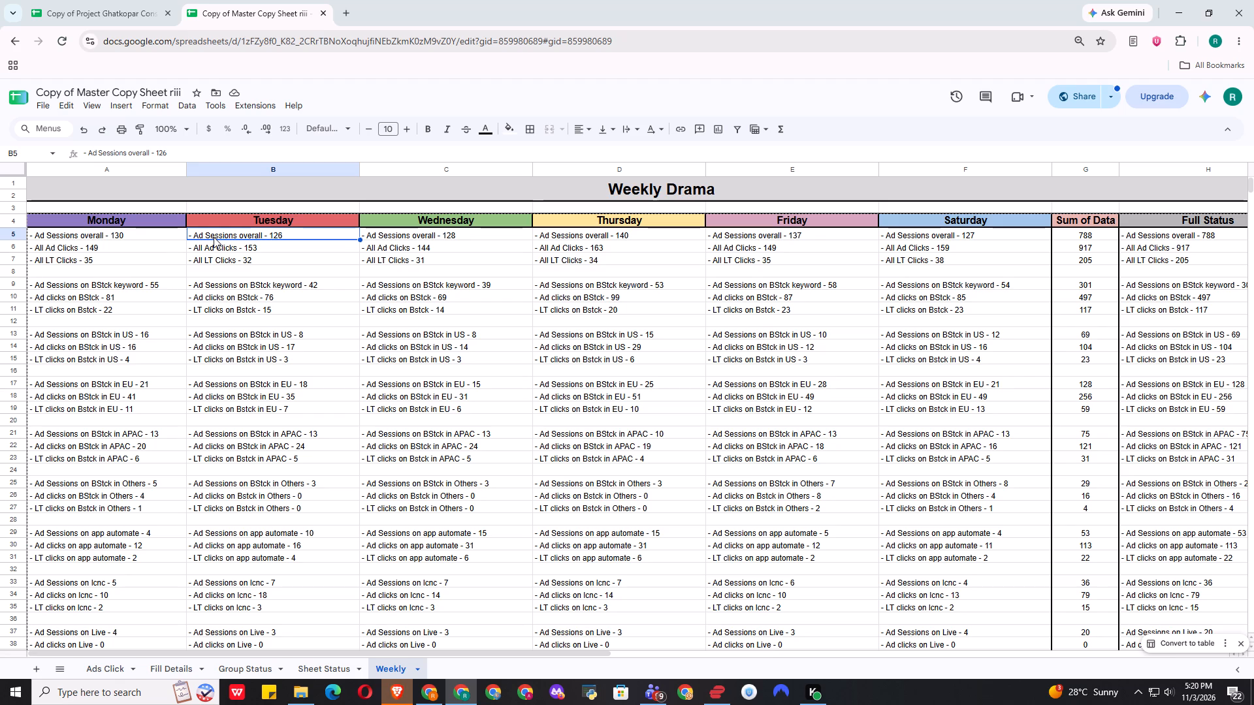
key(BackSpace)
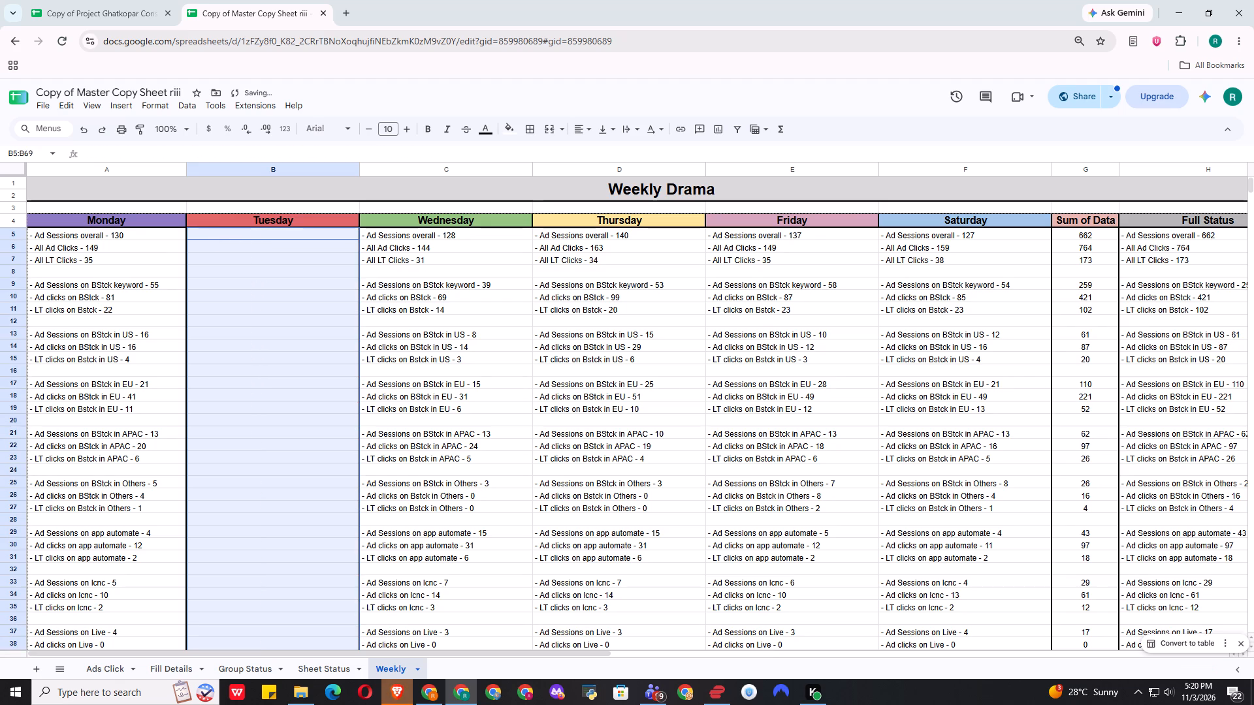
Paste the copied Weekly Status entries as values only into the Tuesday column, starting at B5.
click(339, 293)
click(253, 235)
right_click(252, 234)
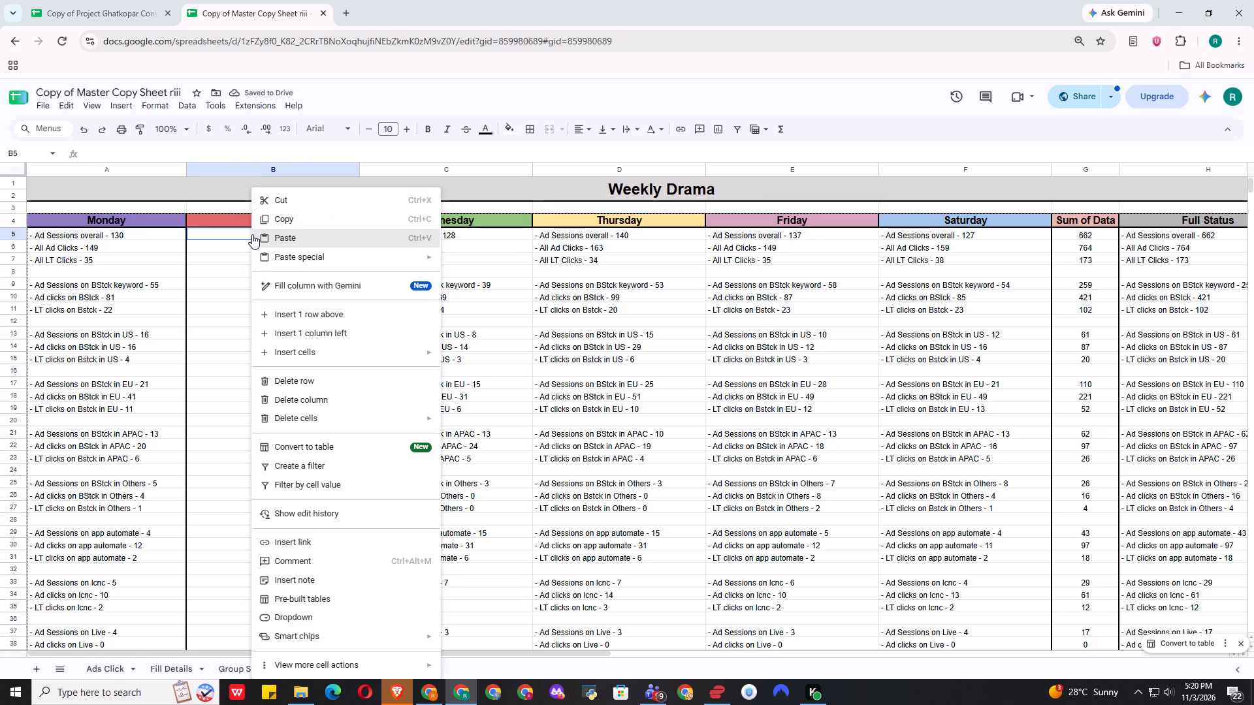
click(473, 264)
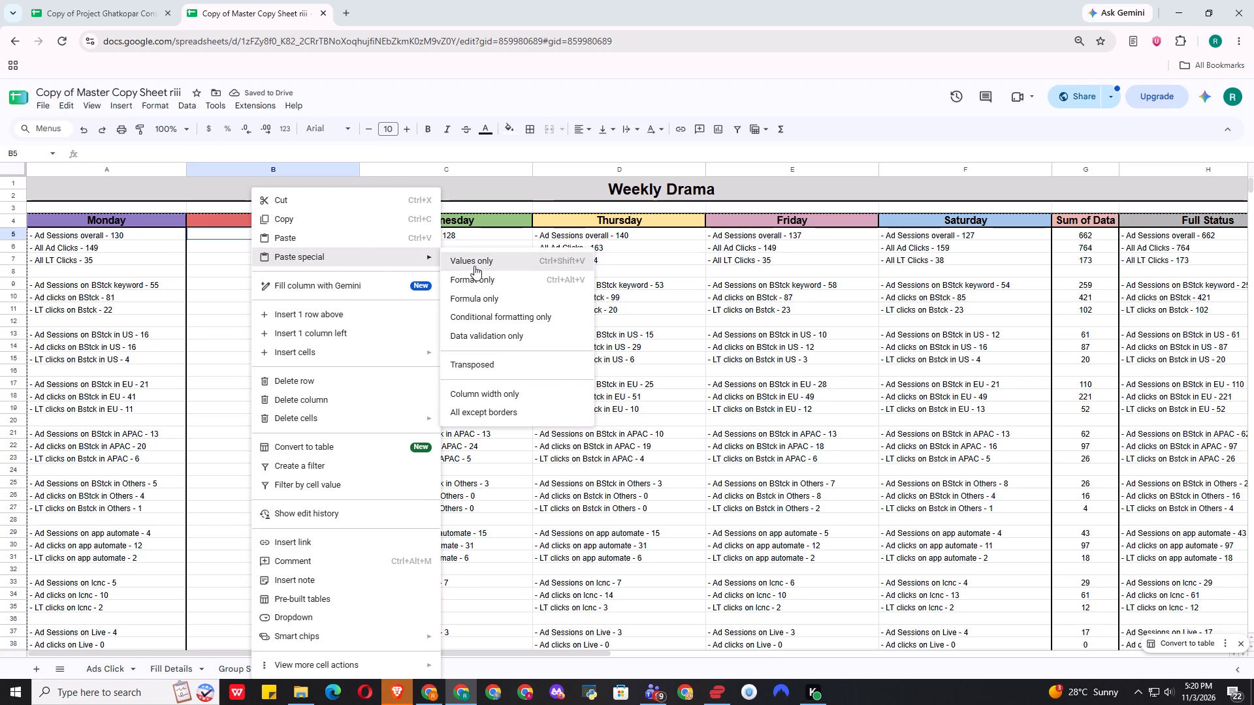
click(453, 340)
Clear the Wednesday column's entries in the Weekly sheet, cells C5:C69.
drag(451, 235, 471, 343)
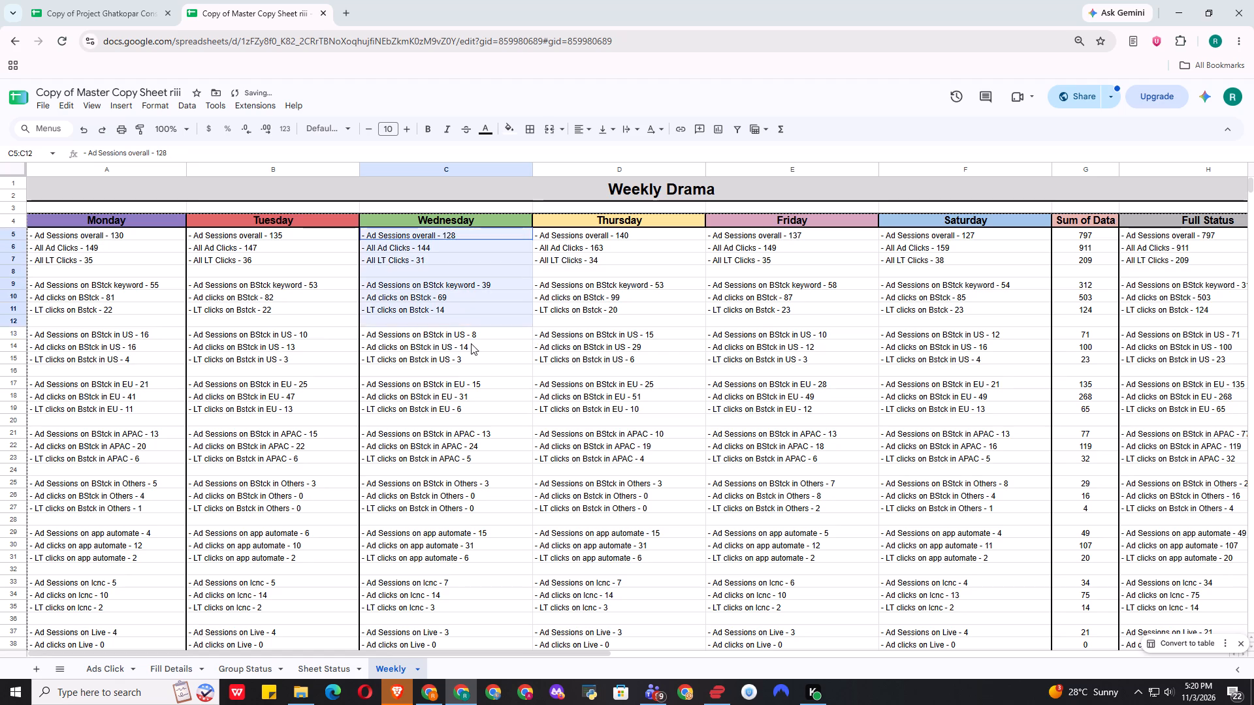
drag(471, 343, 483, 659)
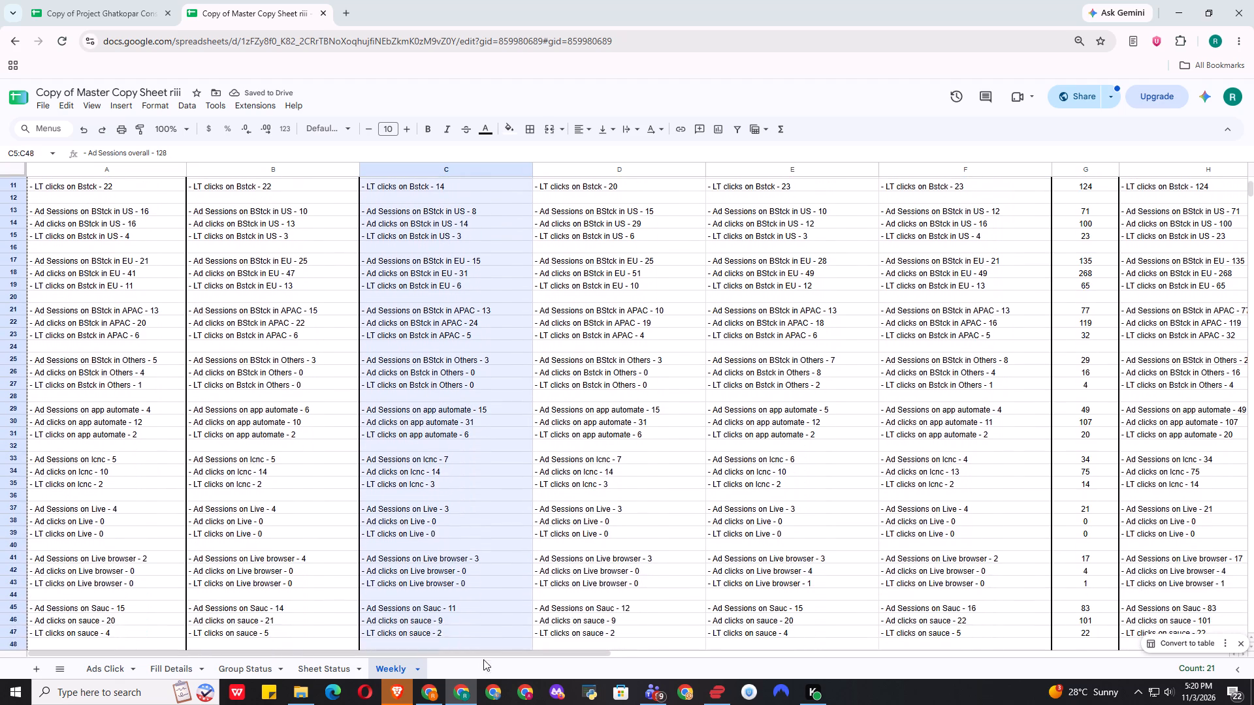
drag(483, 659, 517, 665)
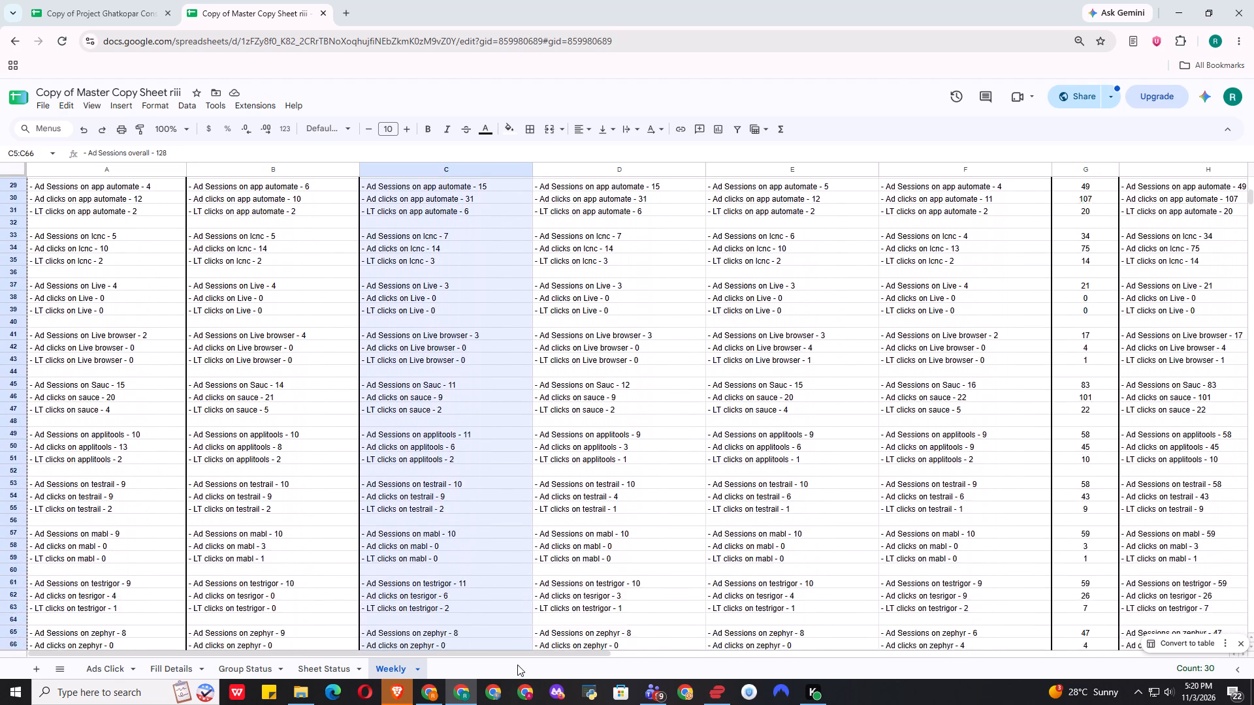
drag(517, 665, 511, 595)
key(BackSpace)
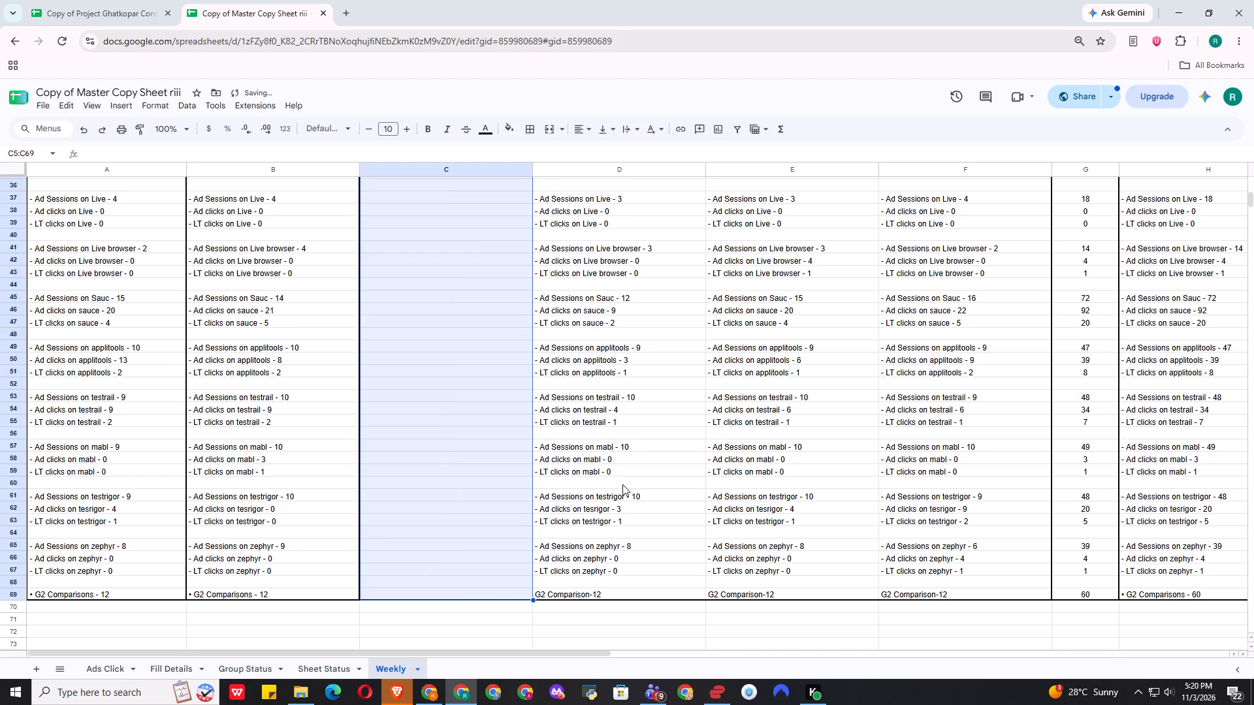
click(622, 484)
Add a right border to the Wednesday column's cells C5:C69.
scroll(622, 484, up, 17)
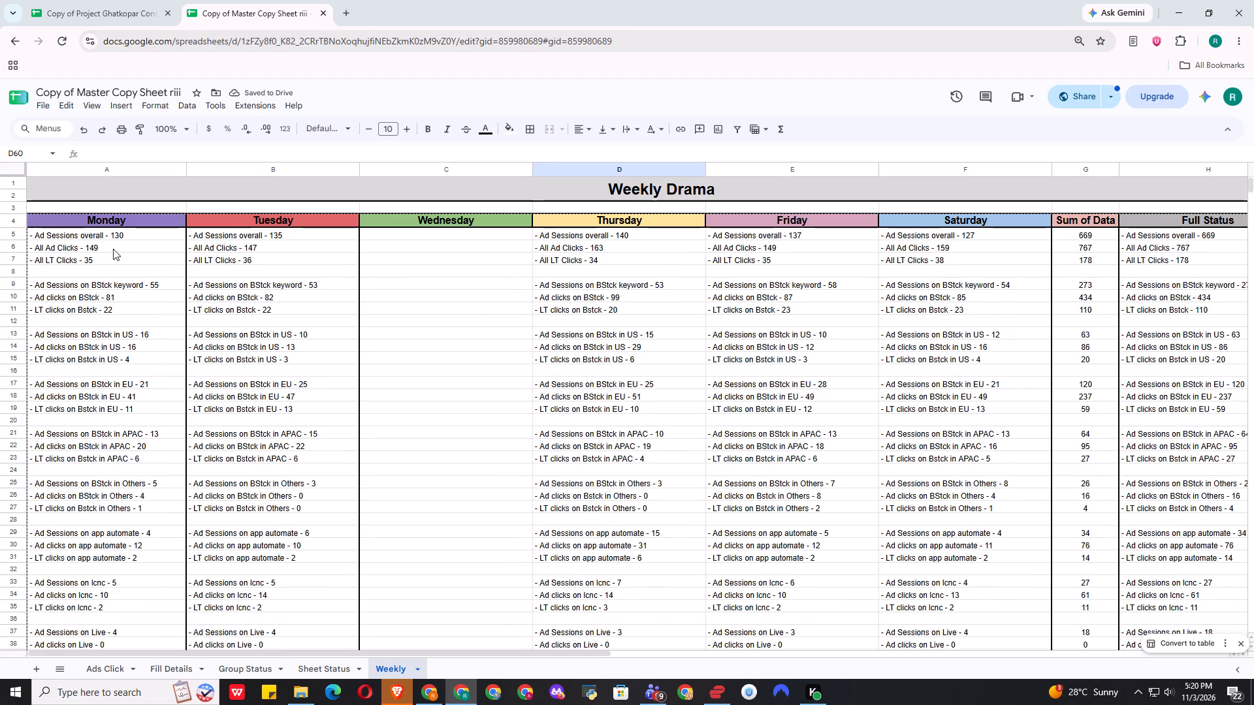
drag(116, 236, 111, 448)
click(417, 384)
drag(409, 234, 437, 614)
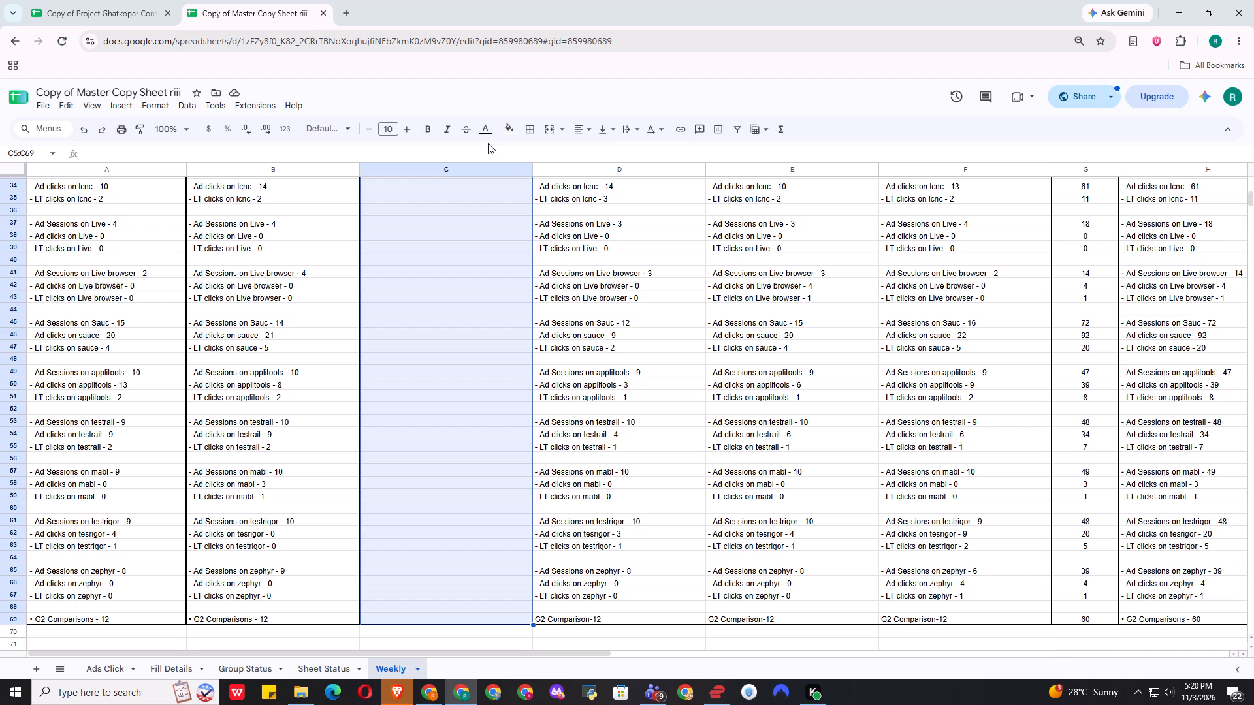
click(528, 130)
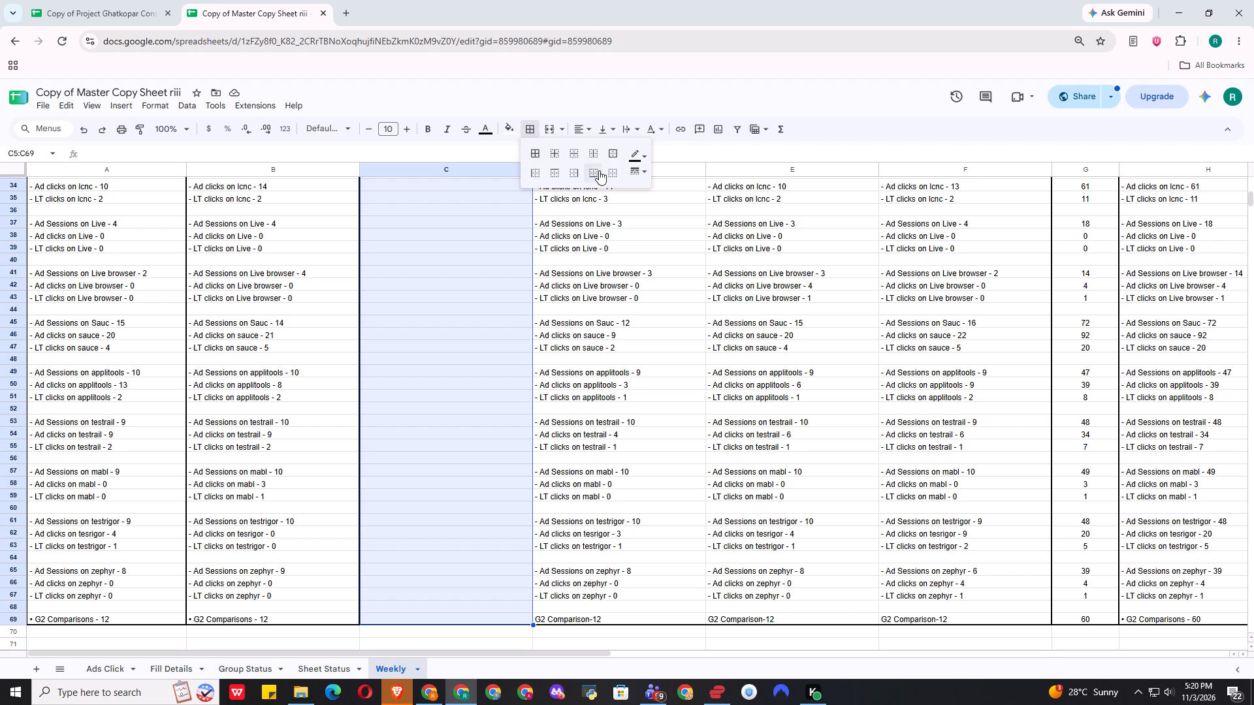
click(579, 171)
scroll(651, 316, up, 3)
click(651, 330)
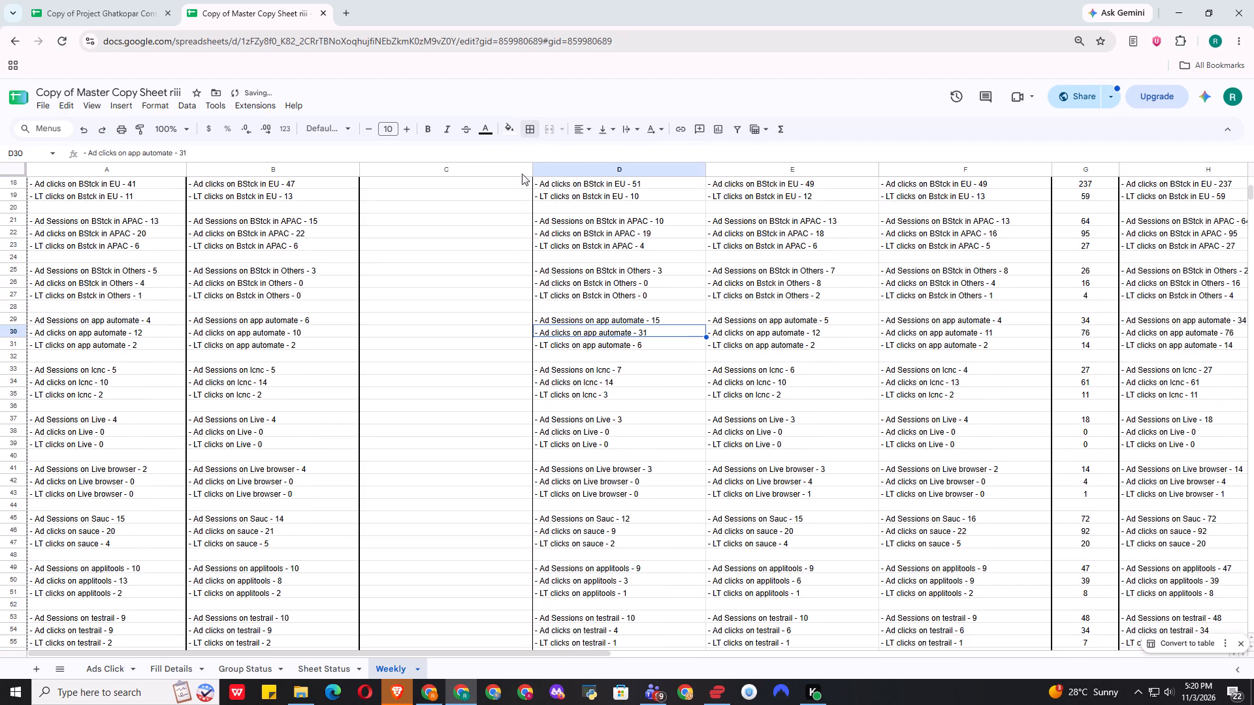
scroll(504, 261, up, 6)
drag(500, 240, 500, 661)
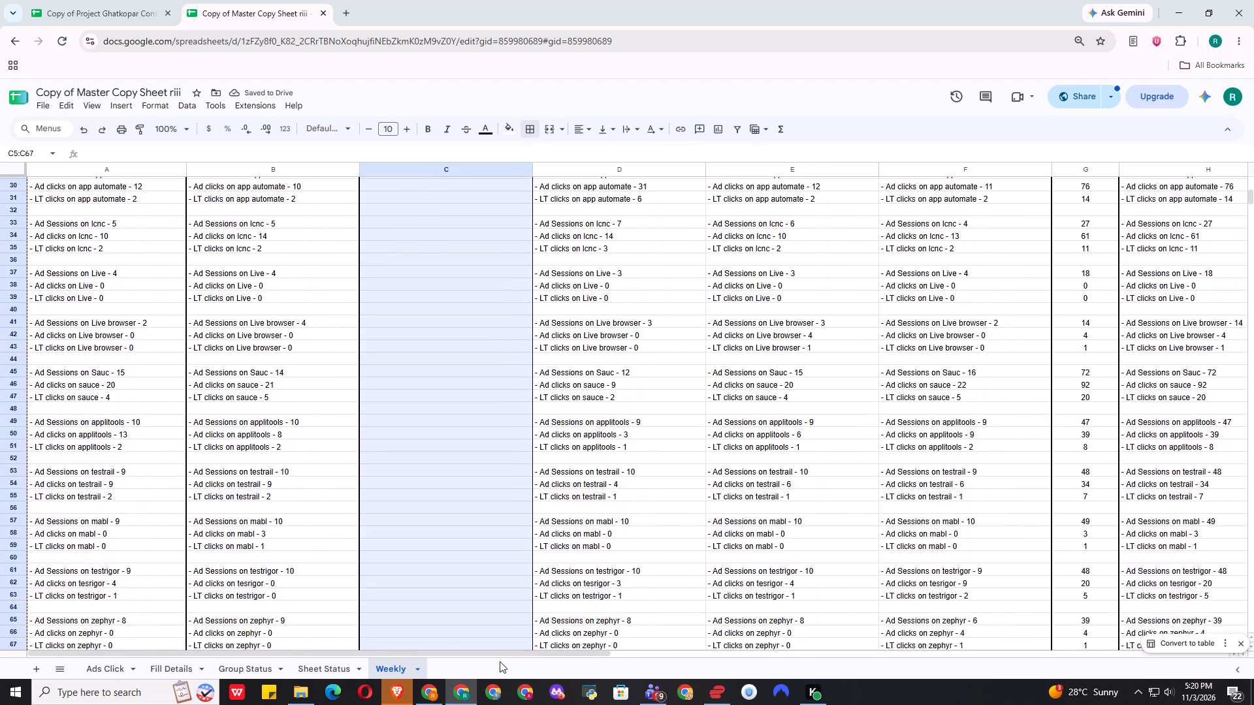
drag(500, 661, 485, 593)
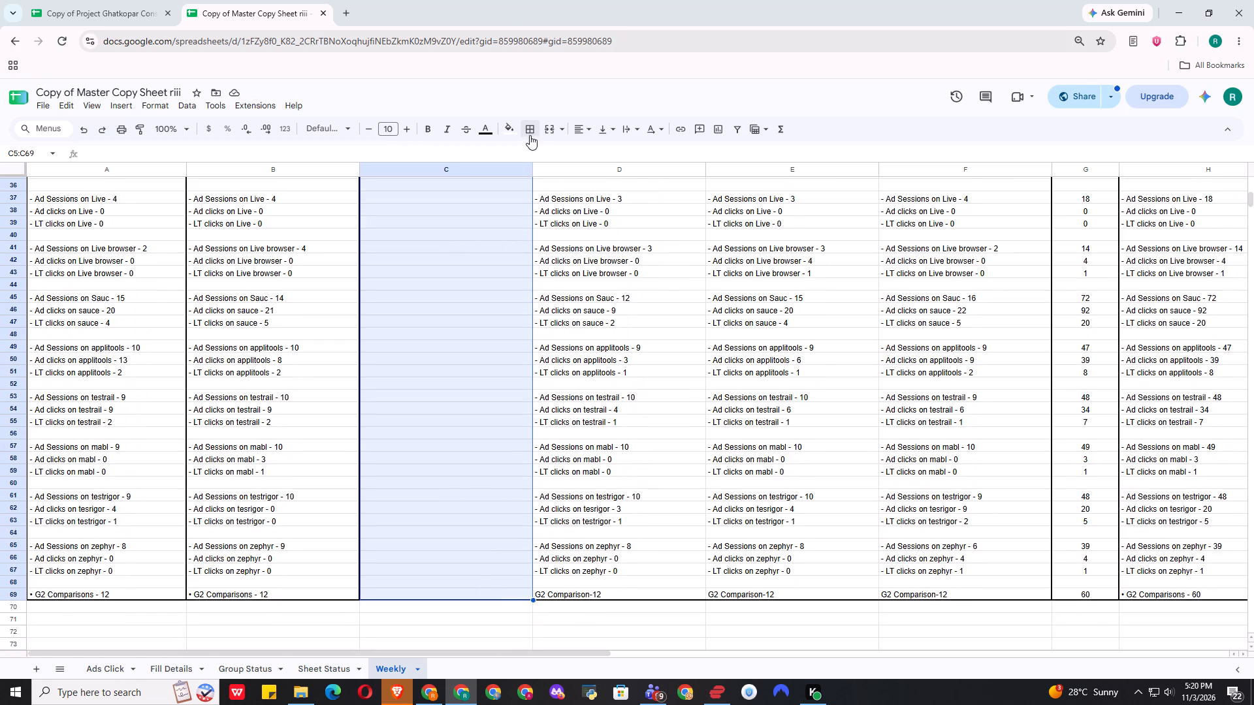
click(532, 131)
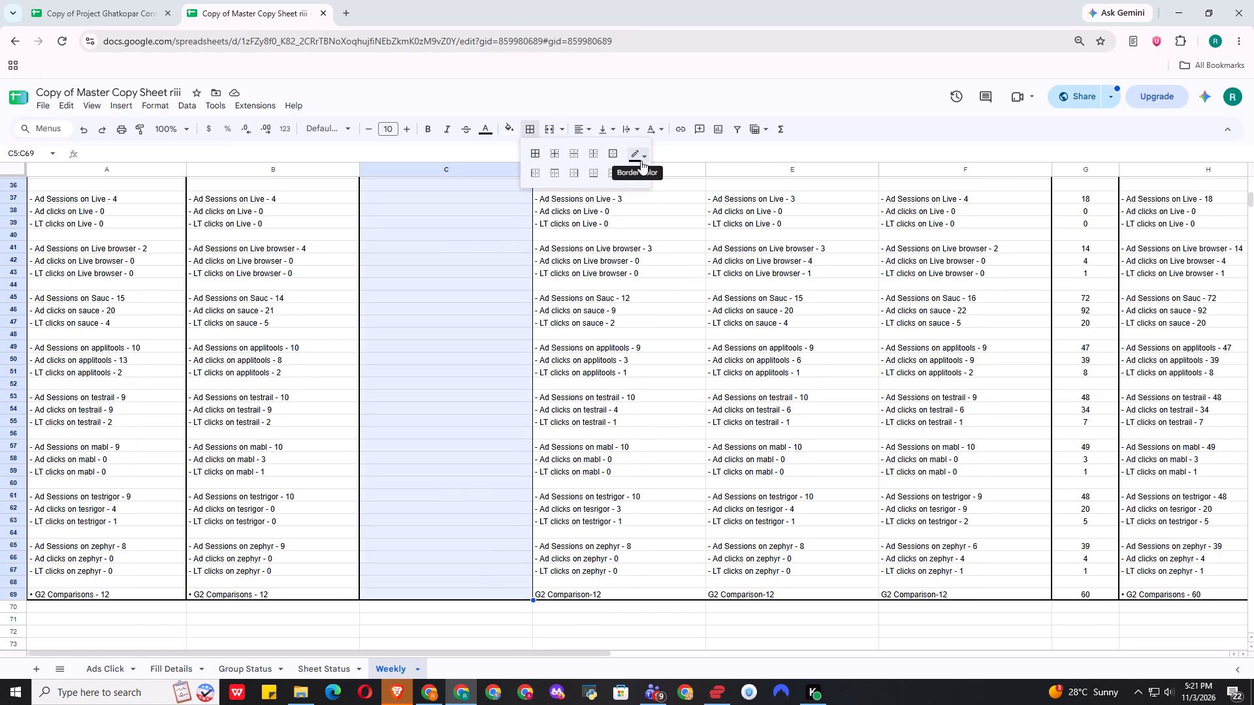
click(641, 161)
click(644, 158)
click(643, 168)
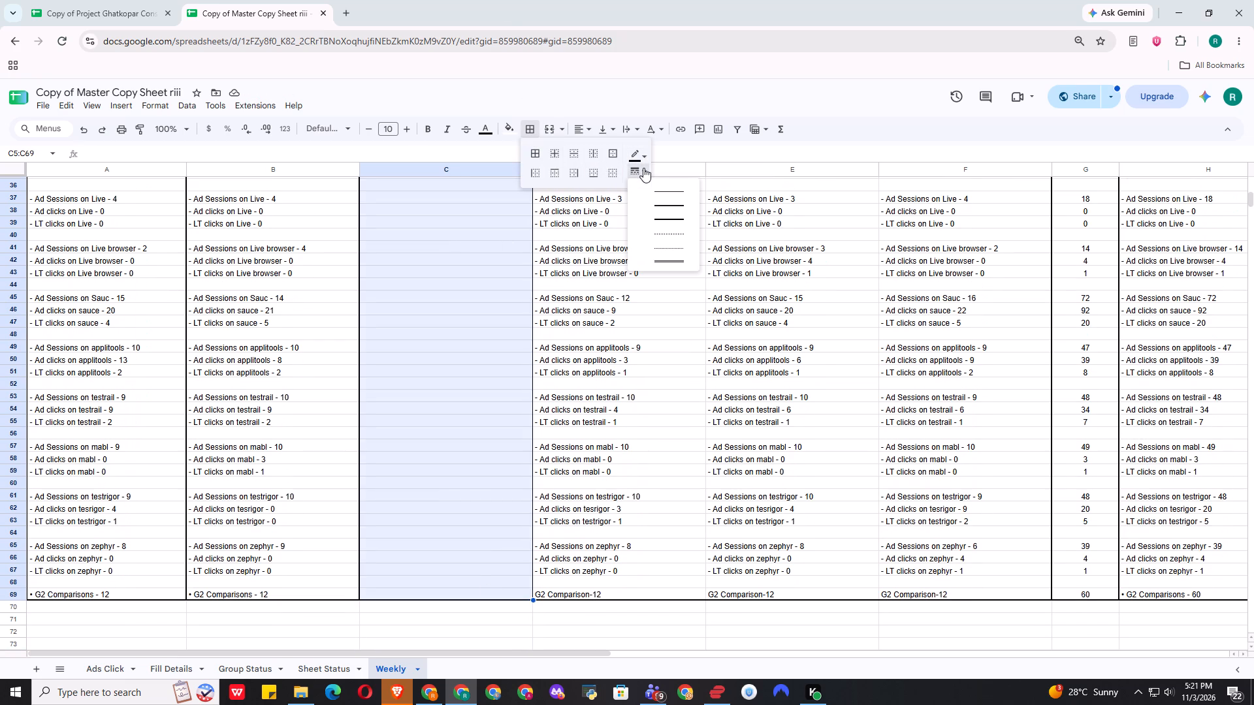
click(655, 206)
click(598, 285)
Apply a medium-thick right border to the Wednesday column's cells C6:C69 in the Weekly sheet.
scroll(591, 285, up, 5)
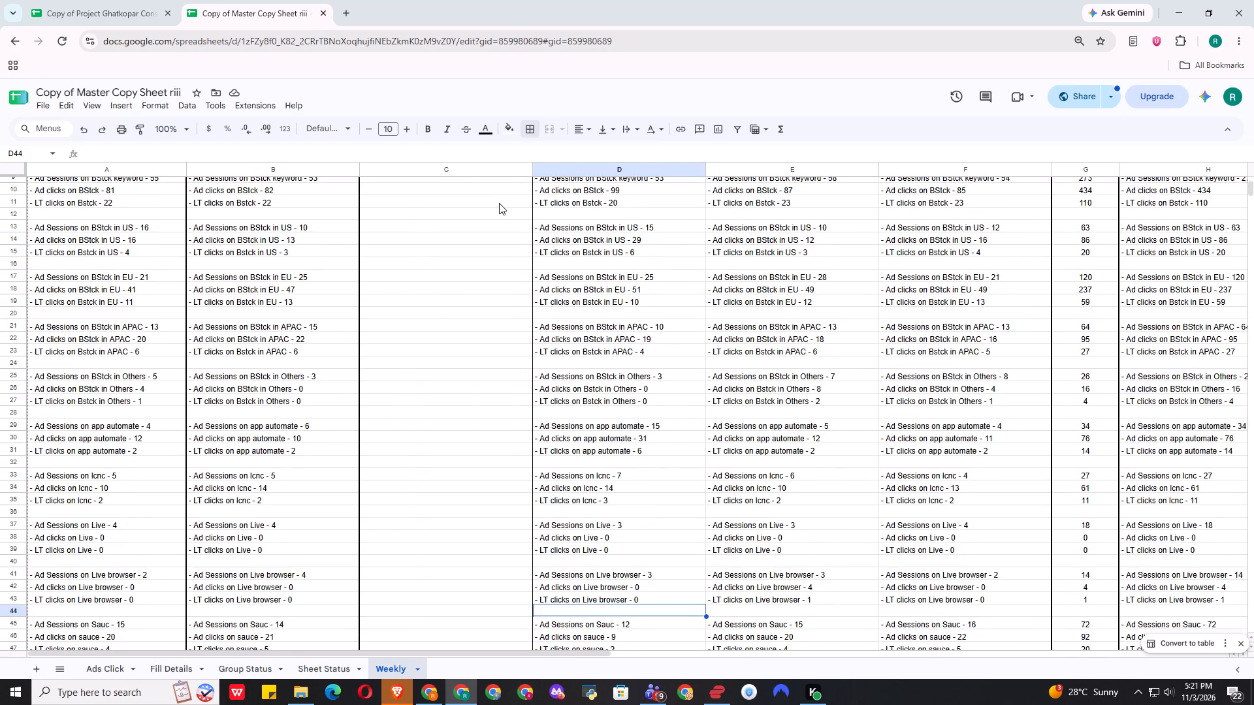
scroll(495, 204, up, 3)
click(503, 228)
drag(511, 245, 499, 448)
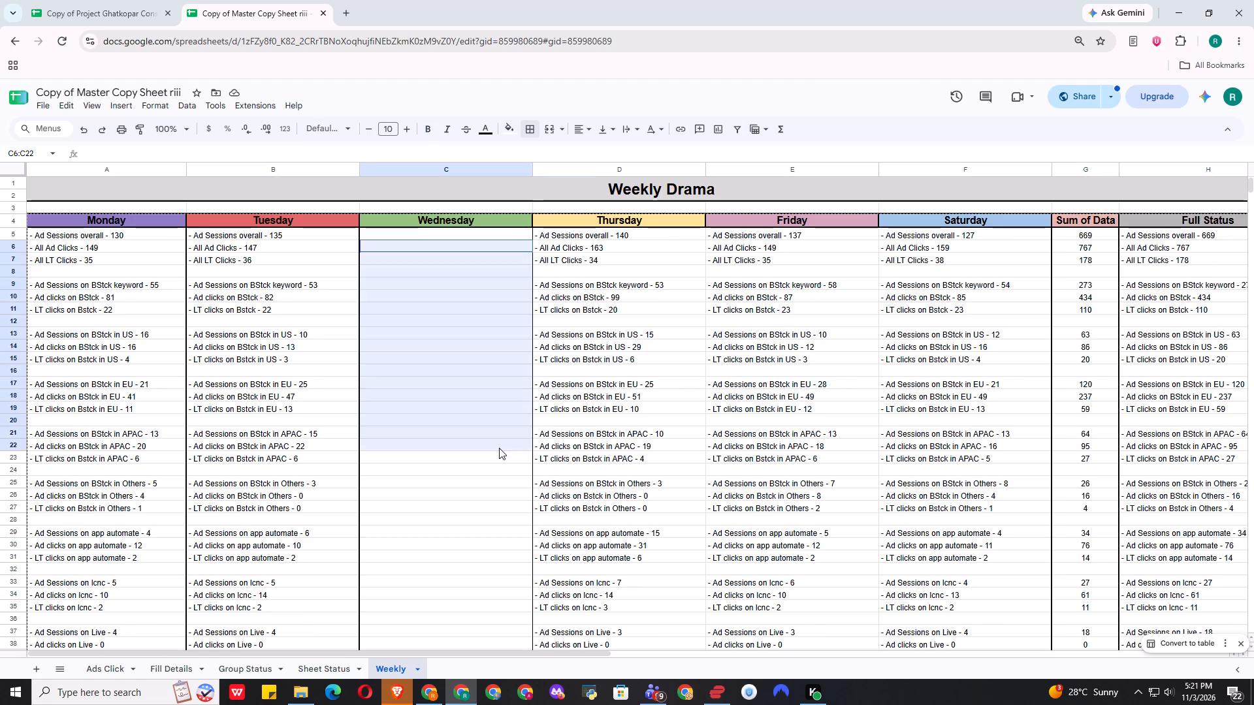
drag(499, 448, 492, 515)
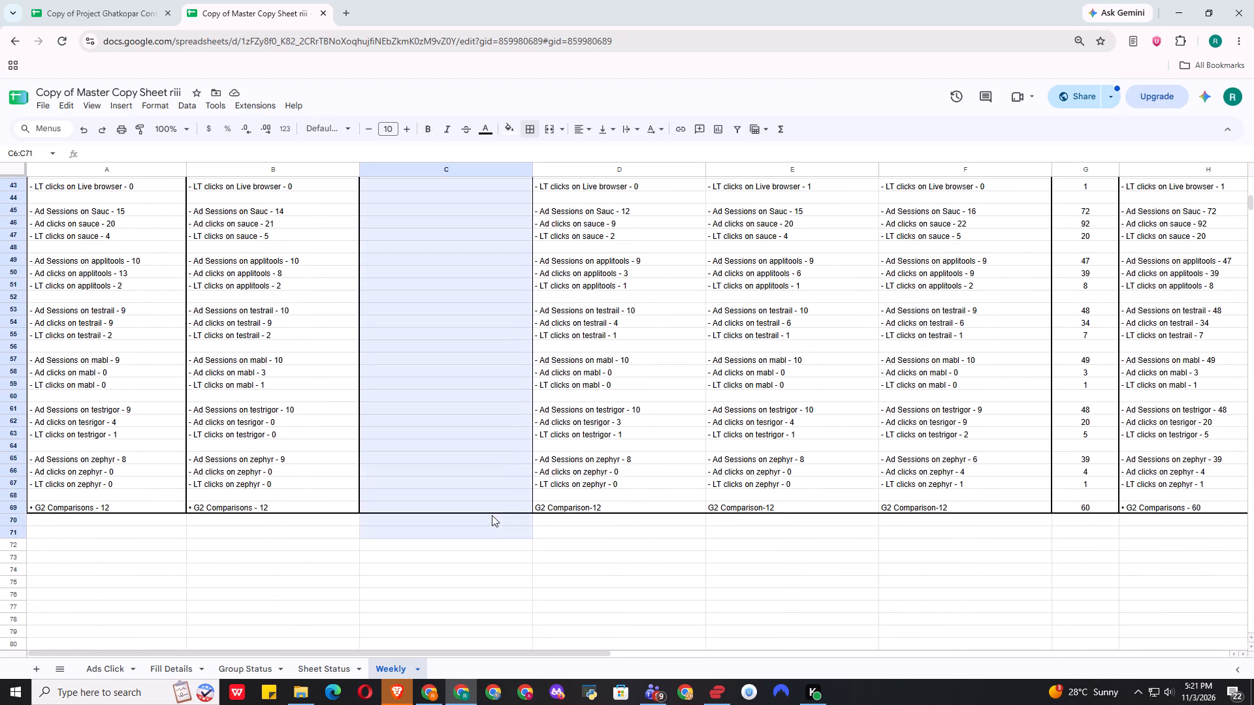
drag(492, 515, 494, 503)
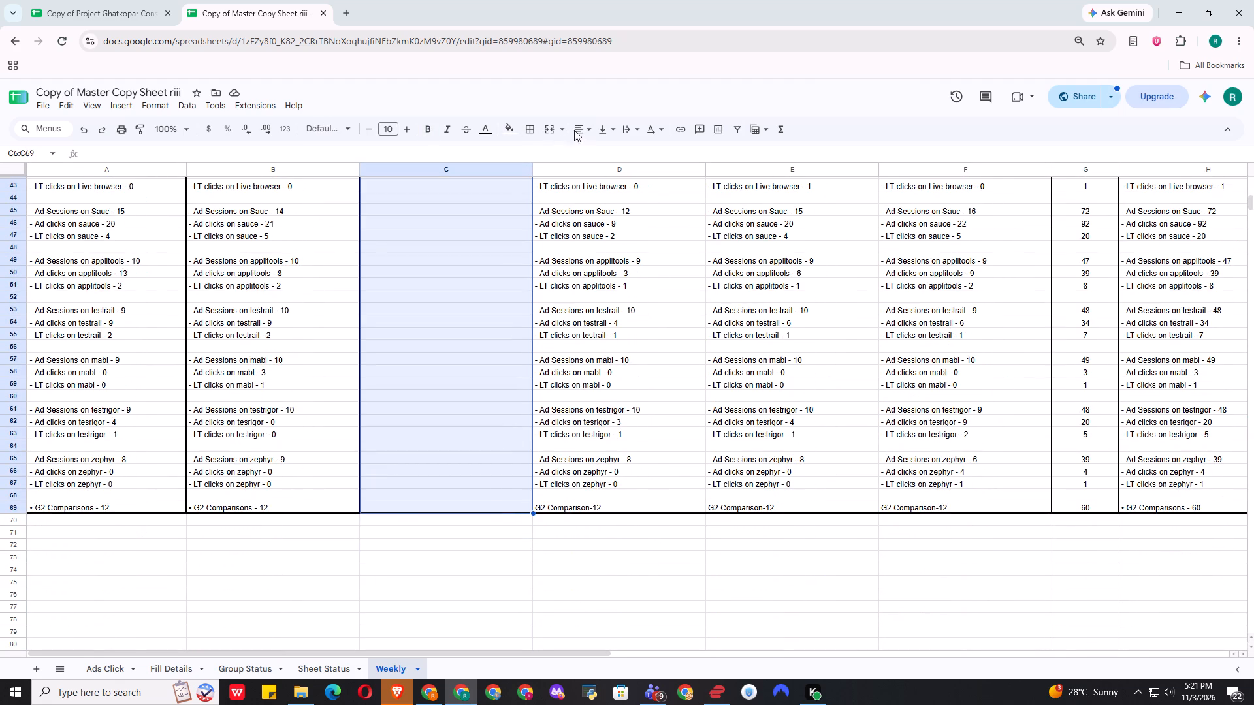
click(528, 127)
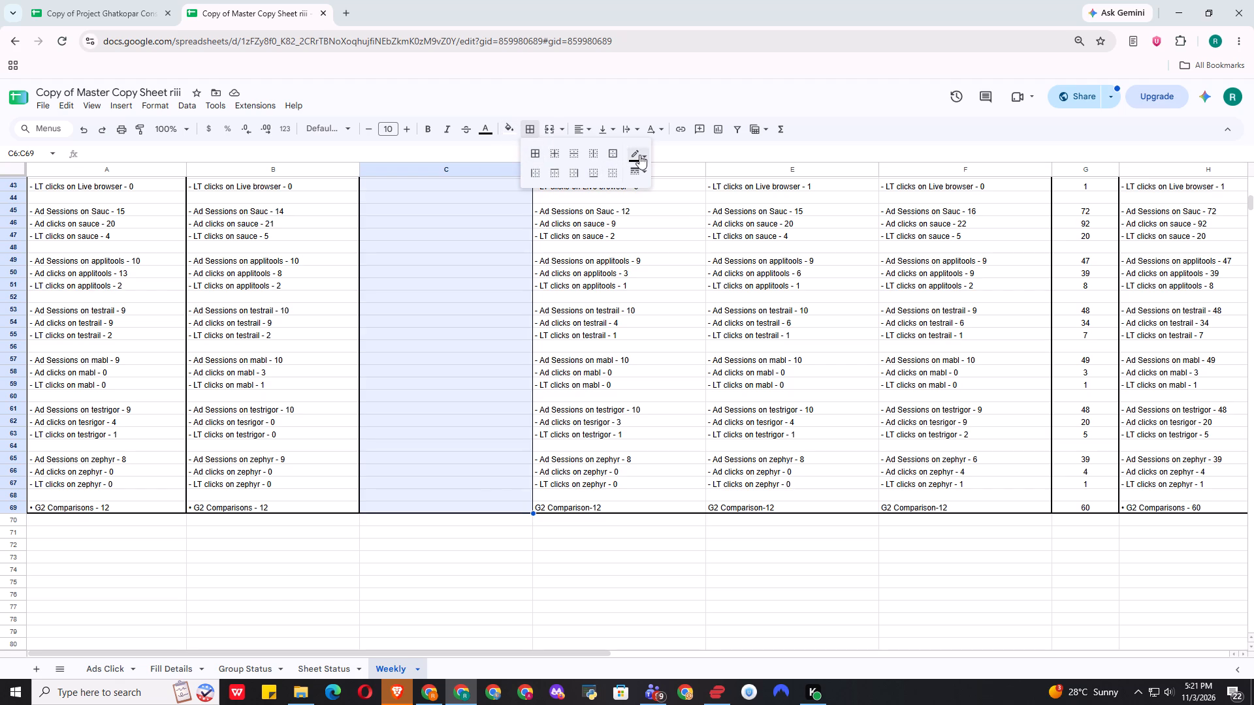
click(641, 157)
click(643, 156)
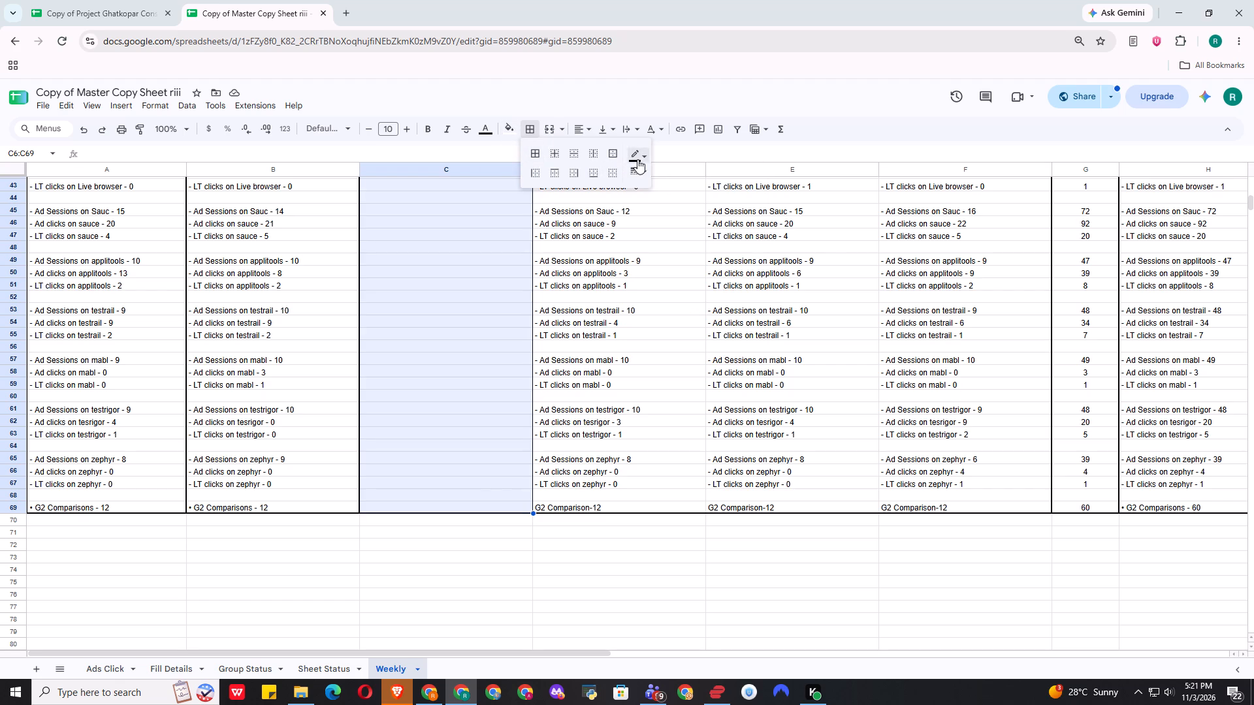
click(645, 172)
click(665, 200)
click(643, 158)
click(643, 152)
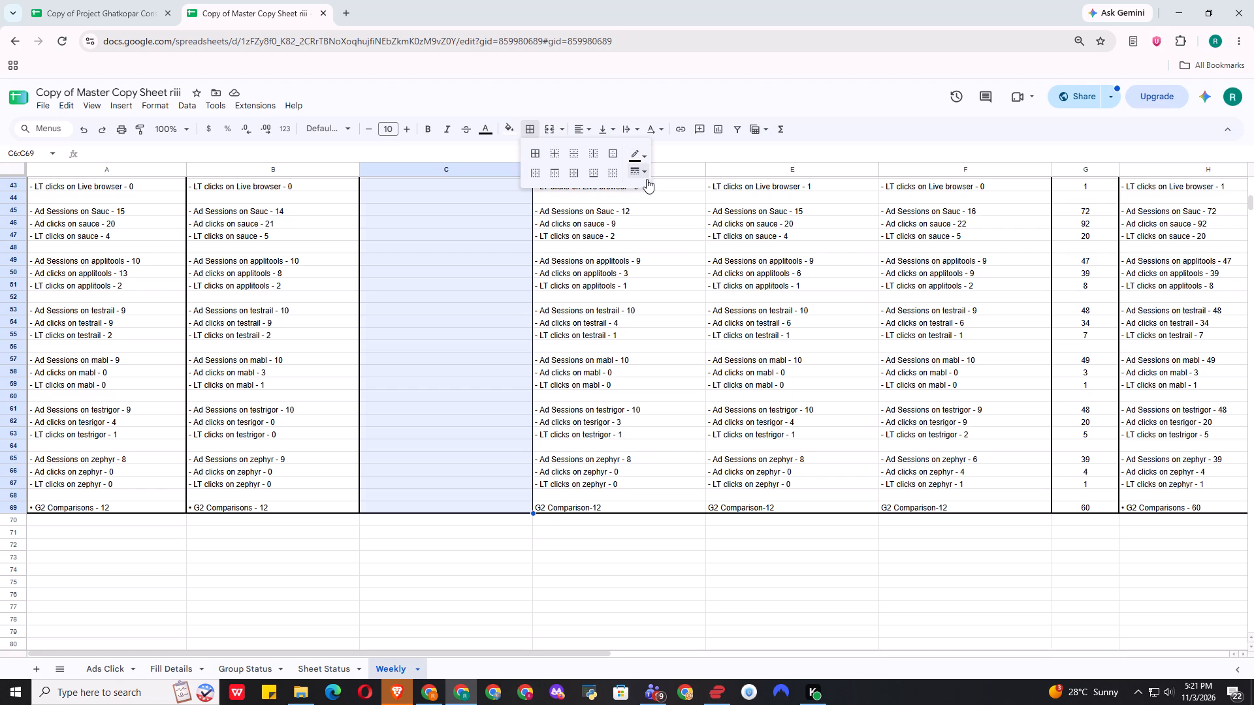
click(647, 175)
click(666, 204)
click(577, 170)
click(568, 281)
Apply an outer border around the Thursday to Saturday block, cells D5:F69.
scroll(652, 303, up, 9)
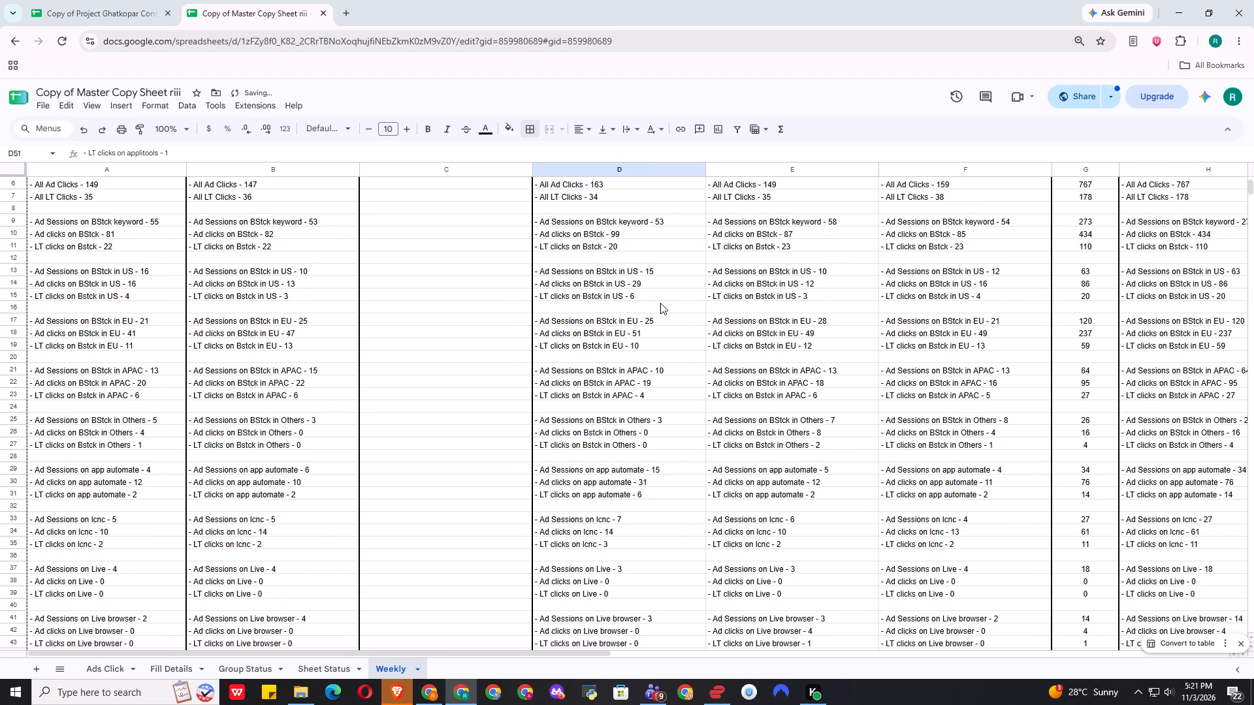
drag(647, 231, 785, 613)
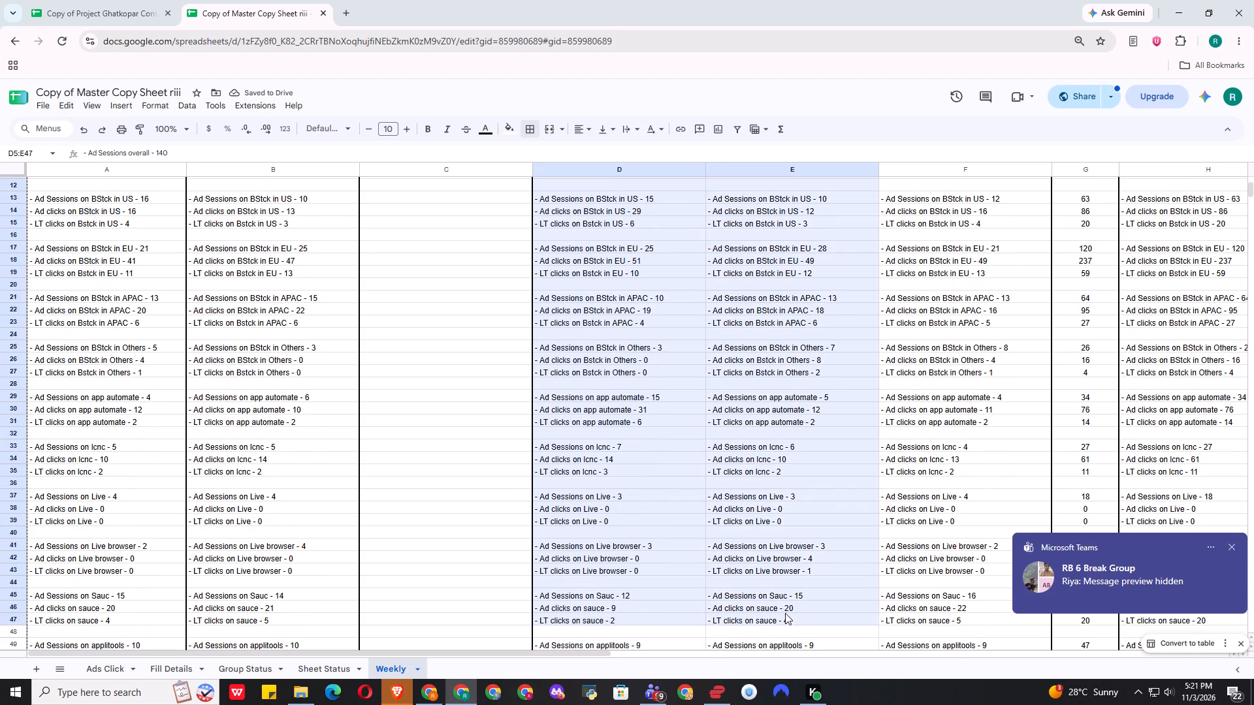
drag(785, 613, 918, 664)
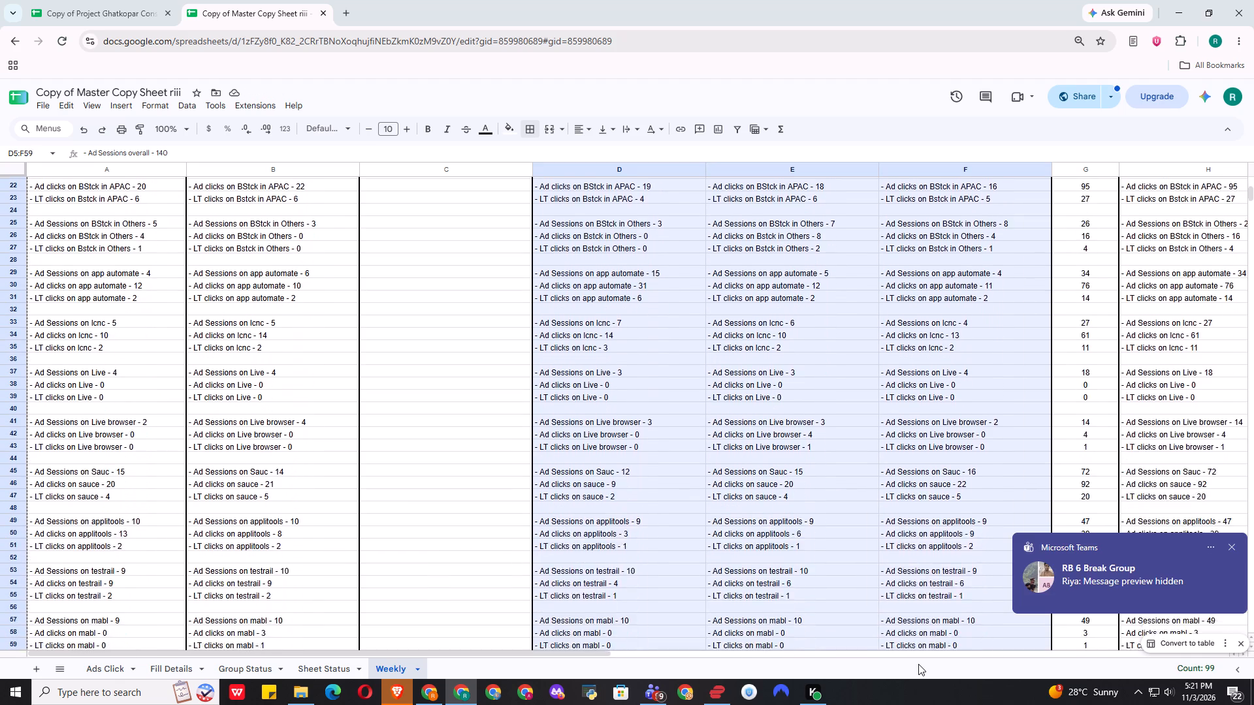
drag(918, 664, 905, 569)
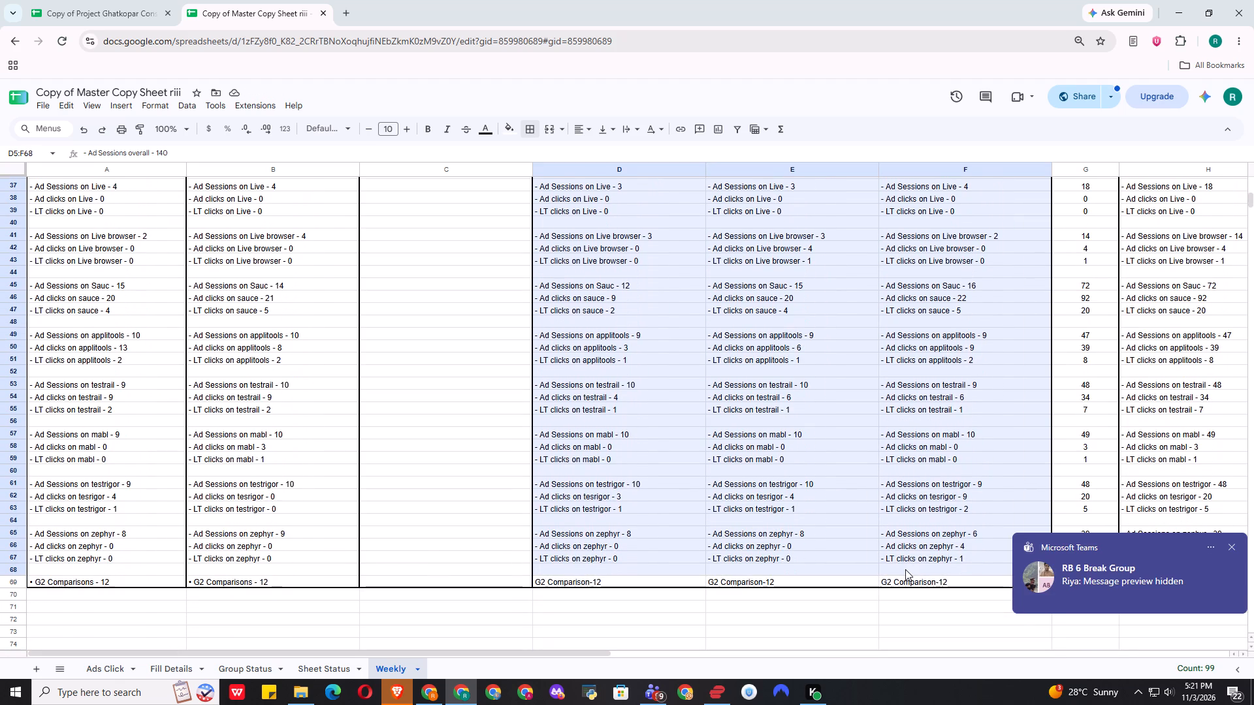
drag(905, 569, 906, 584)
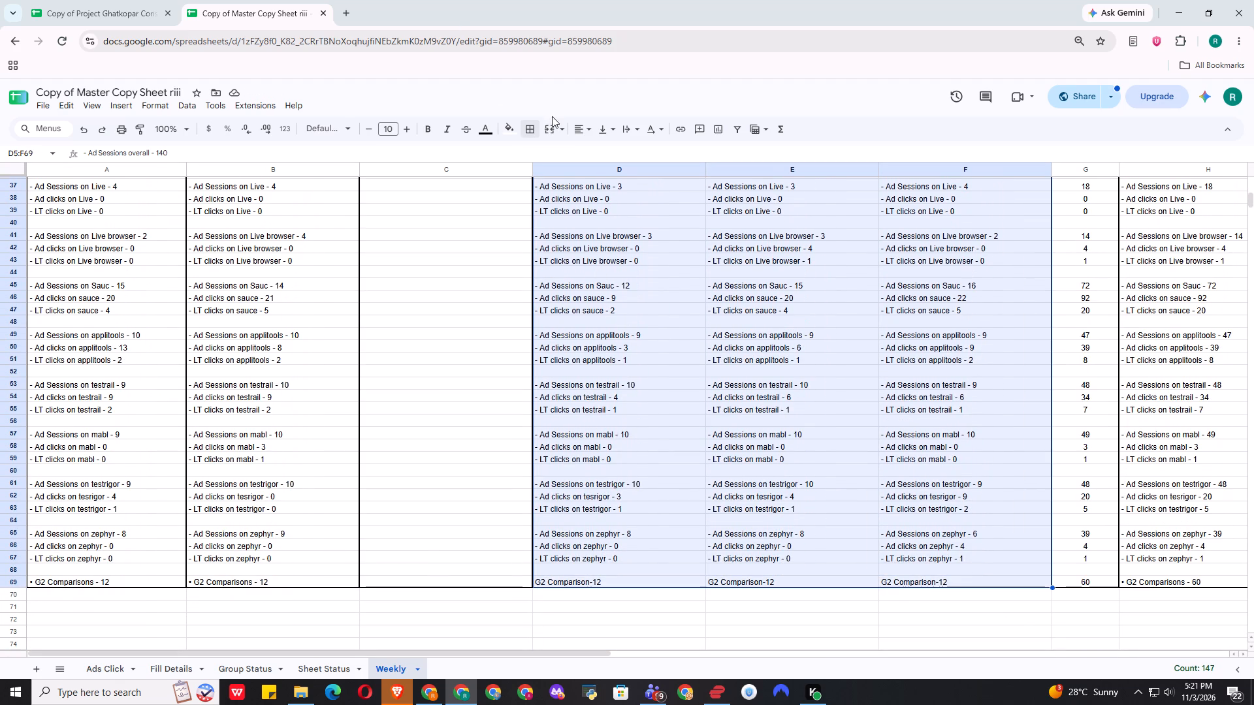
click(530, 123)
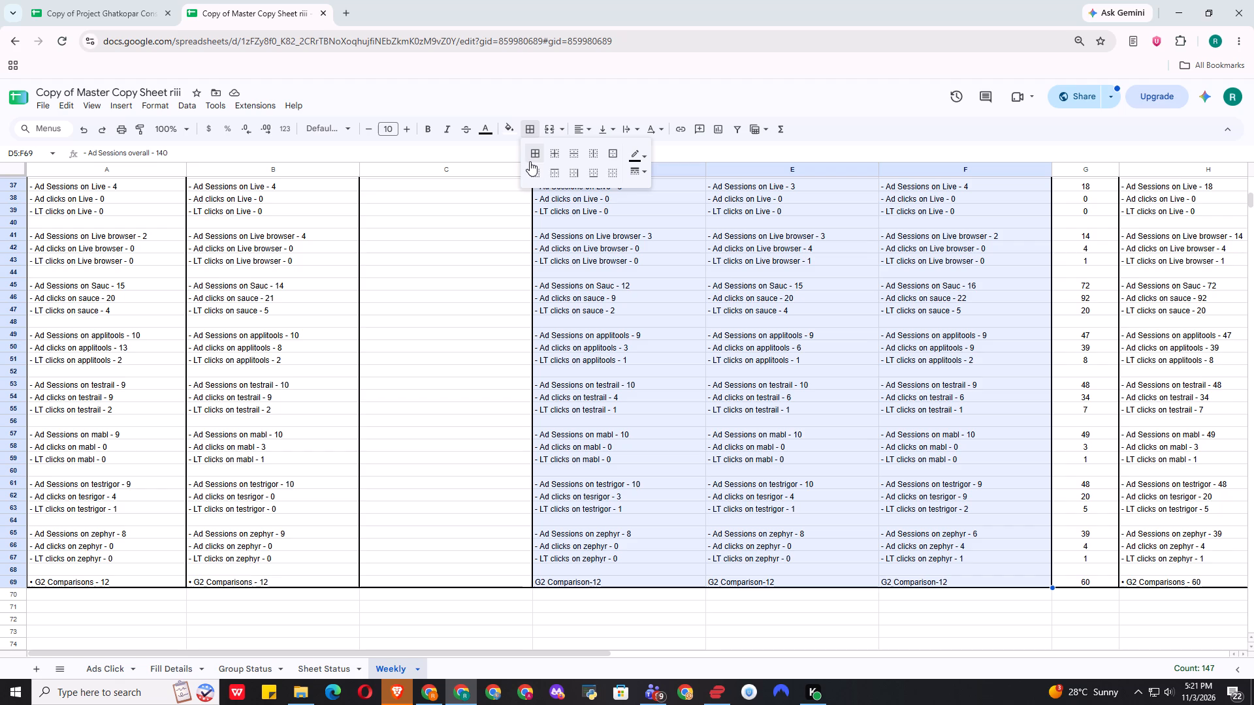
click(615, 157)
click(686, 399)
Apply an outer border around the Friday column's cells E5:E69.
scroll(809, 383, up, 5)
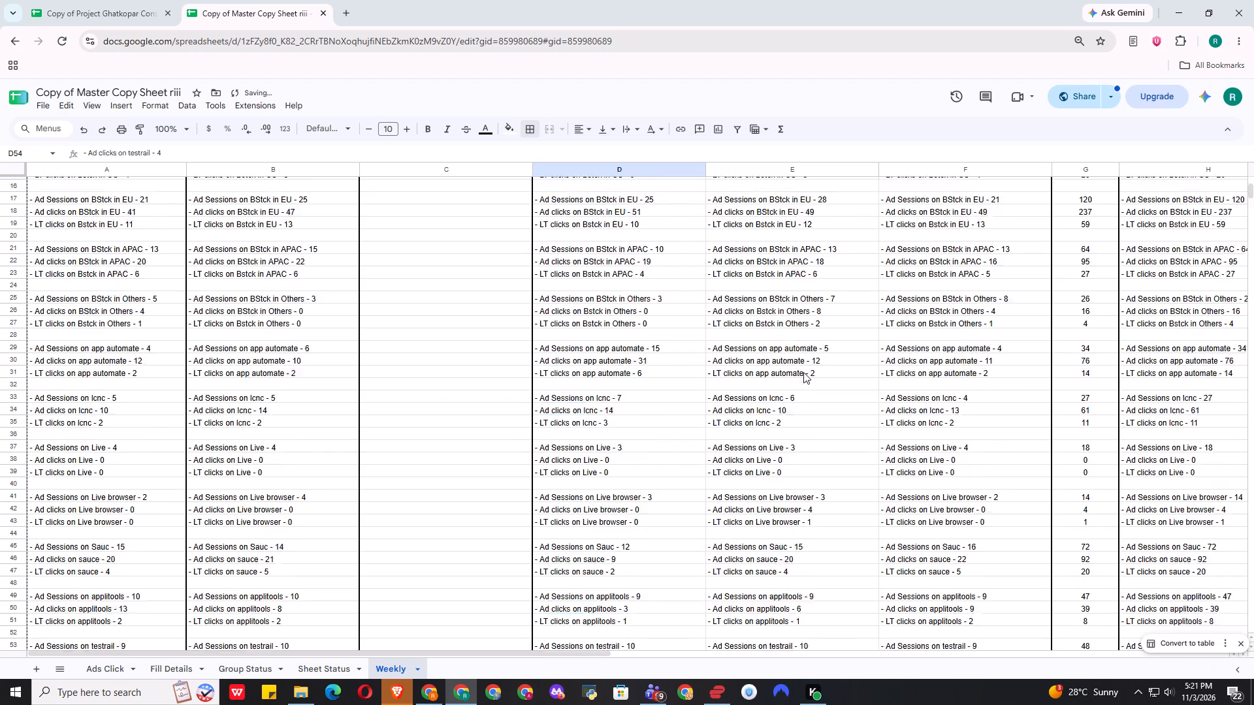
scroll(803, 372, up, 1)
scroll(790, 242, up, 3)
drag(812, 237, 858, 704)
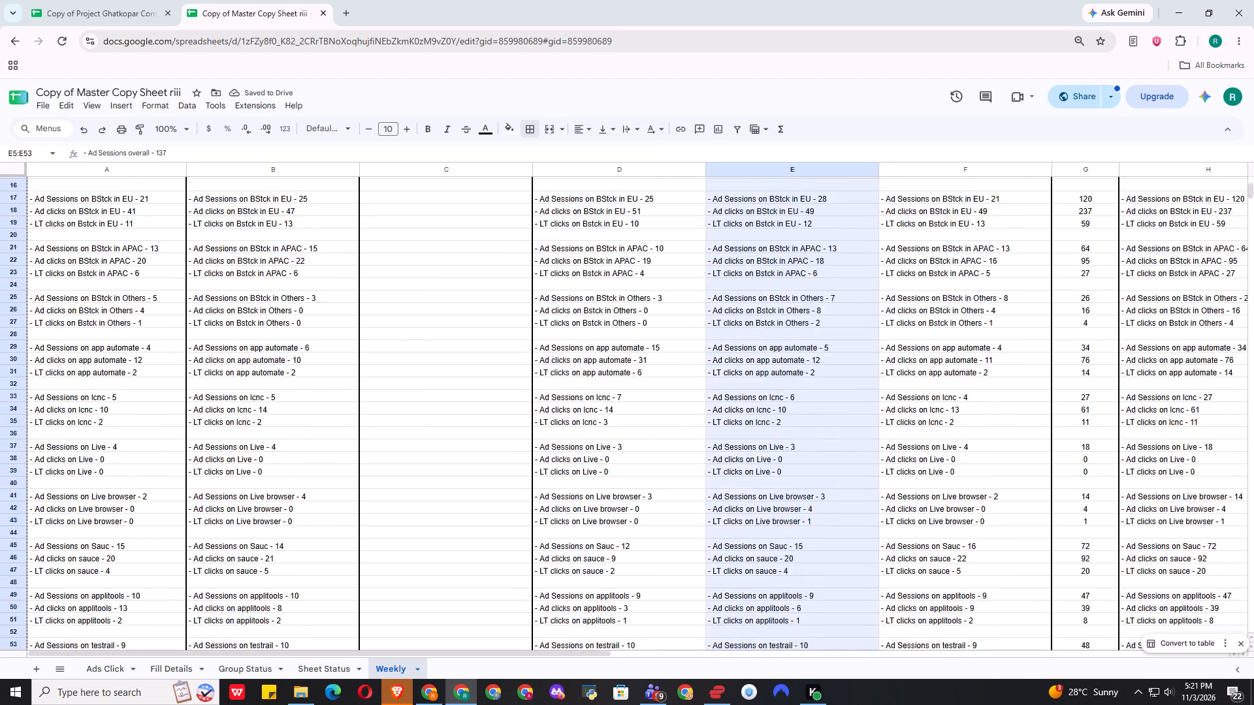
drag(858, 704, 826, 506)
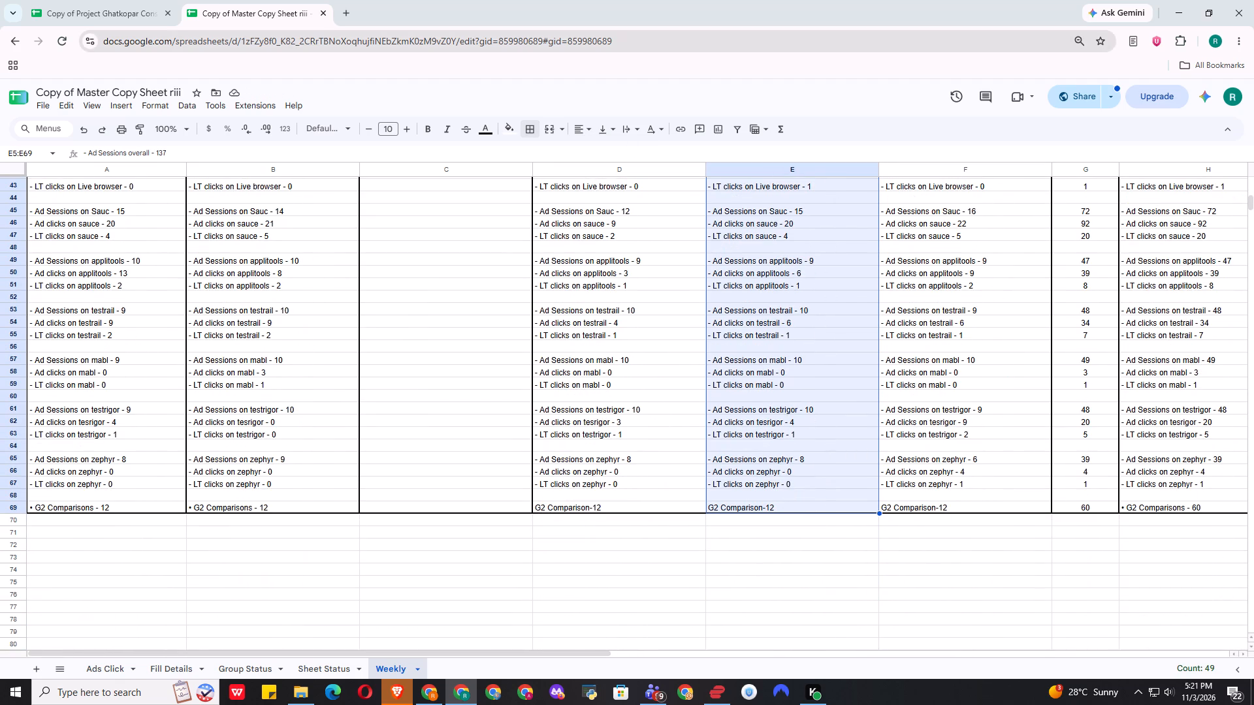
click(529, 125)
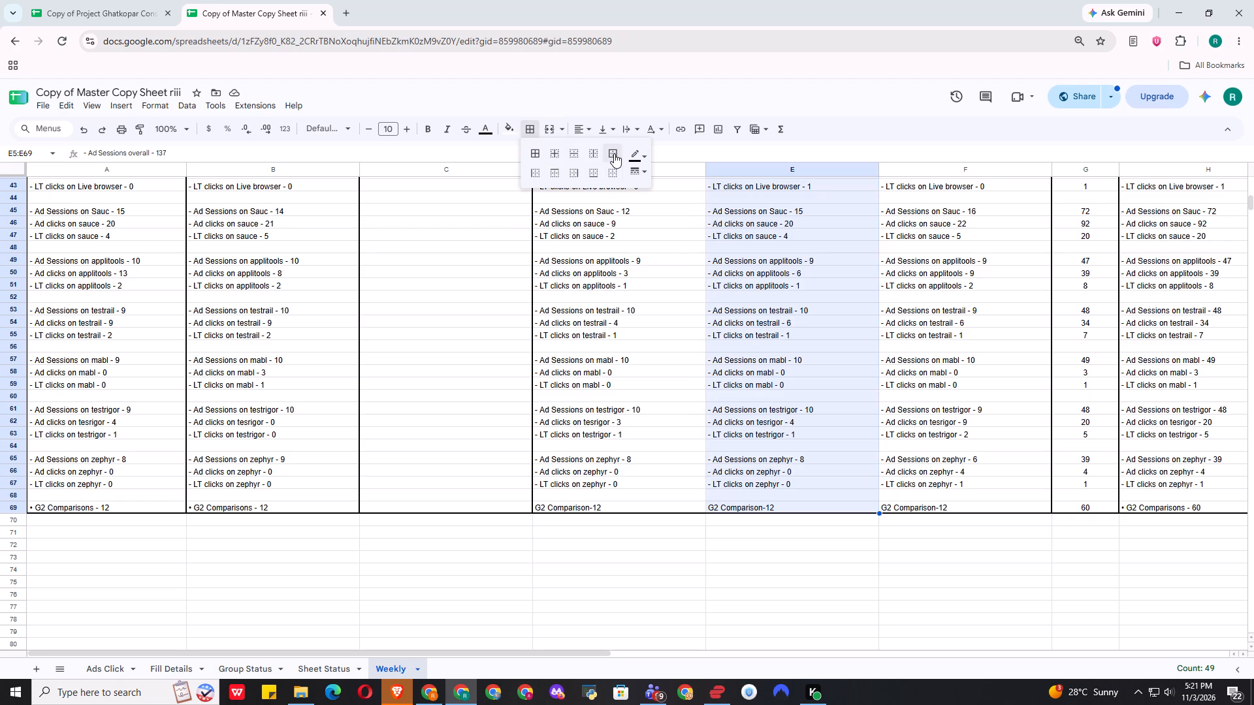
click(614, 153)
click(970, 326)
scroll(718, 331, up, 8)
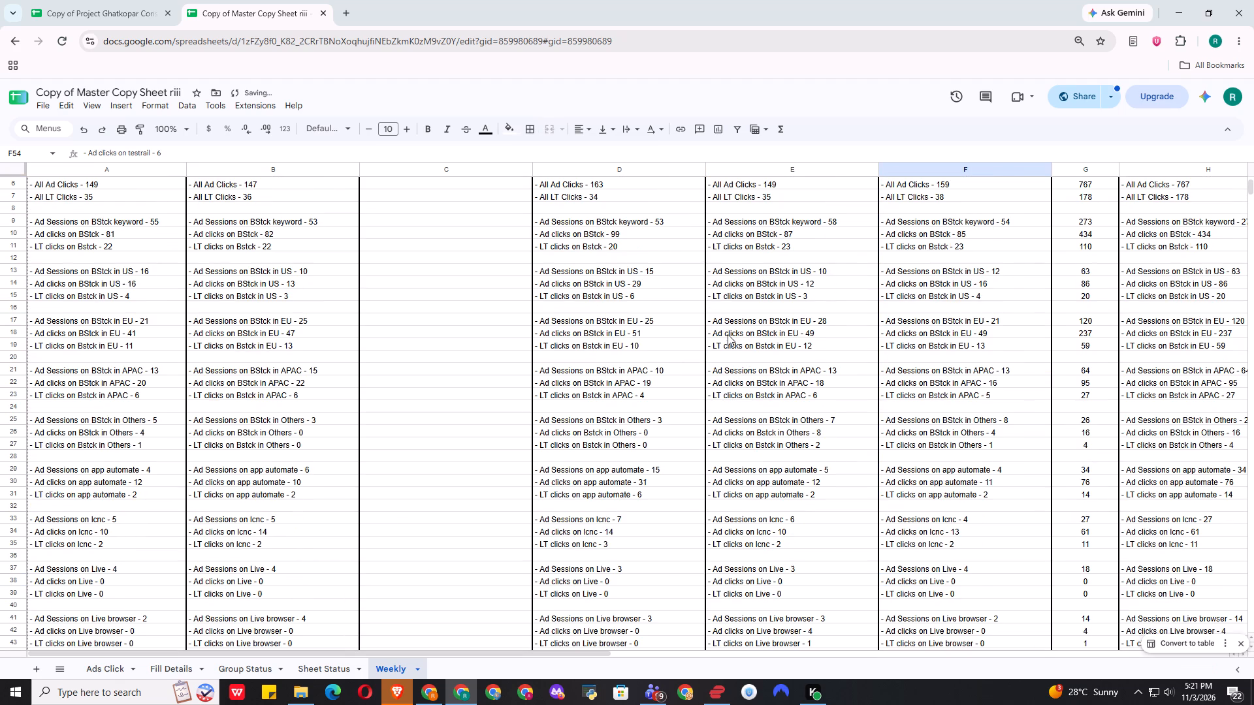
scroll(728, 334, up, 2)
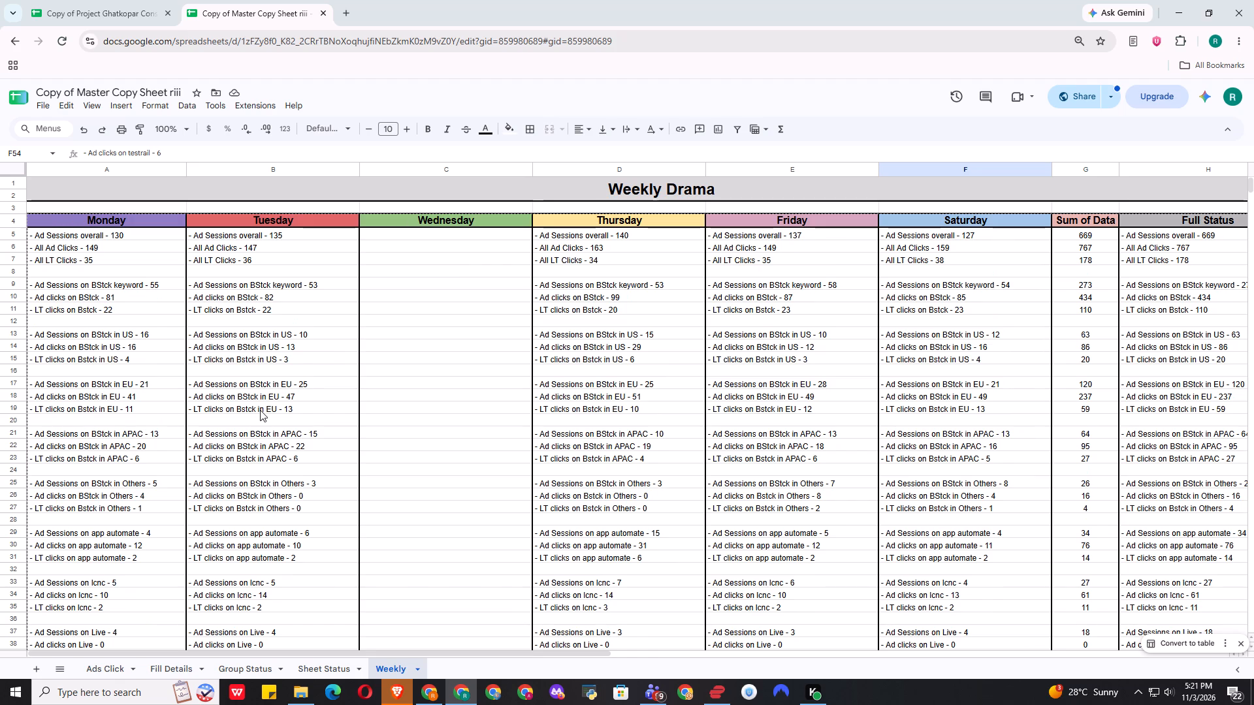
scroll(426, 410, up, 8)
Switch to the Project Ghatkopar Consultant Tasks spreadsheet and check the Ads Clicked Tracker's early November 2026 columns.
click(91, 23)
scroll(304, 435, up, 1)
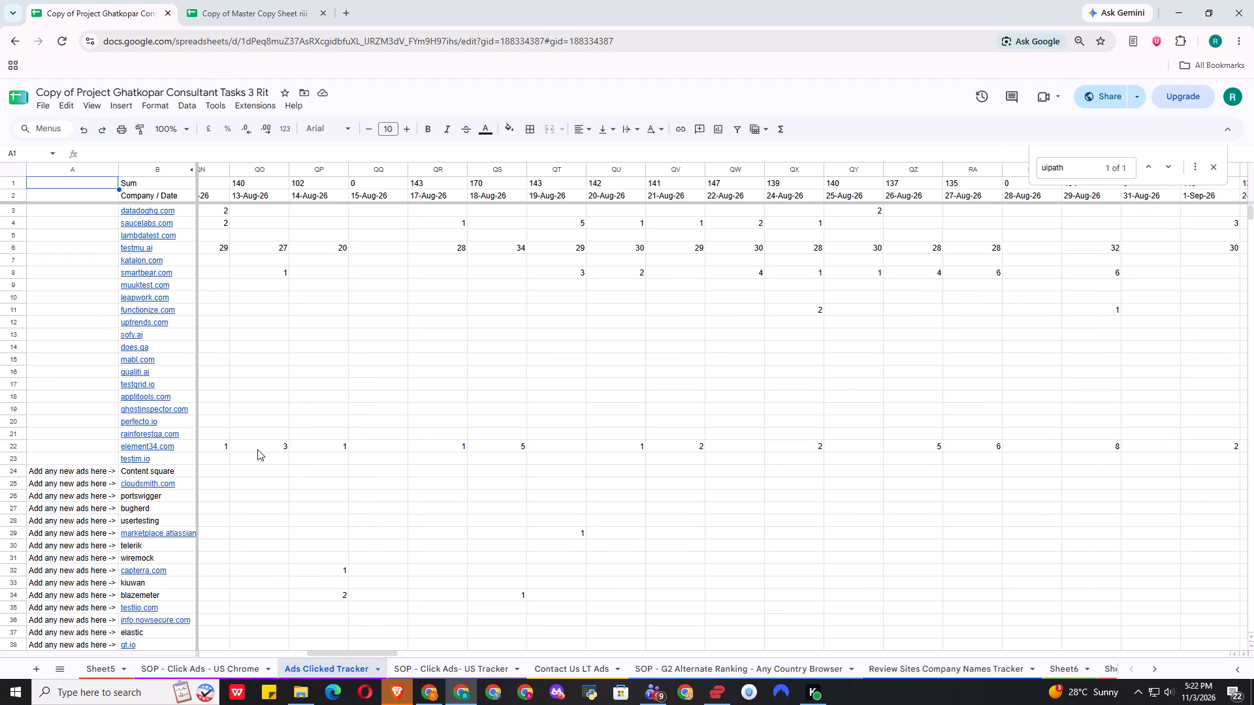
scroll(257, 449, up, 1)
drag(371, 653, 863, 665)
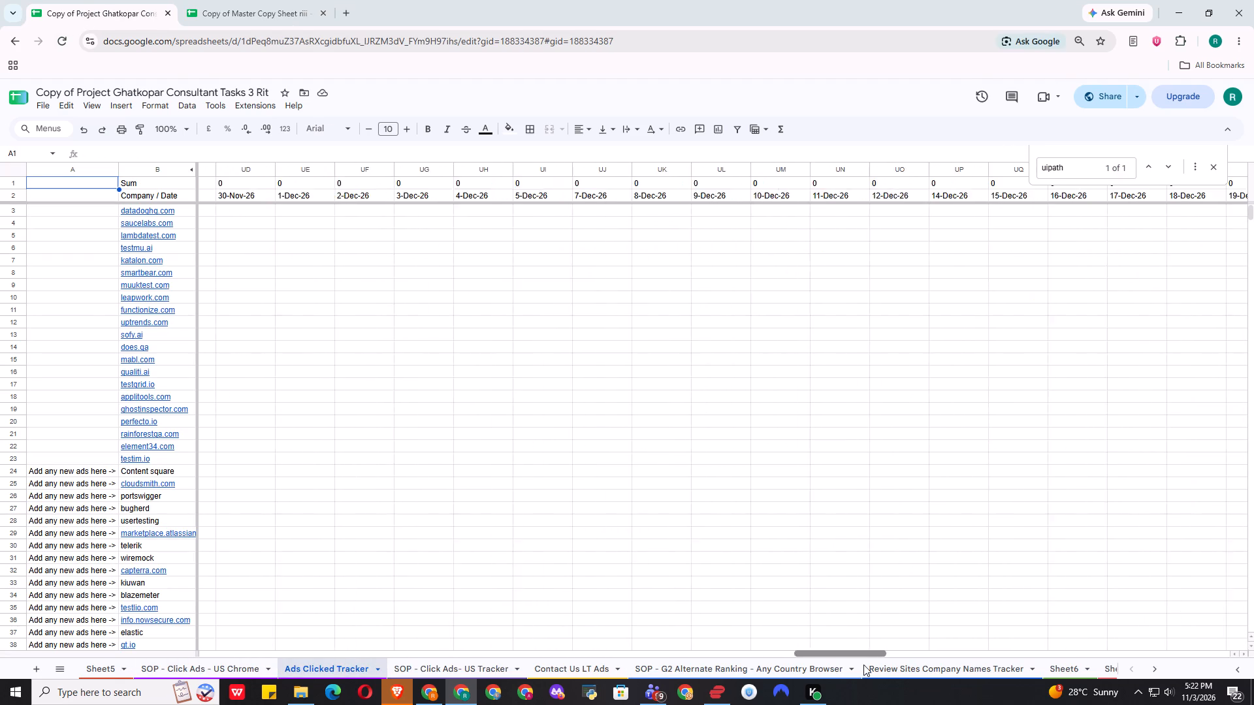
drag(863, 665, 716, 670)
scroll(549, 443, up, 3)
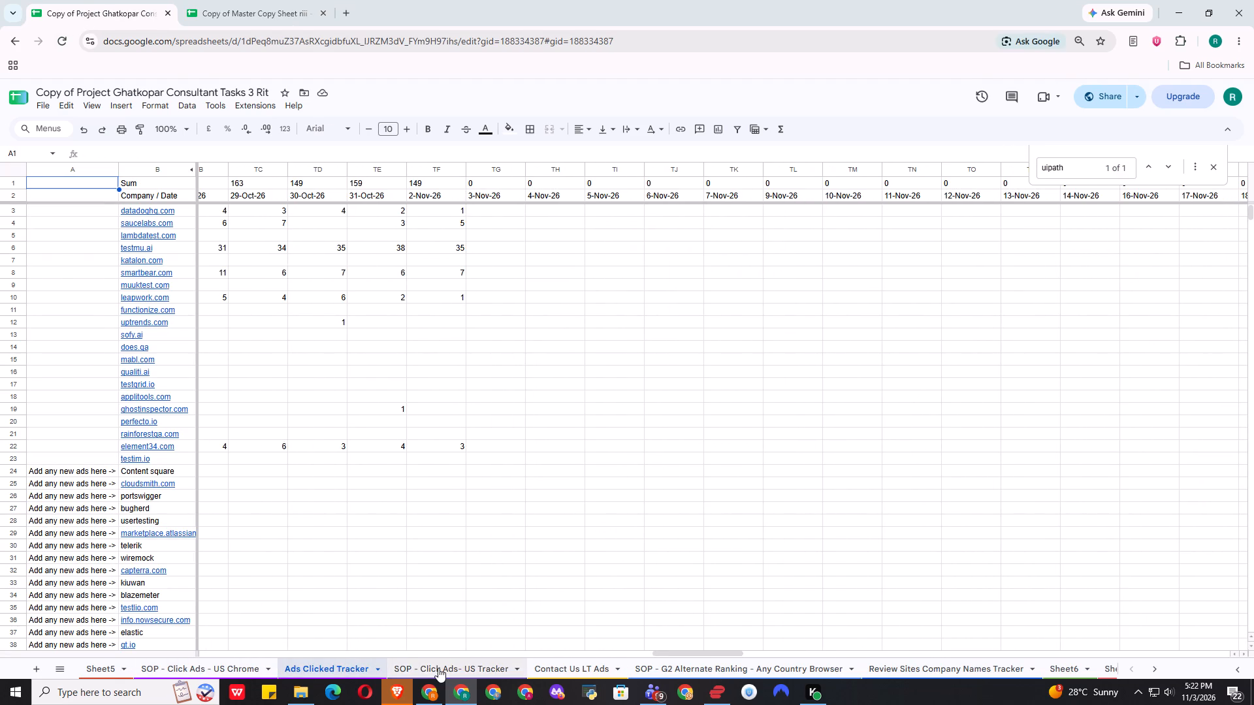
Open the SOP - Click Ads- US Tracker sheet and close the uipath search.
click(438, 668)
scroll(443, 492, up, 9)
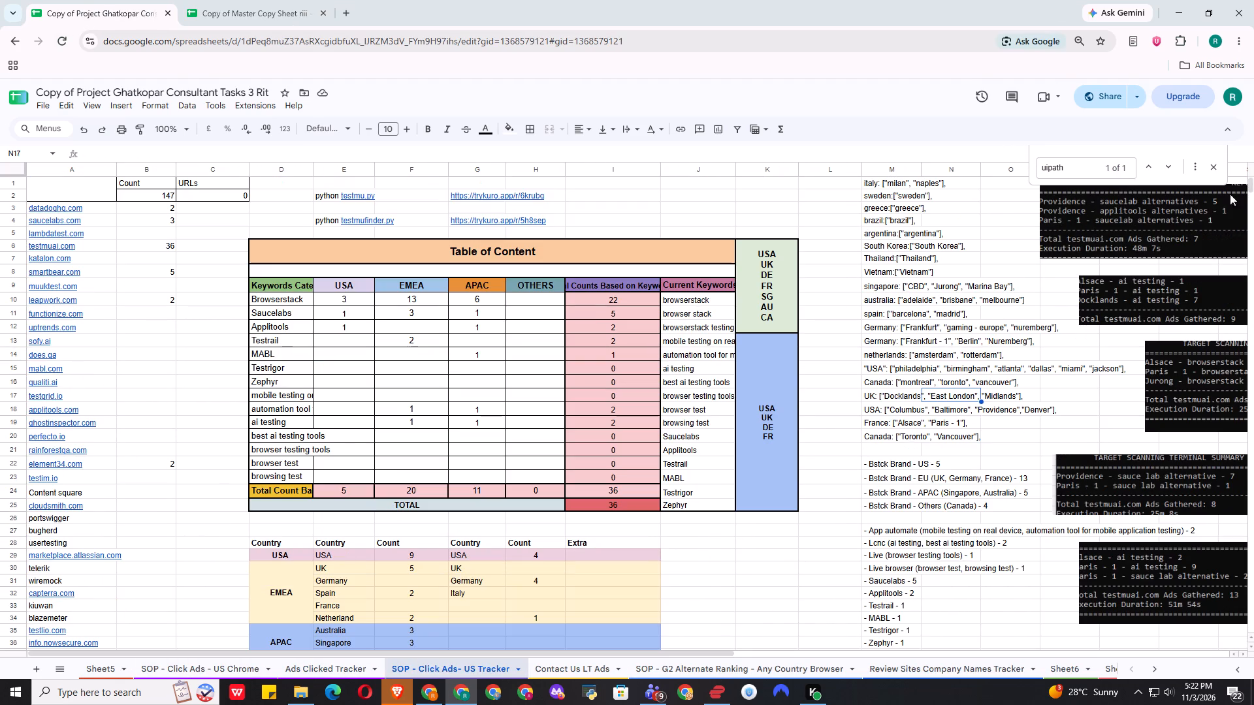
click(1220, 170)
scroll(675, 463, up, 13)
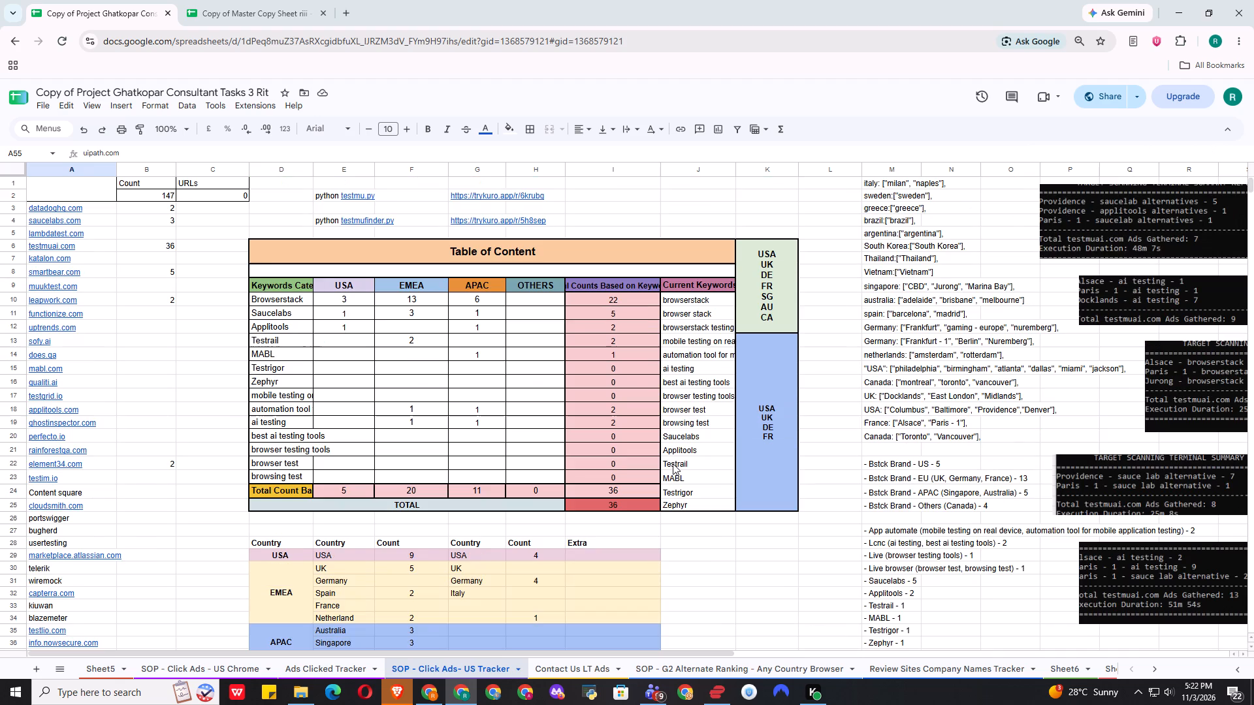
Check the last entries of the domain list in column A and their counts, and return to the top of the sheet.
click(35, 324)
key(ctrl+Down)
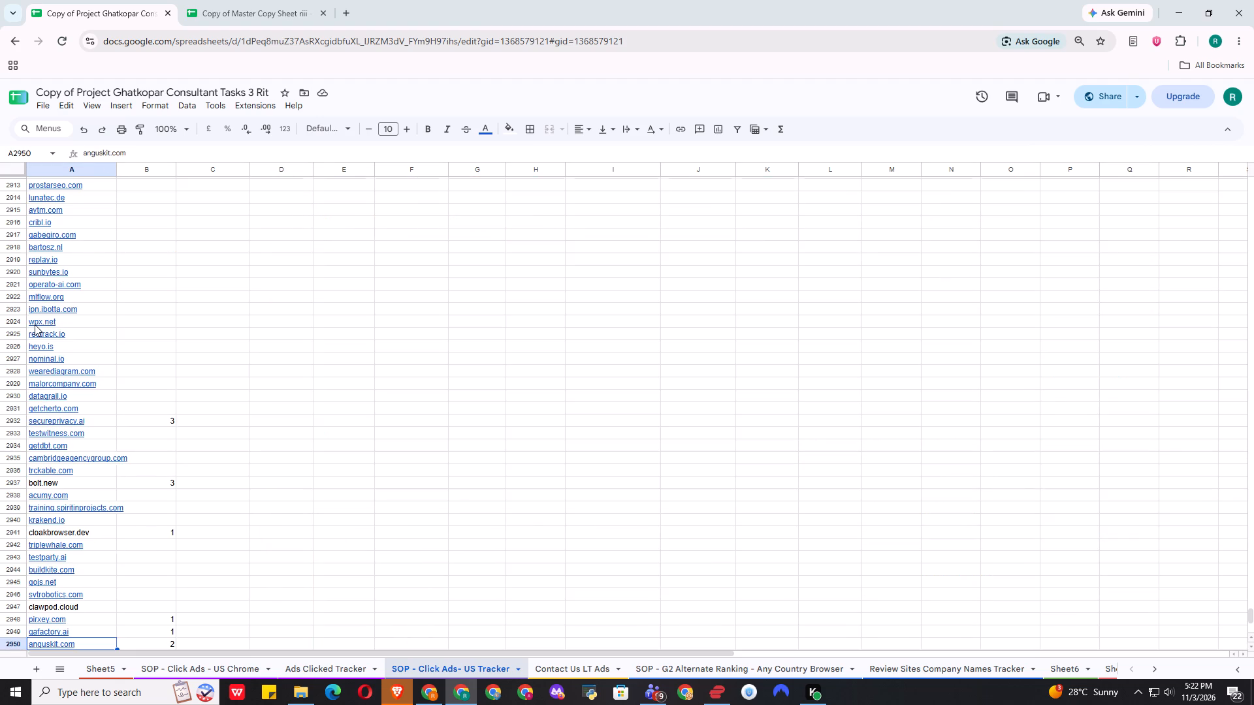
key(Right)
key(Left)
key(Right)
key(Right)
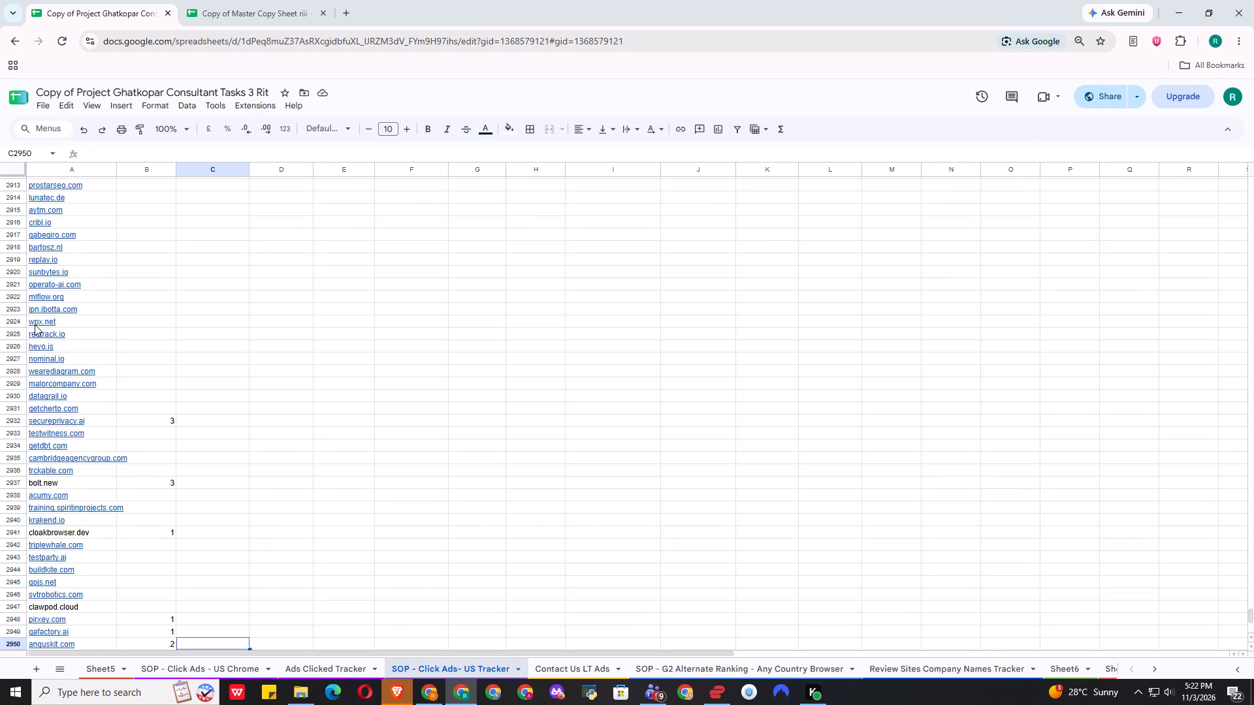
key(Down)
key(ctrl+Up)
key(ctrl+Up)
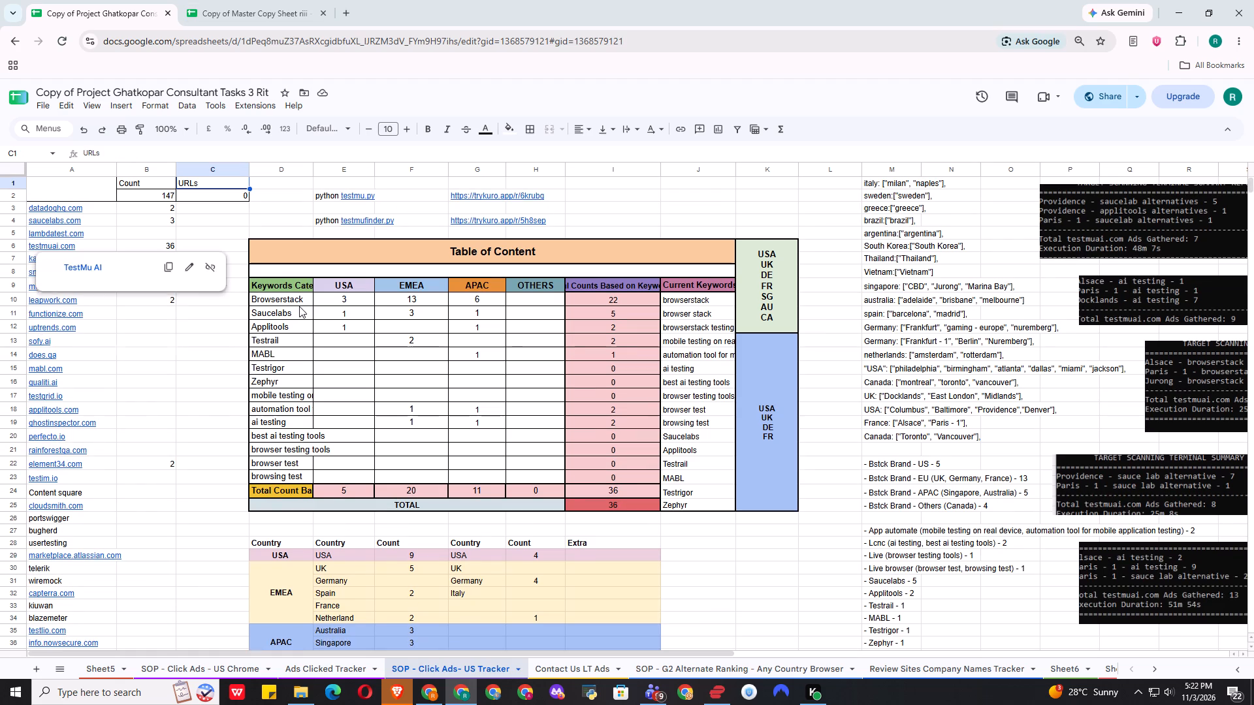
Review the Table of Content keyword counts by region and the country and city lists beside it in column M.
drag(302, 301, 500, 471)
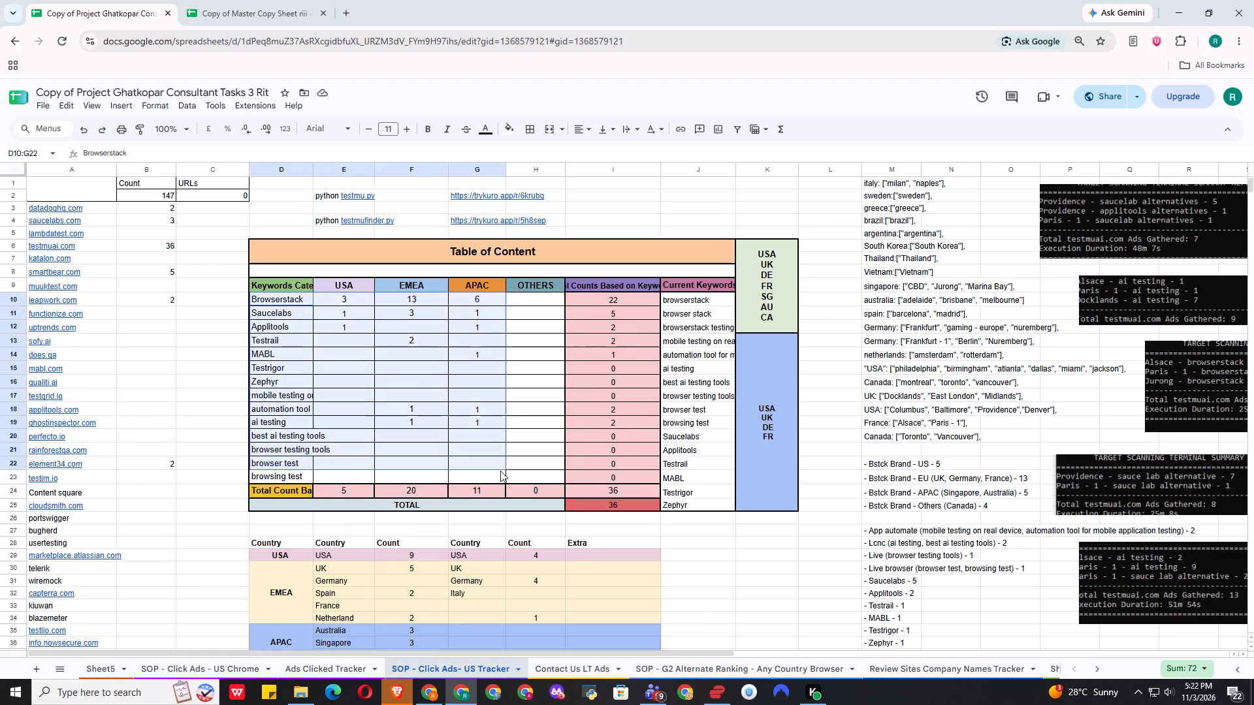
drag(500, 471, 806, 511)
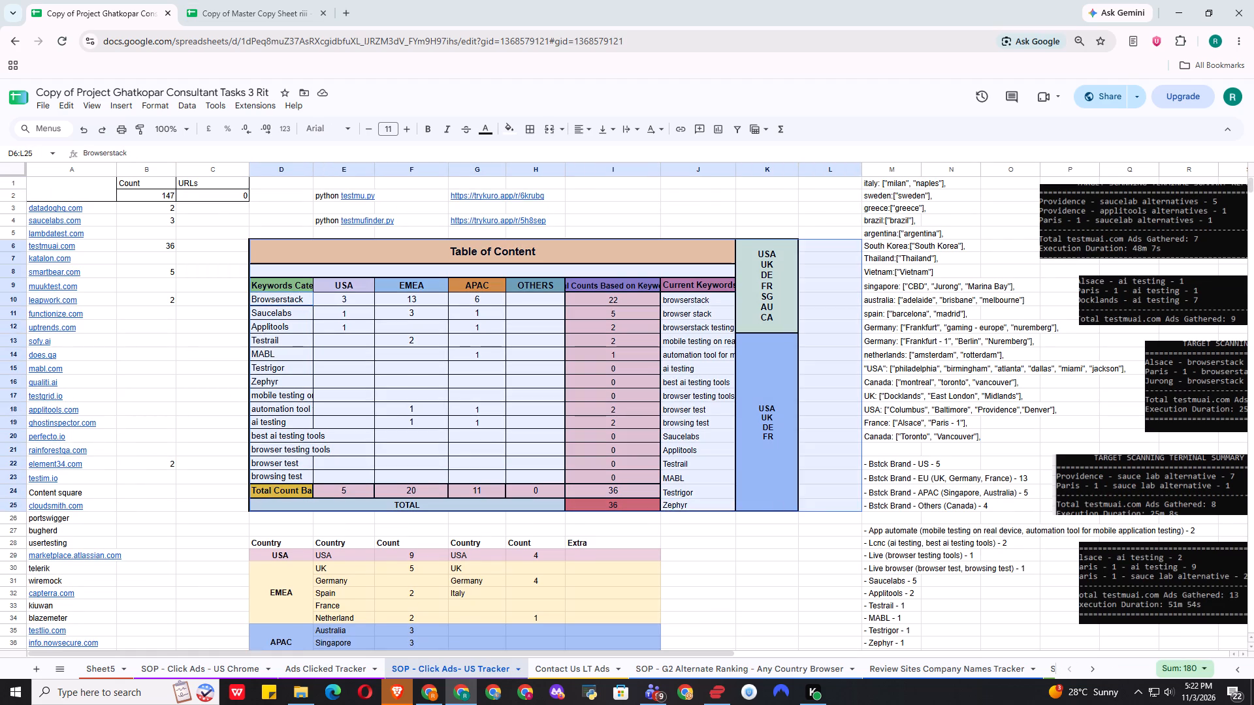
drag(806, 511, 760, 492)
click(823, 456)
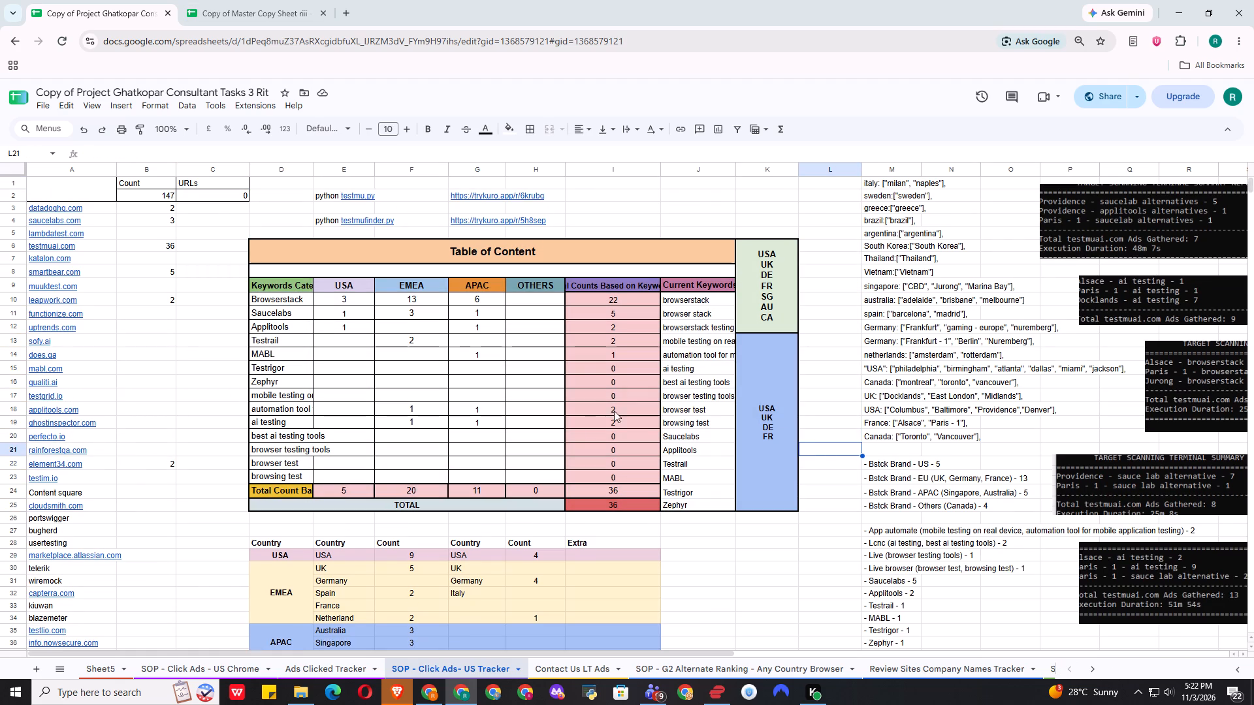
scroll(567, 416, up, 3)
click(270, 245)
drag(263, 238, 295, 246)
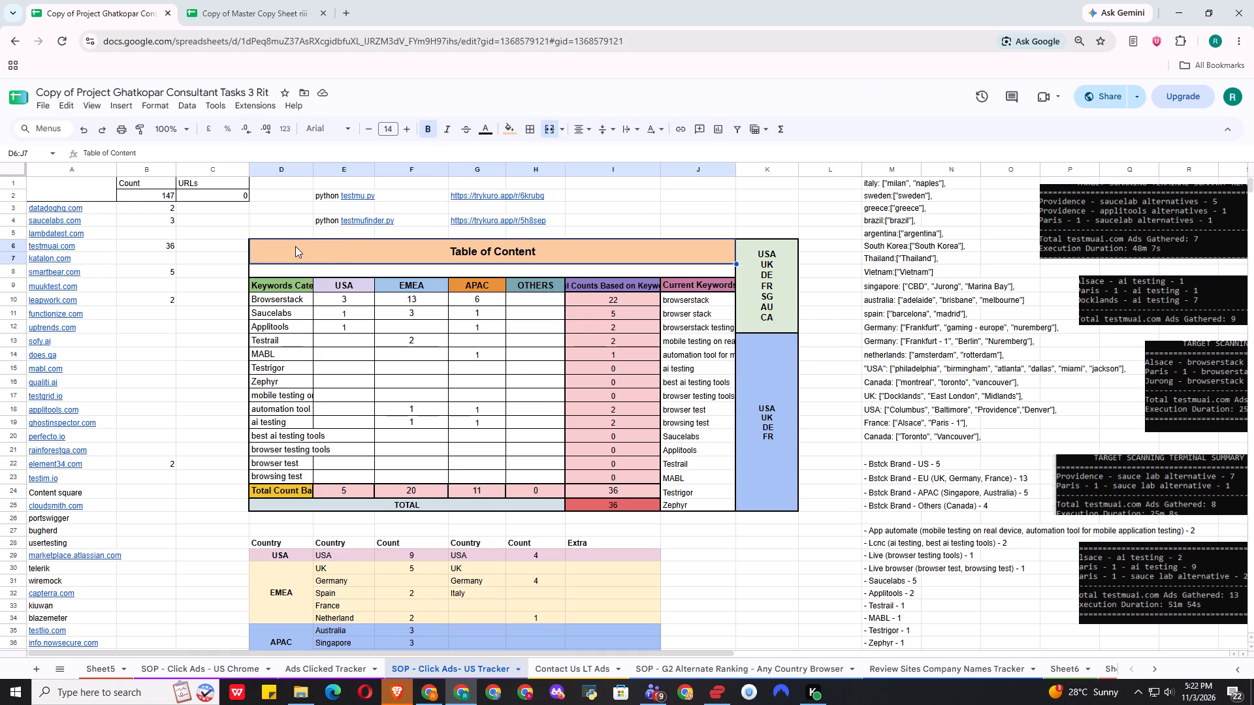
click(620, 328)
click(893, 430)
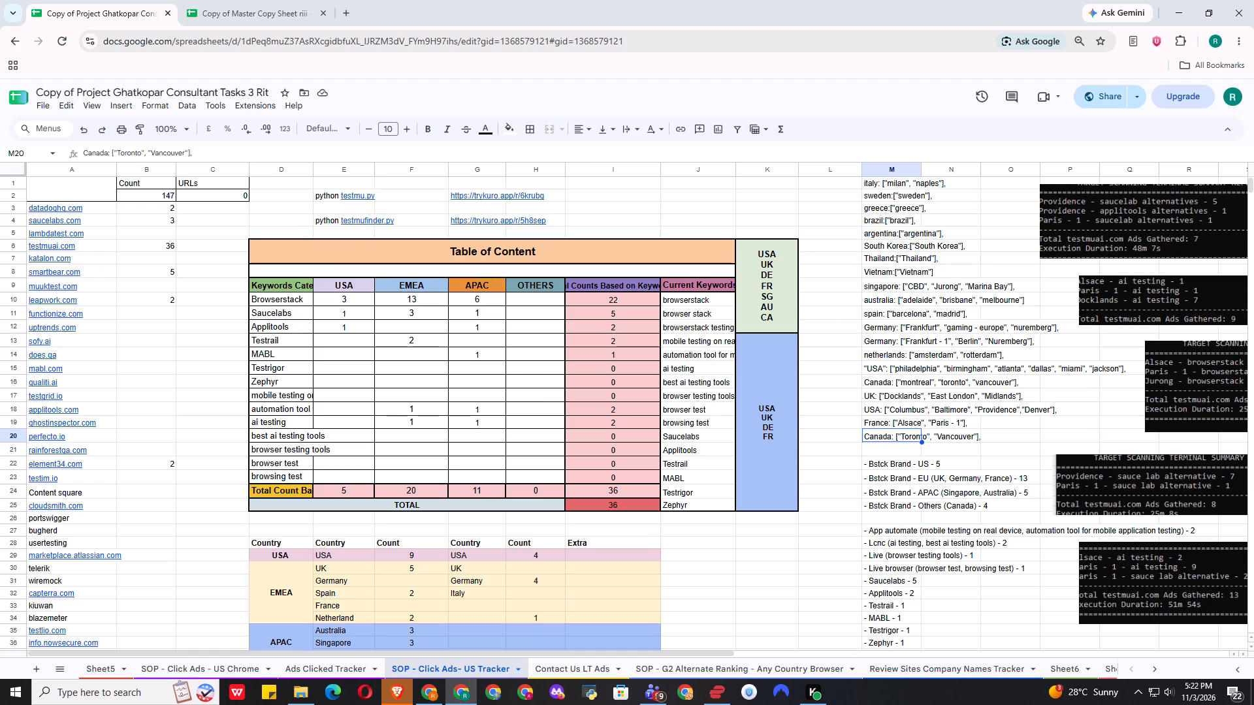
click(876, 430)
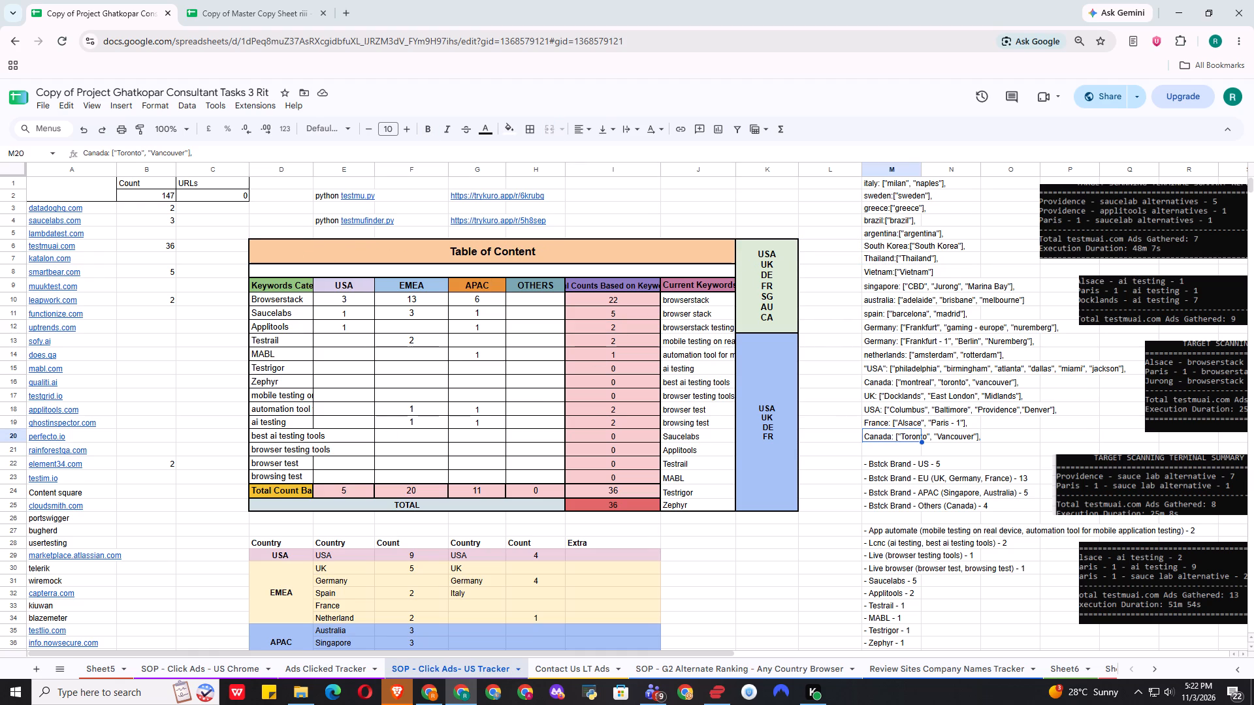
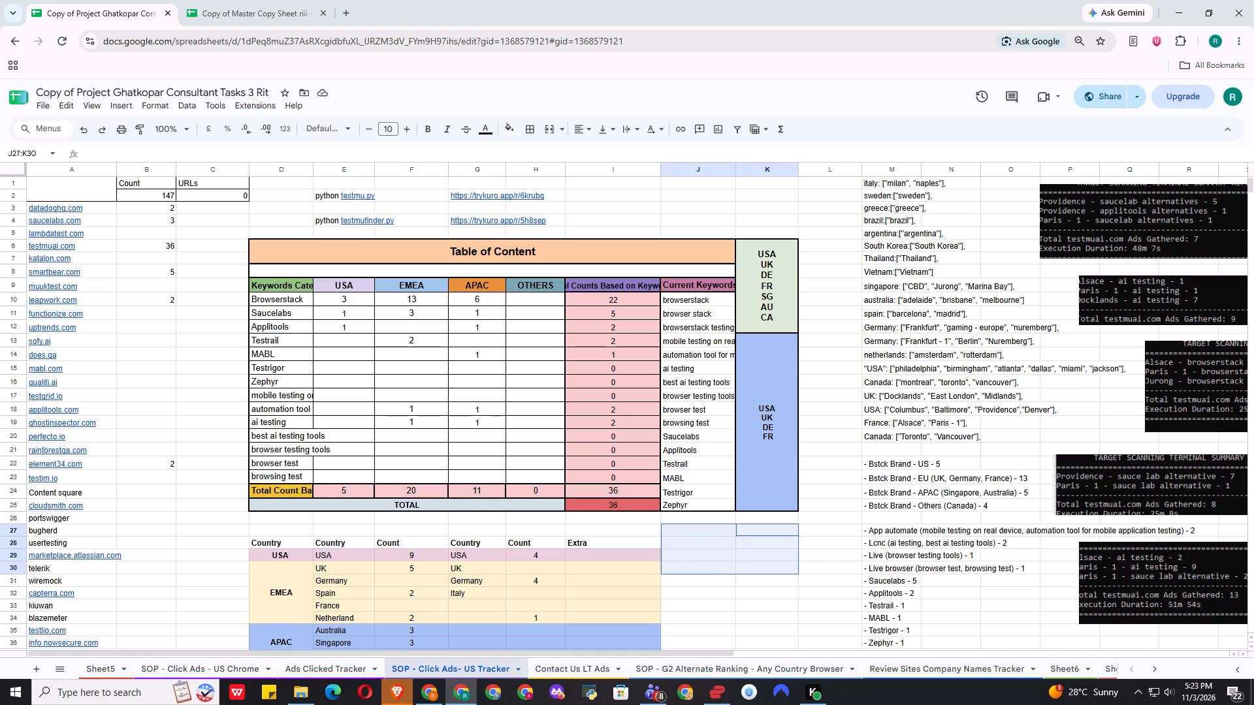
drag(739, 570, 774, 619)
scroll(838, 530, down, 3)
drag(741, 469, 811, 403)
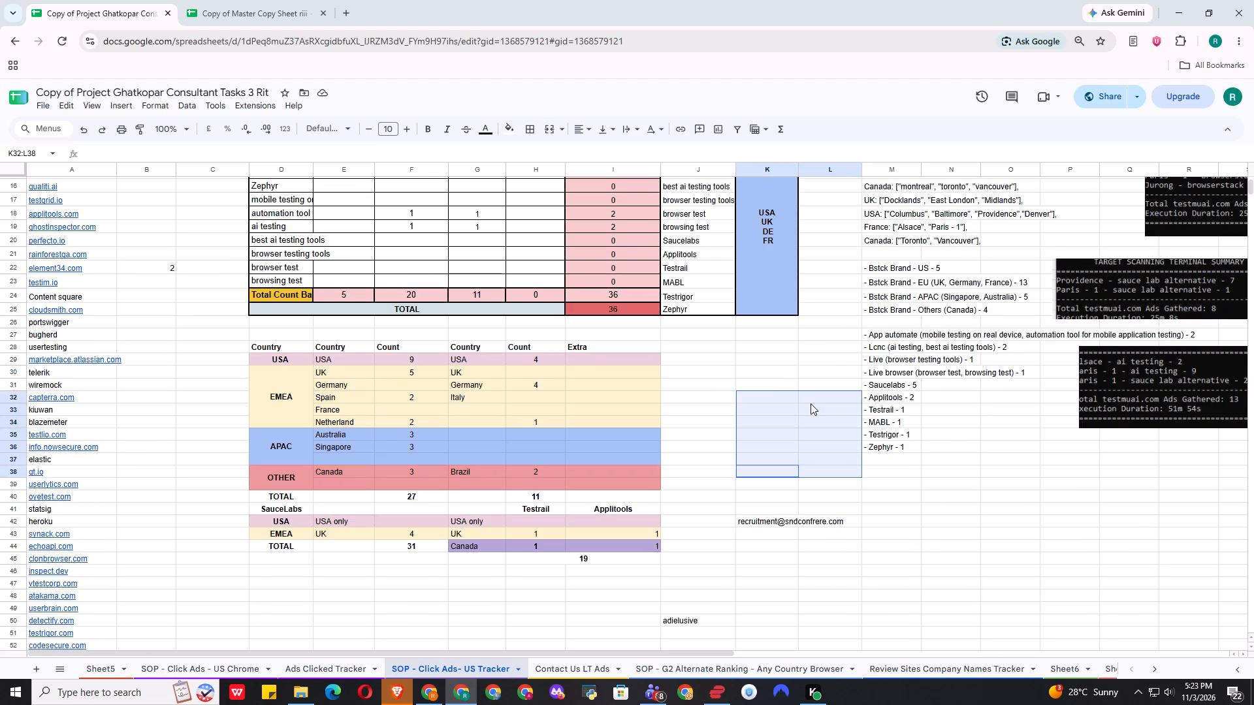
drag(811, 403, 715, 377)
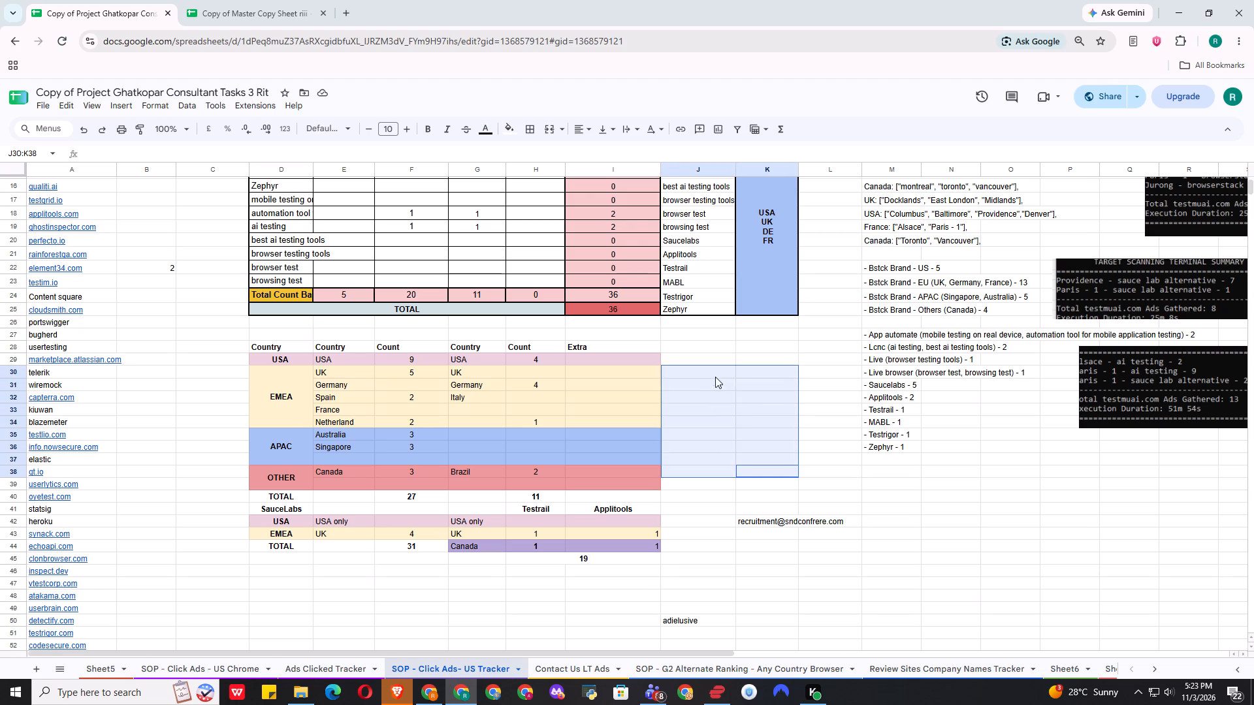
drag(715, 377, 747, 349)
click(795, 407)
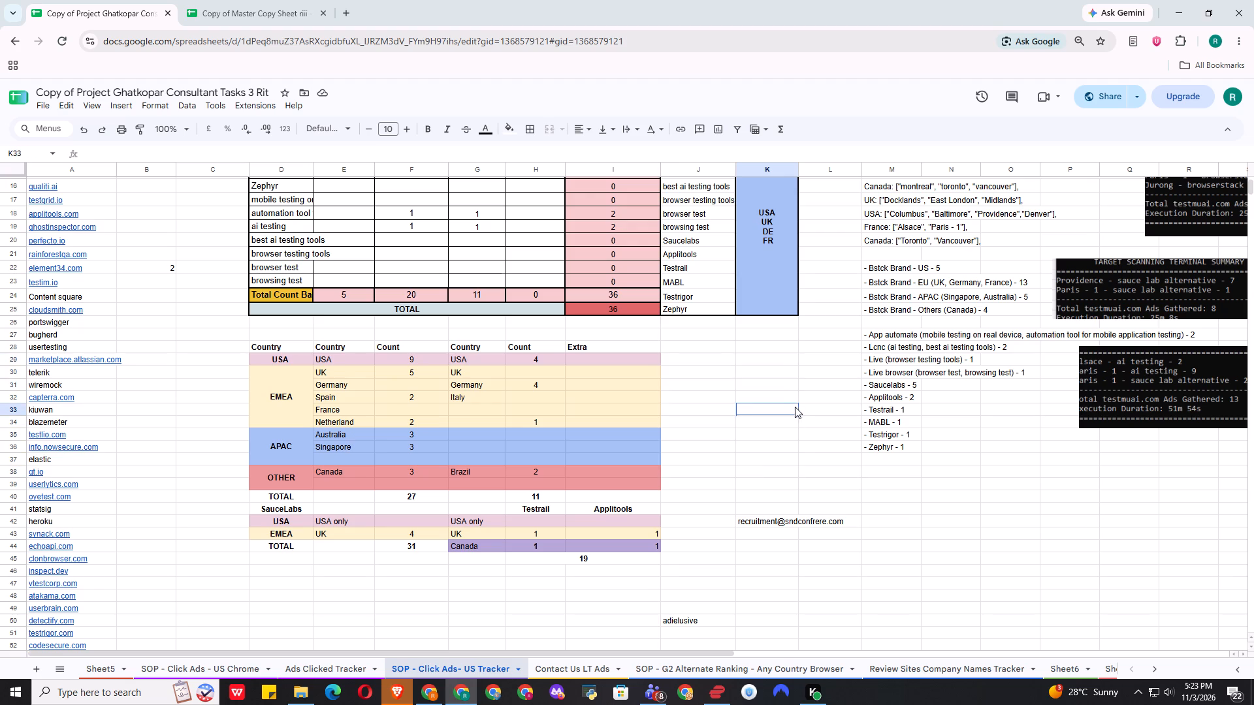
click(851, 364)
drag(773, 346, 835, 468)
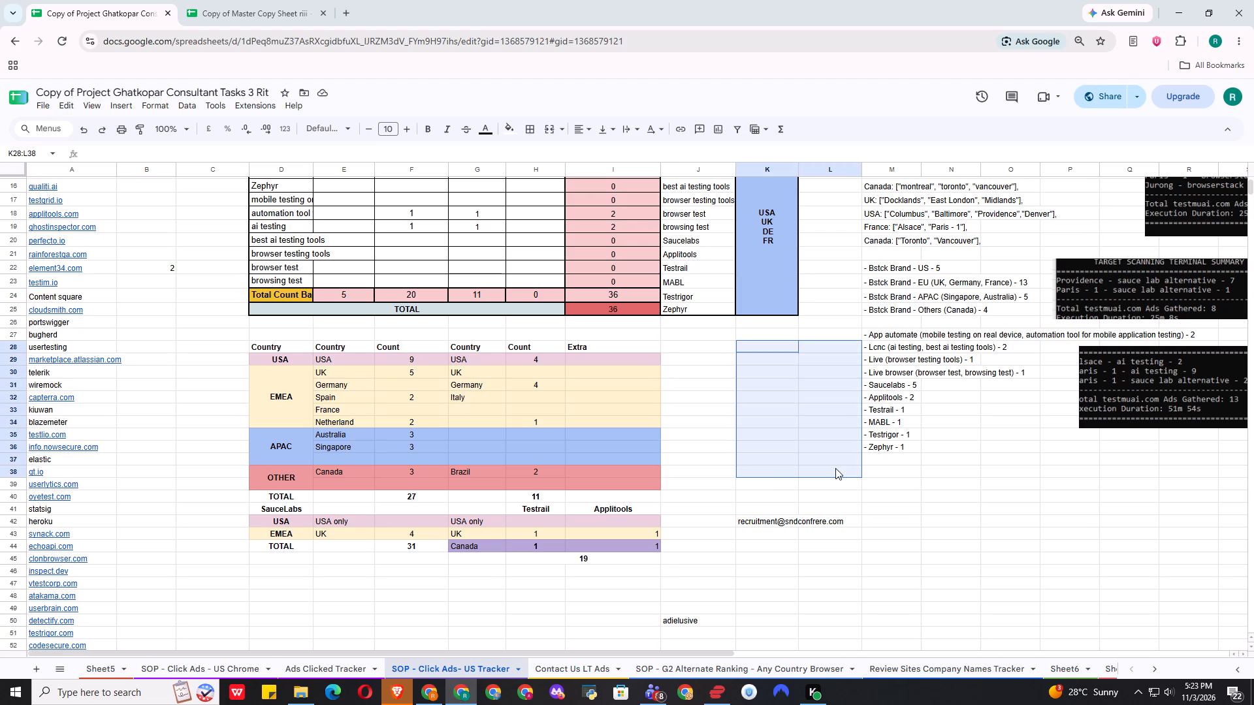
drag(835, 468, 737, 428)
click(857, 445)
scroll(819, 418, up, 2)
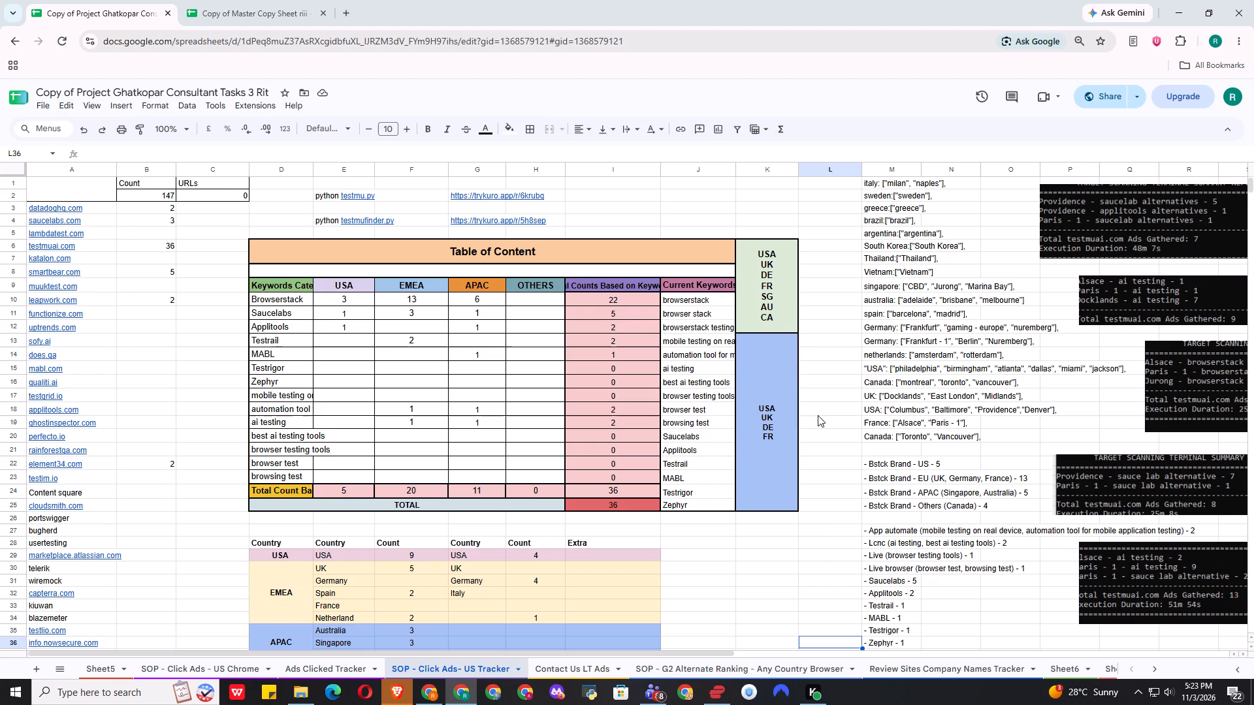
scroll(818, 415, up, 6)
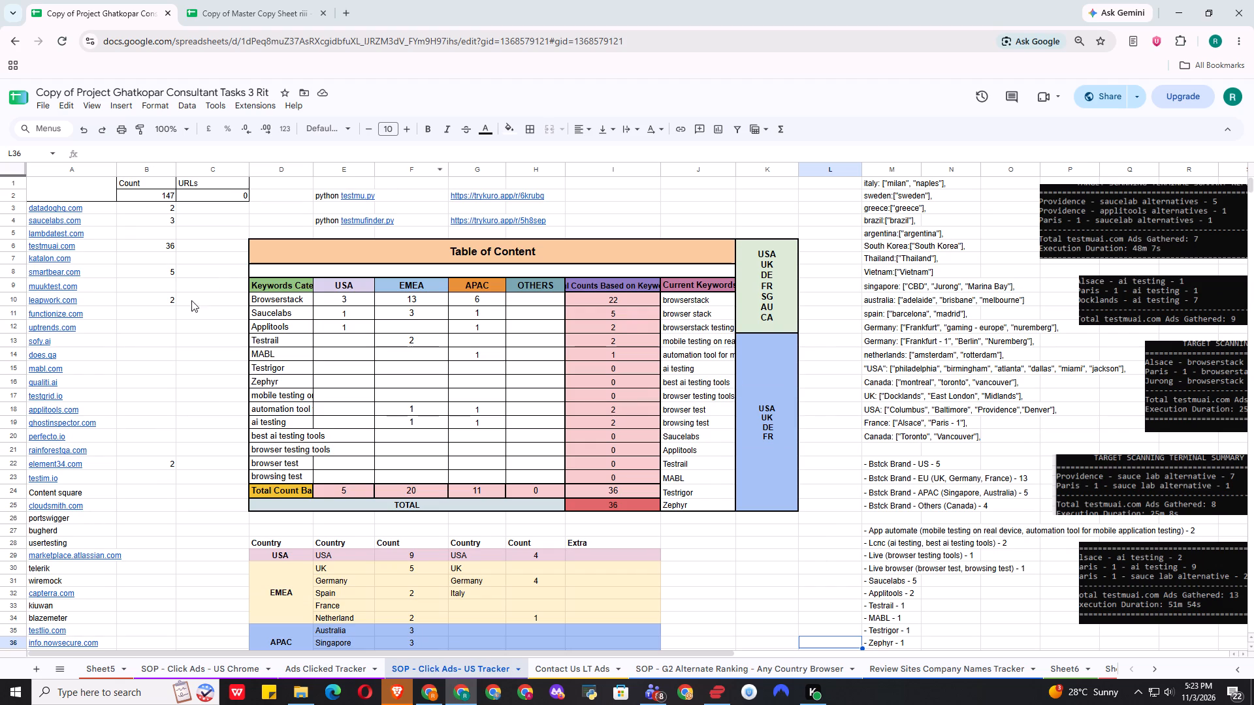
Switch to the Ads Clicked Tracker sheet and check the domain counts in the latest date columns.
click(312, 665)
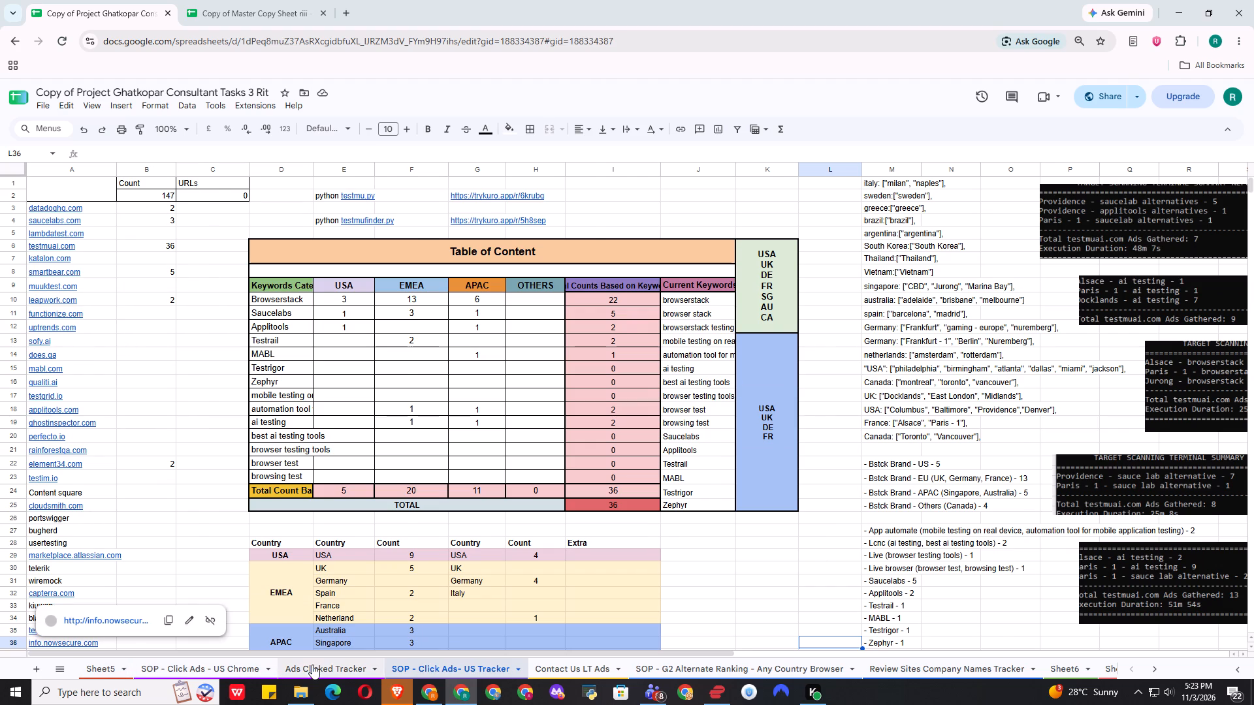
scroll(428, 515, up, 3)
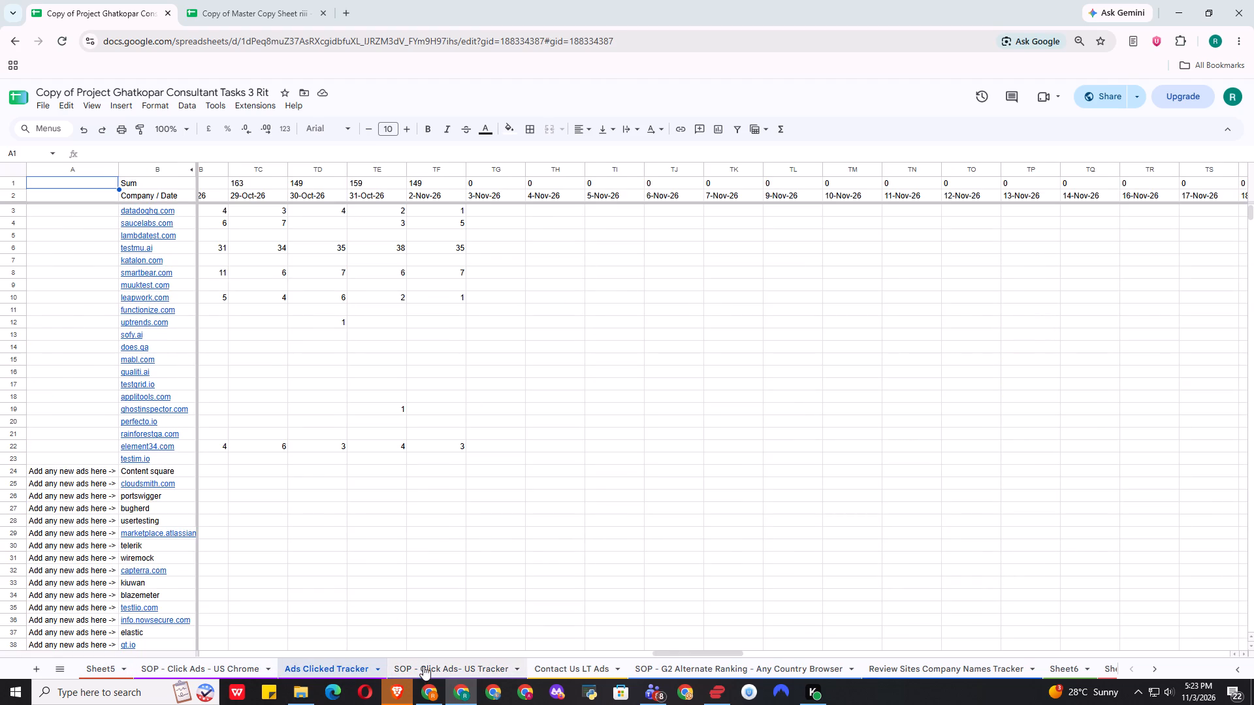
Return to the SOP - Click Ads- US Tracker sheet and check the python script names and links above the Table of Content.
click(423, 666)
scroll(330, 467, up, 2)
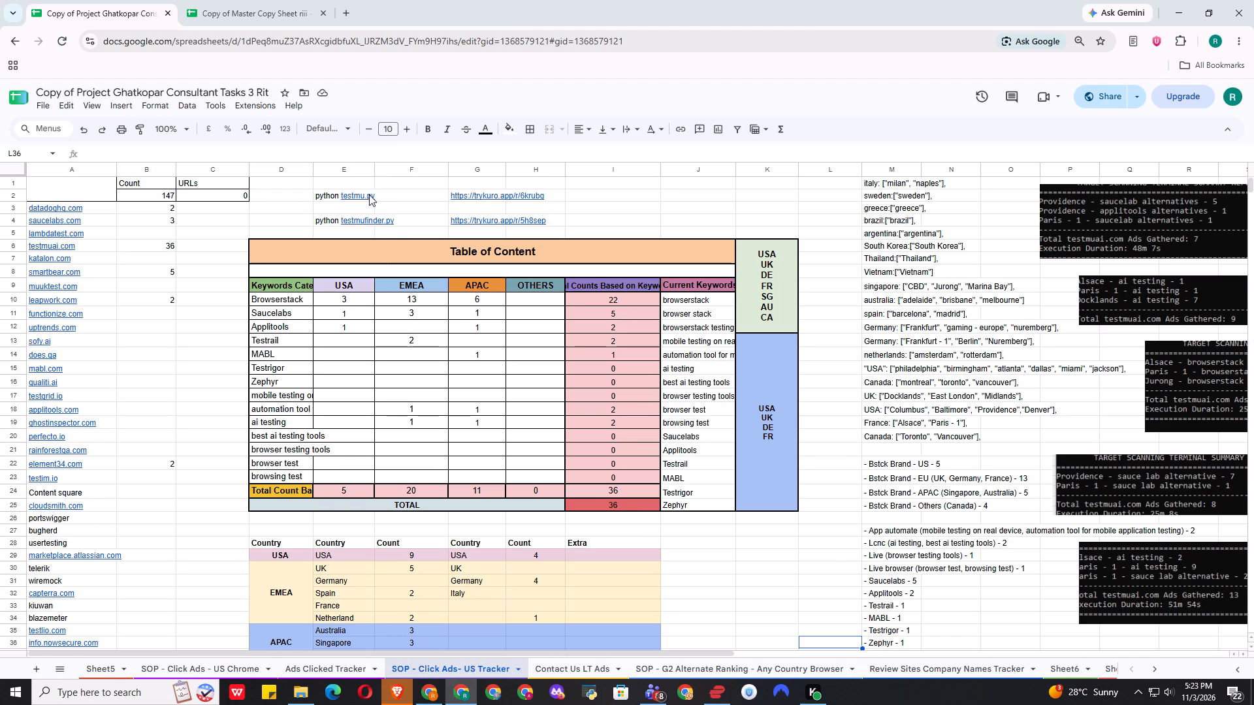
drag(325, 189, 495, 227)
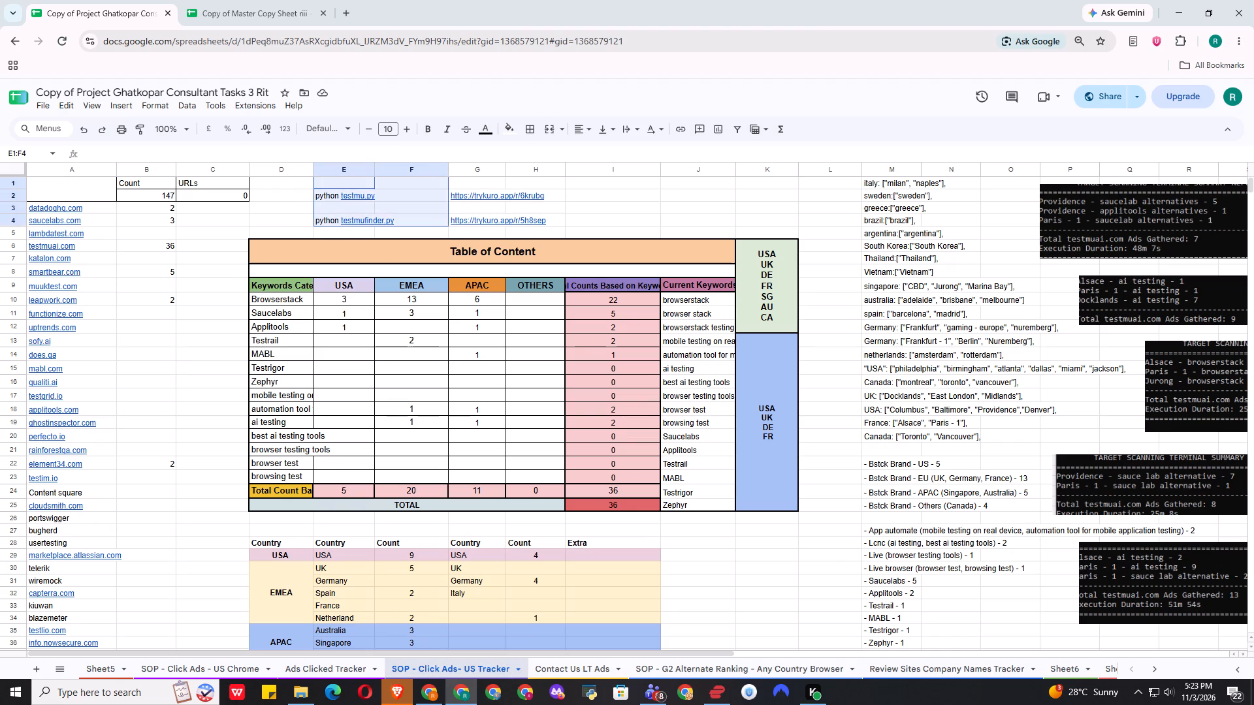
drag(495, 227, 549, 220)
click(603, 201)
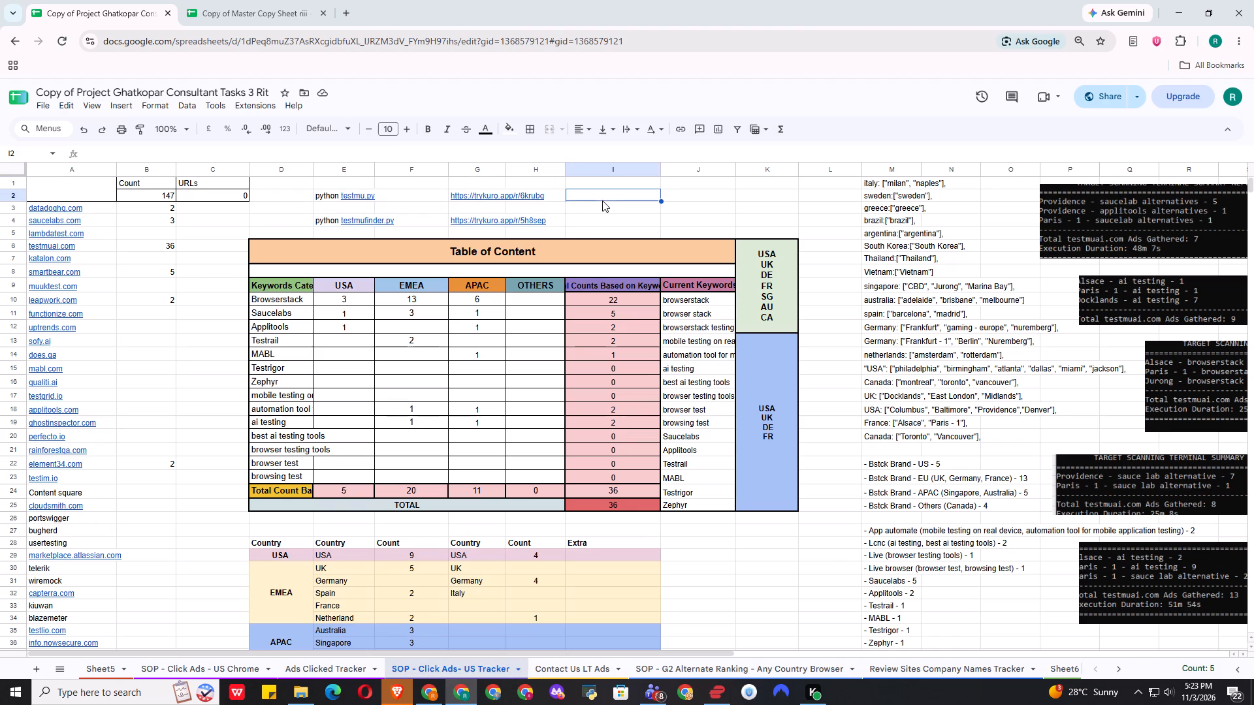
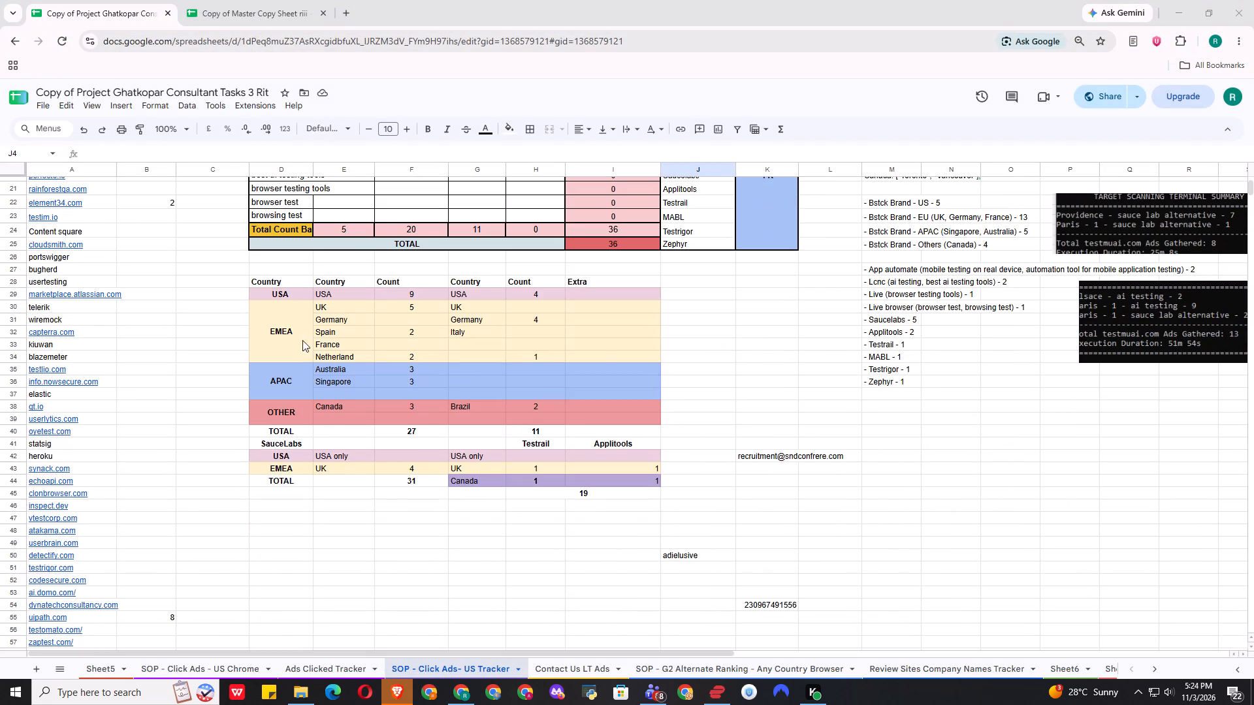
Select the regional country count table from the Country header through the SauceLabs, Testrail and Applitools totals, range D28:I45.
drag(291, 280, 647, 497)
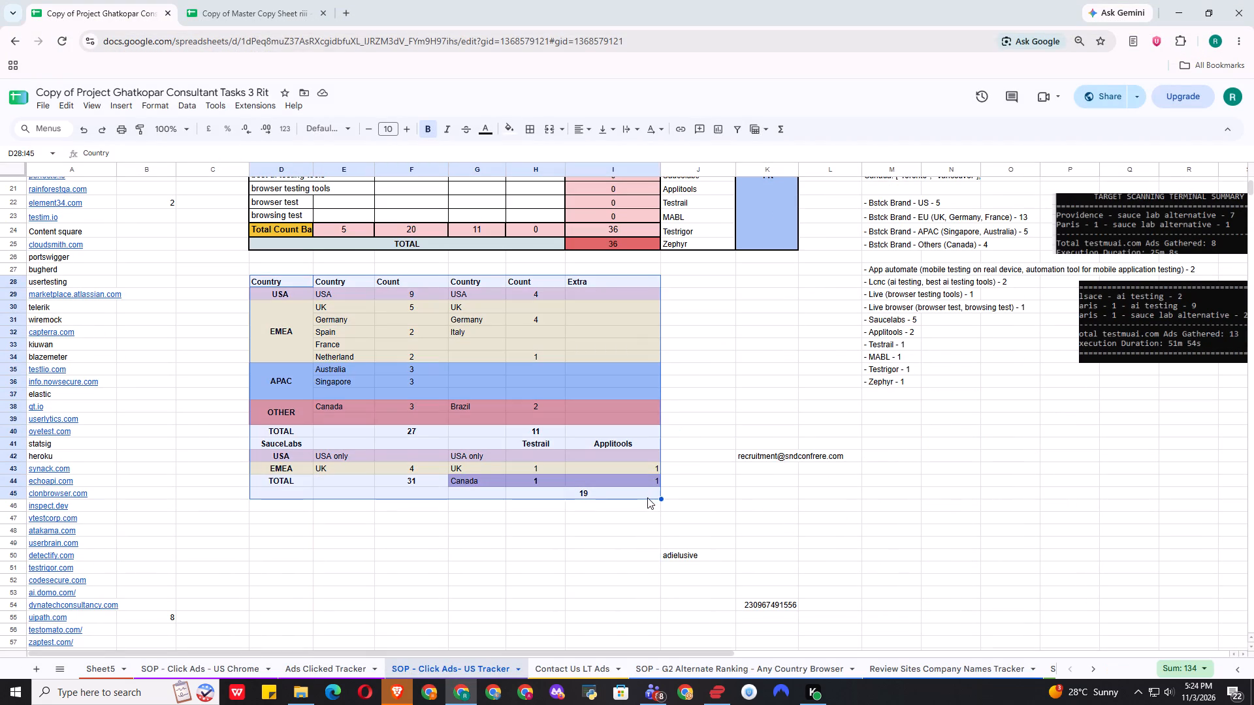
Apply an outer border around the country count table in D28:I45 of the SOP - Click Ads- US Tracker sheet.
click(534, 129)
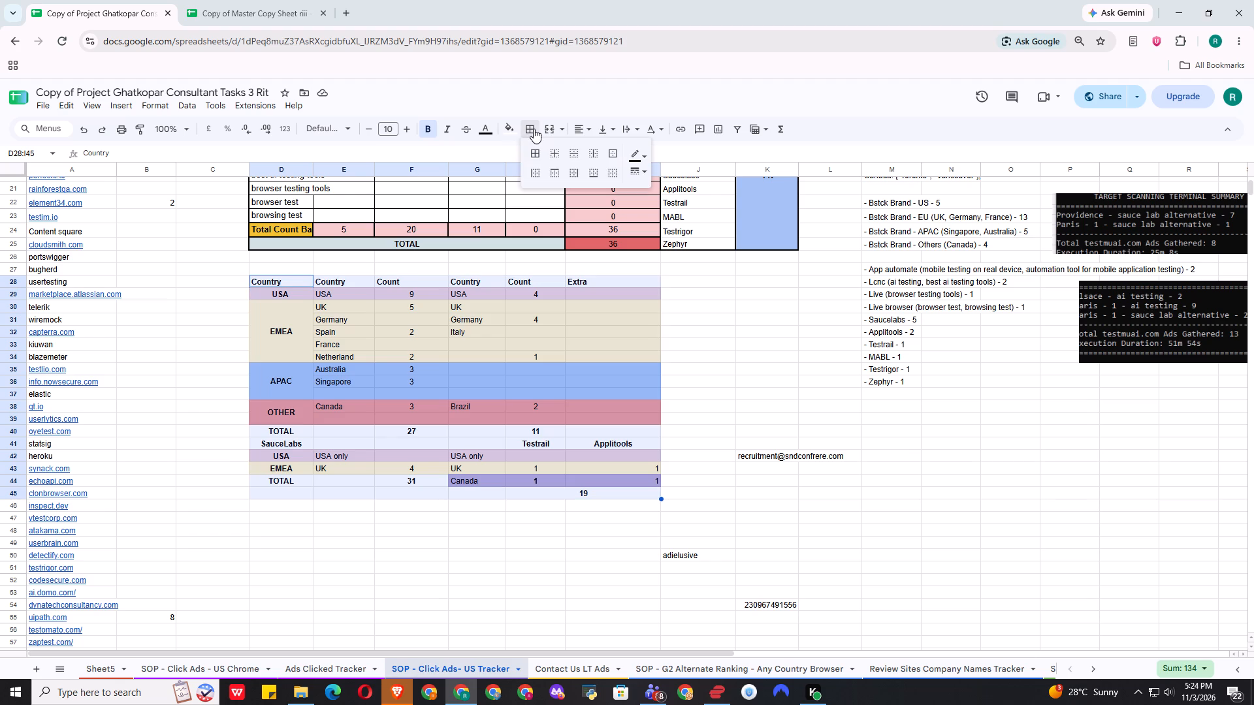
click(615, 159)
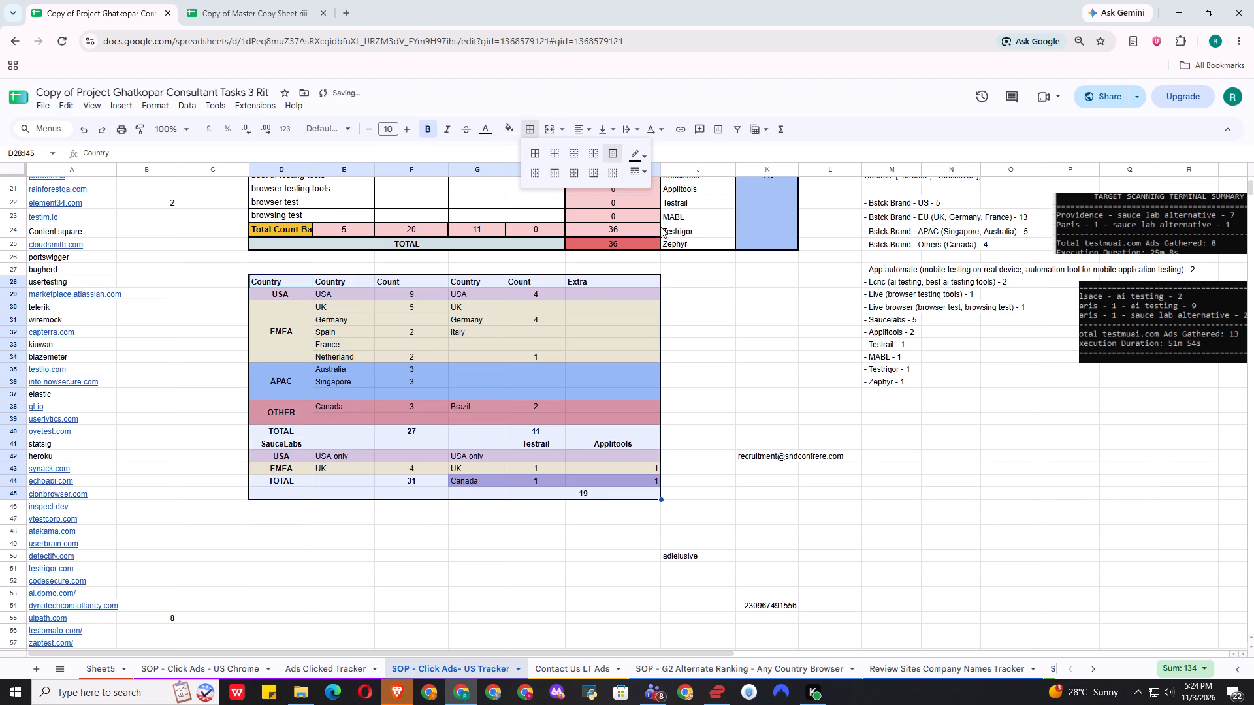
click(735, 437)
Review the keyword and country count tables alongside the location lists and brand count notes in column M.
scroll(727, 427, up, 9)
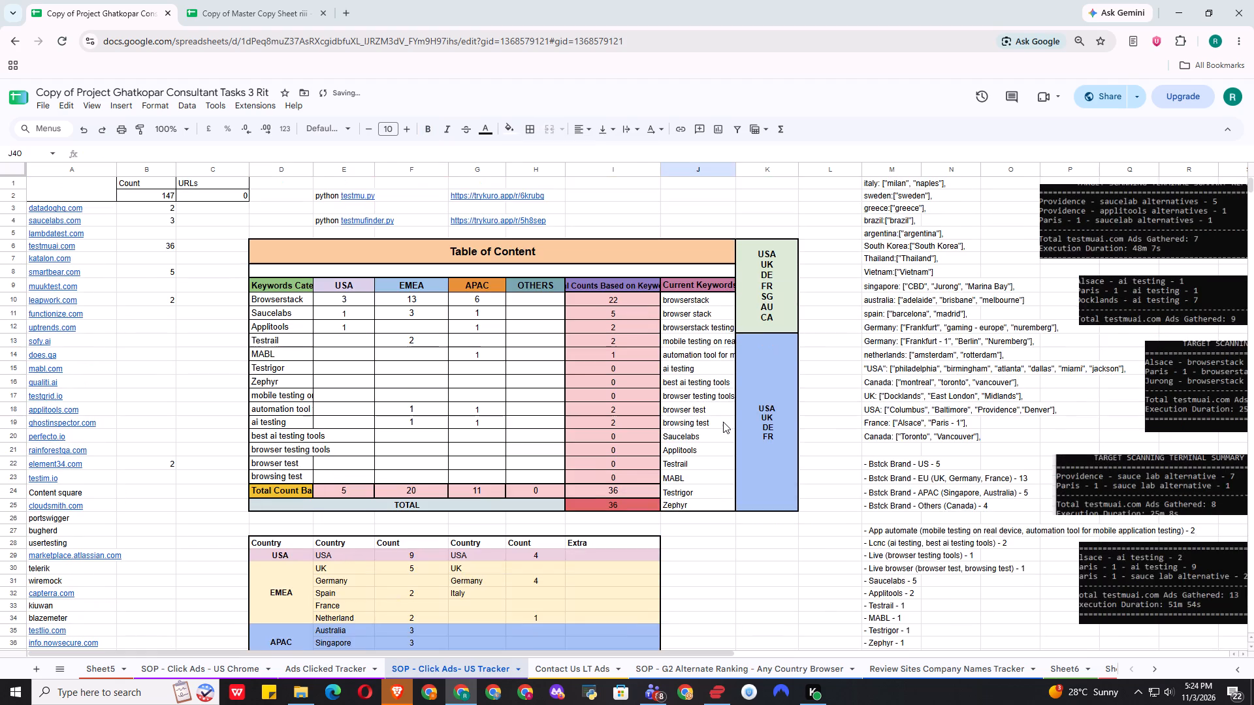
scroll(724, 422, down, 3)
scroll(754, 426, up, 6)
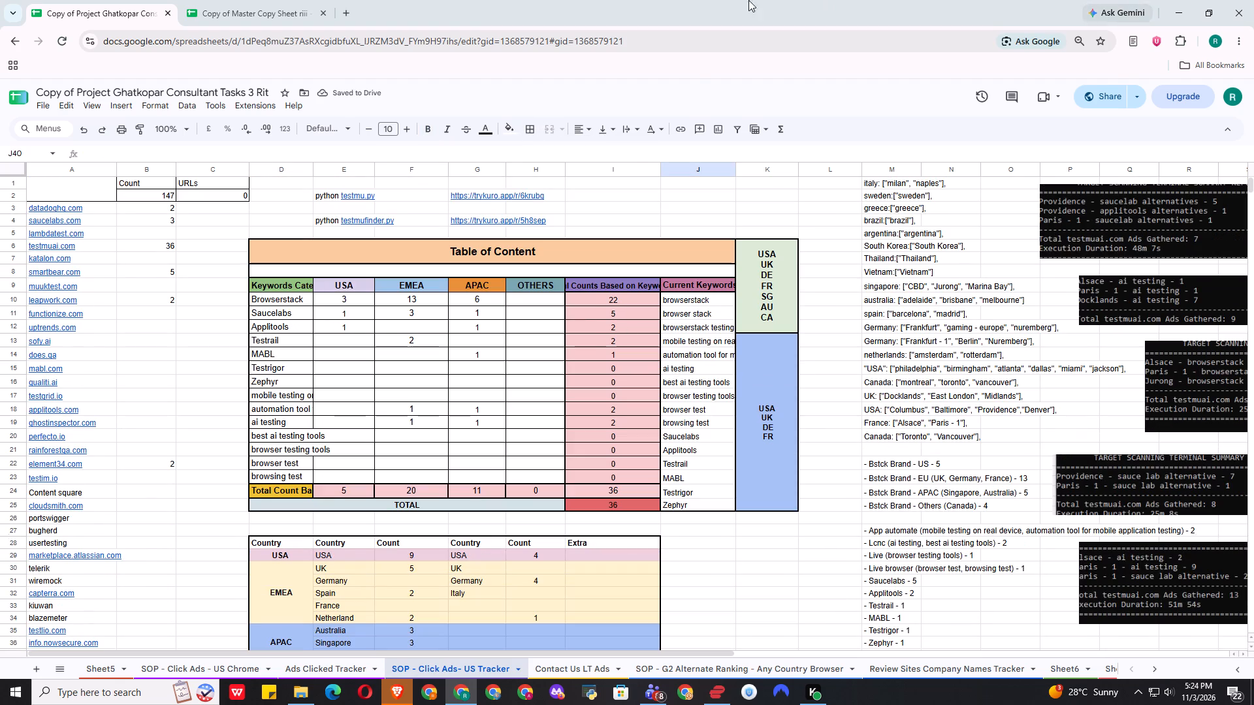
scroll(901, 249, down, 2)
scroll(901, 249, up, 2)
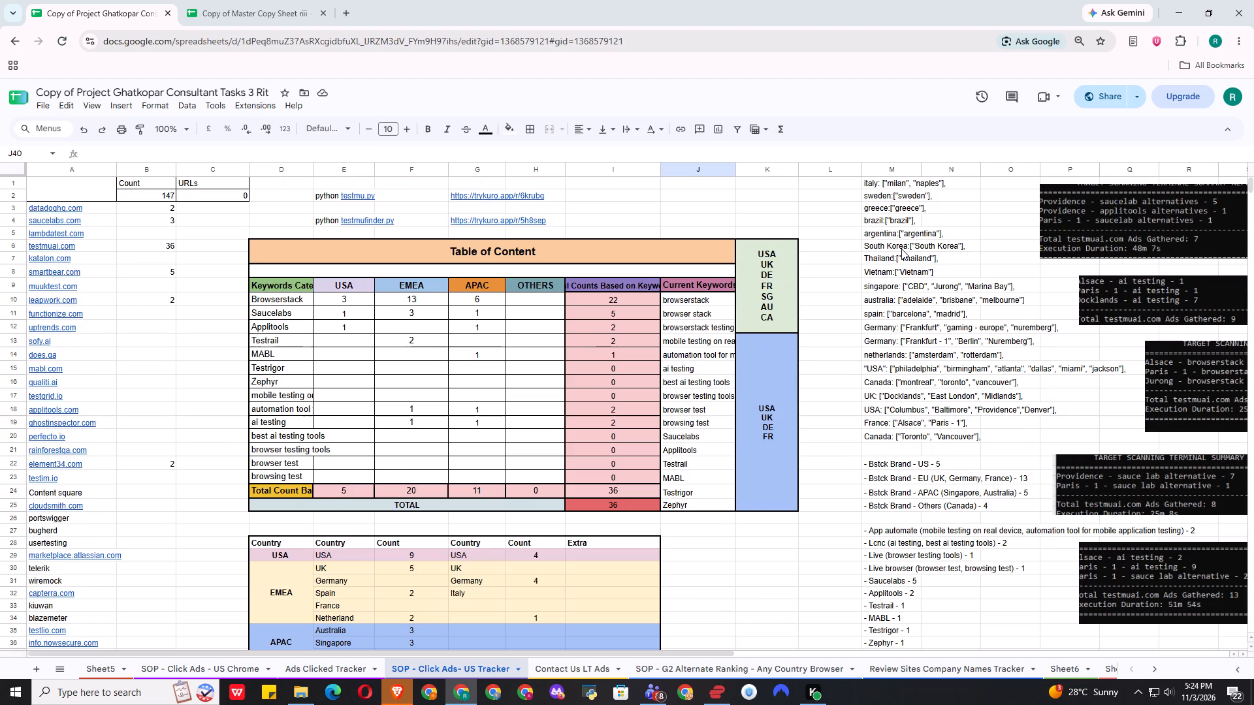
scroll(886, 306, up, 2)
click(882, 397)
scroll(880, 397, down, 3)
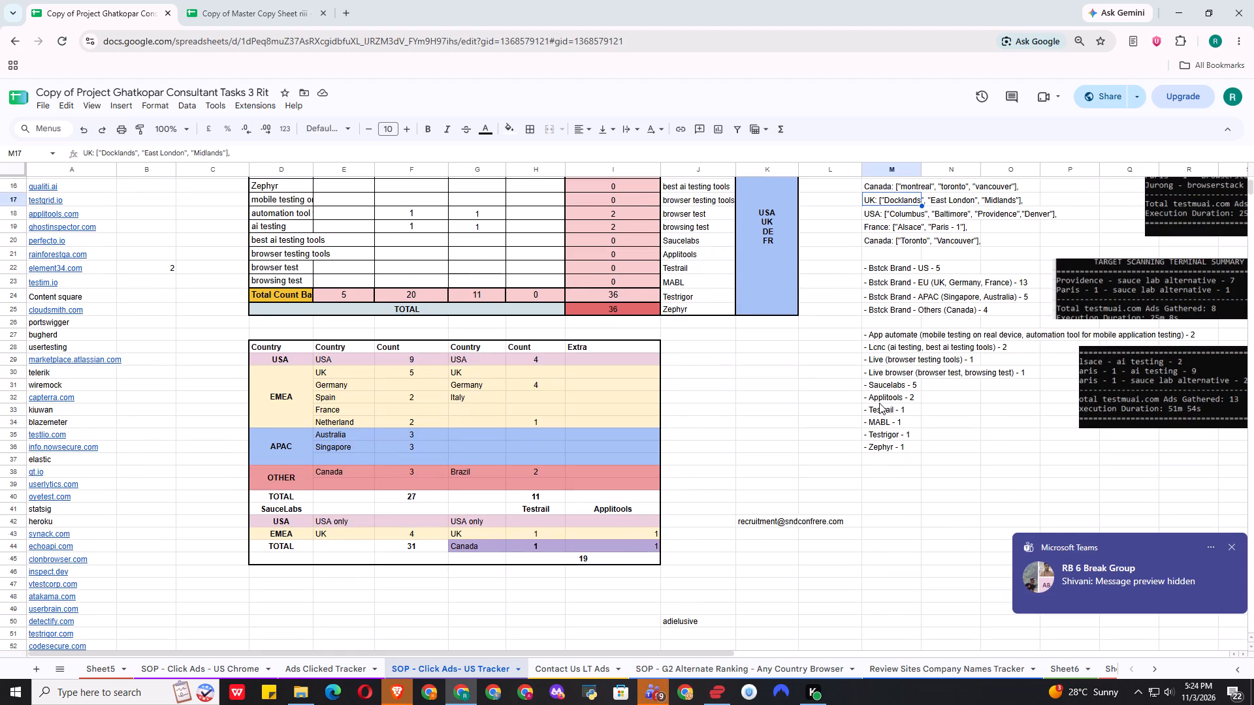
scroll(879, 403, up, 3)
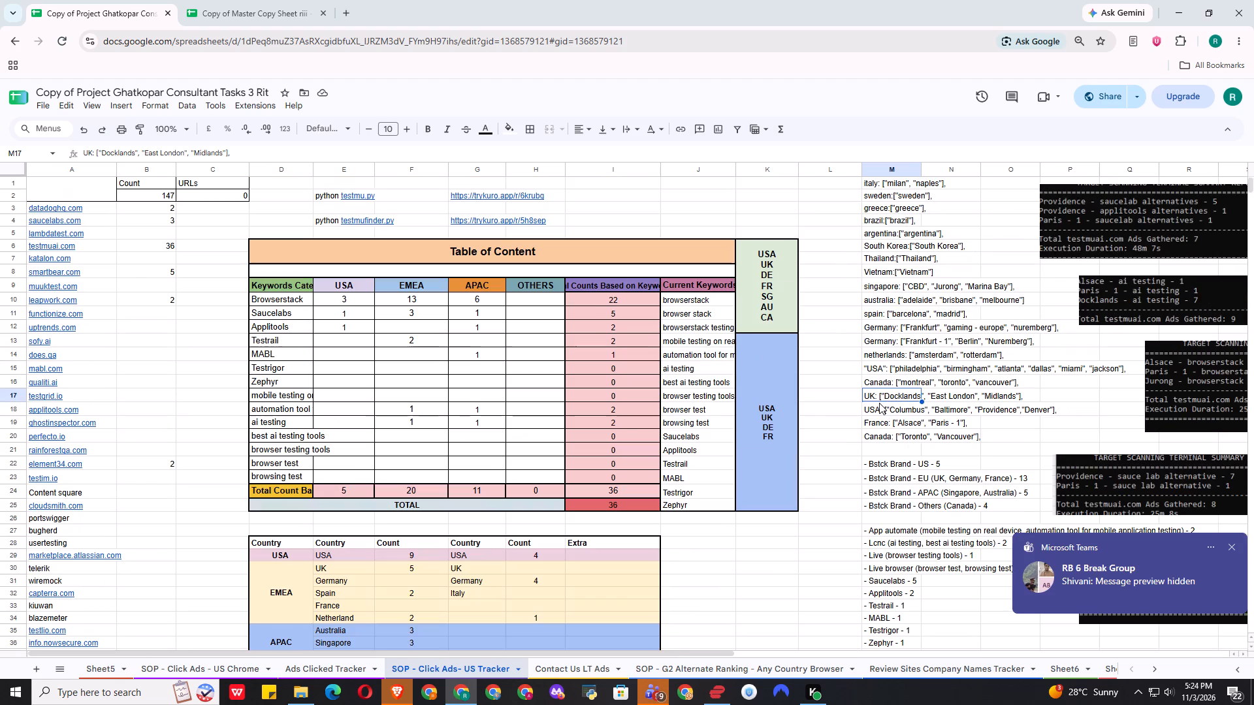
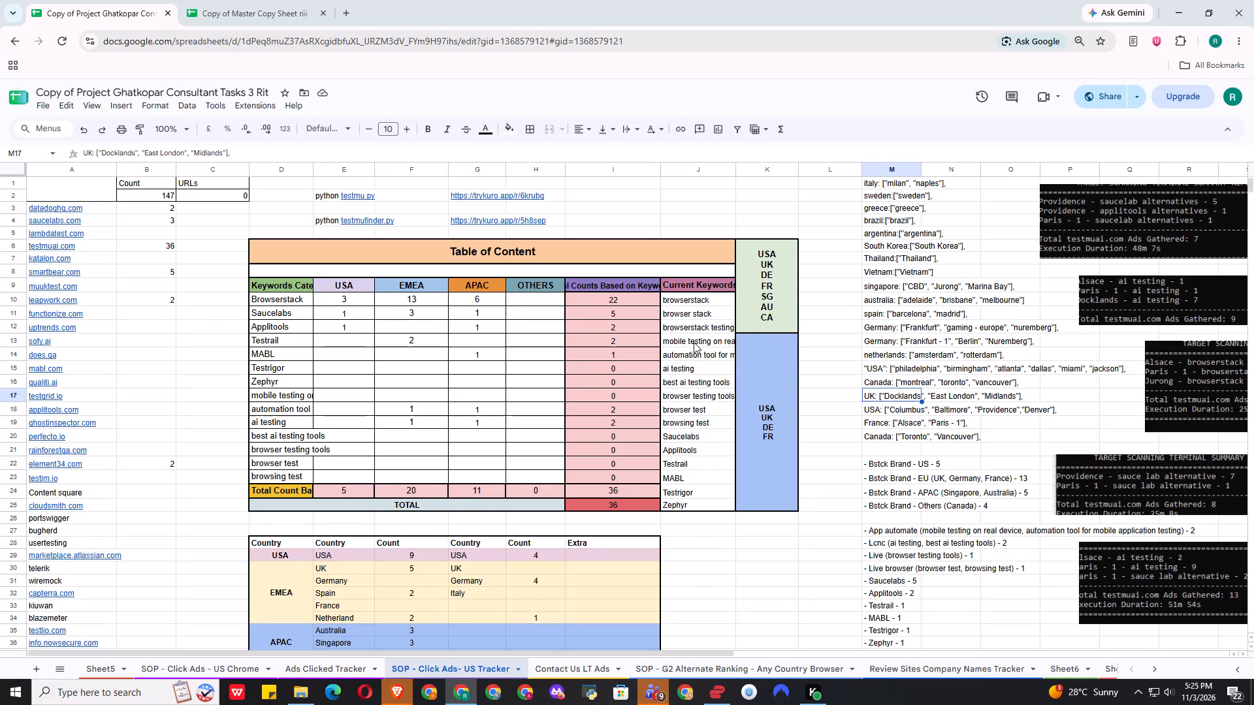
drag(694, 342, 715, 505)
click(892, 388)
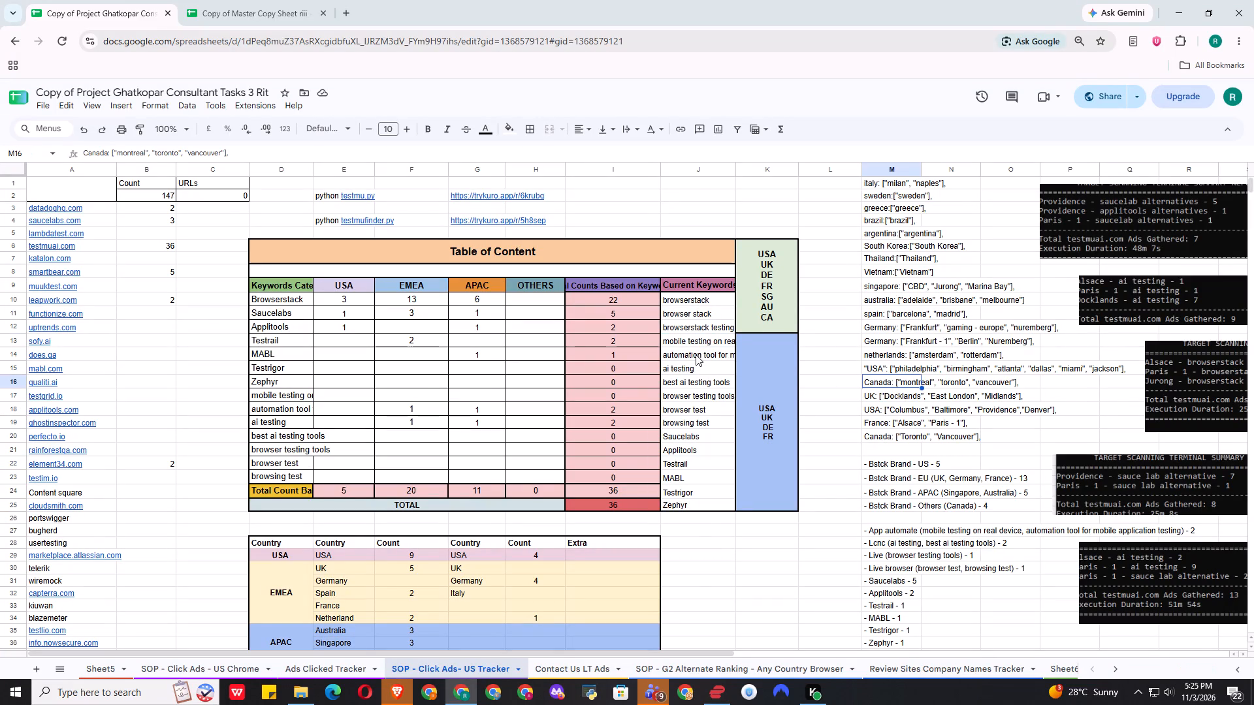